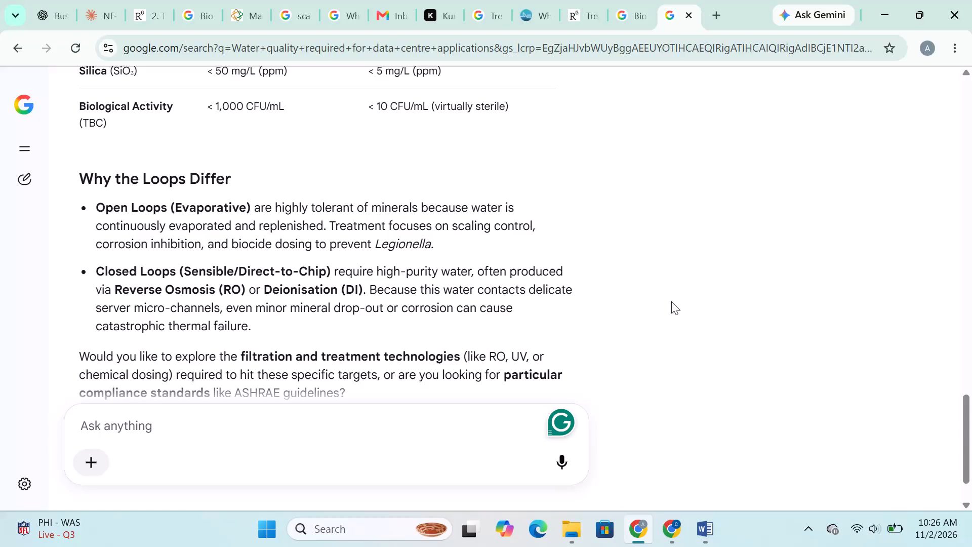
Switch to the Corrected Draft document in Word and review the proposal from its title through the Problem Statement and Research Gap section.
left_click(699, 520)
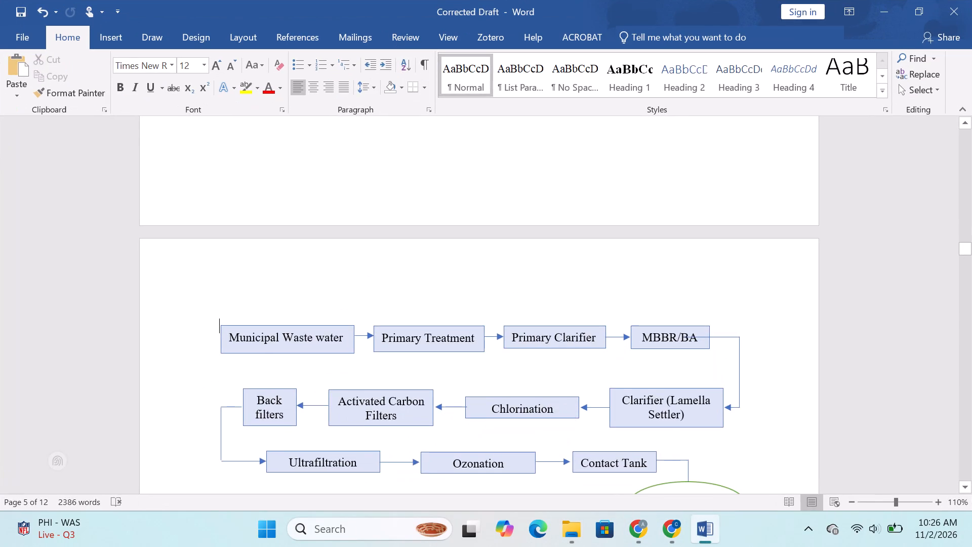
scroll(538, 312, "down", 19)
scroll(530, 356, "up", 4)
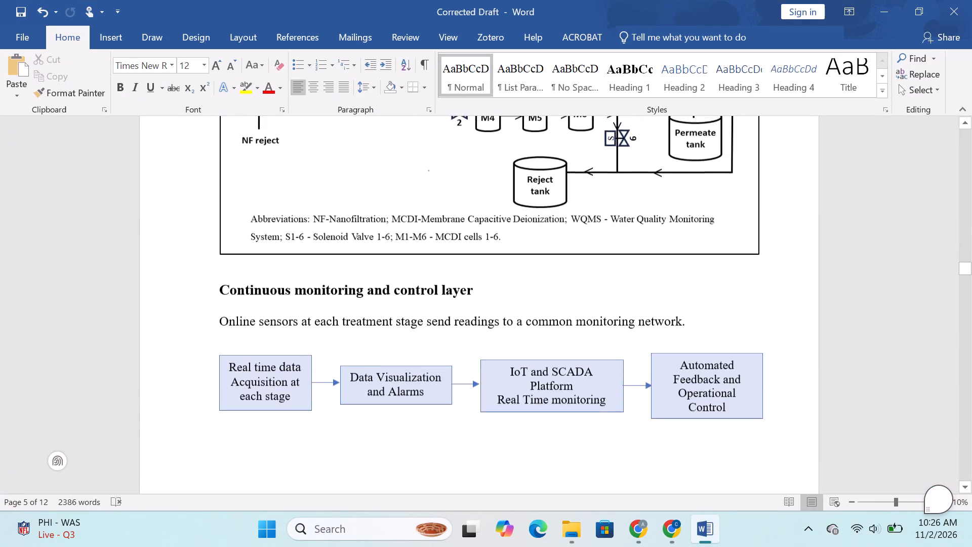
scroll(530, 356, "up", 20)
scroll(530, 356, "up", 20)
scroll(530, 356, "up", 12)
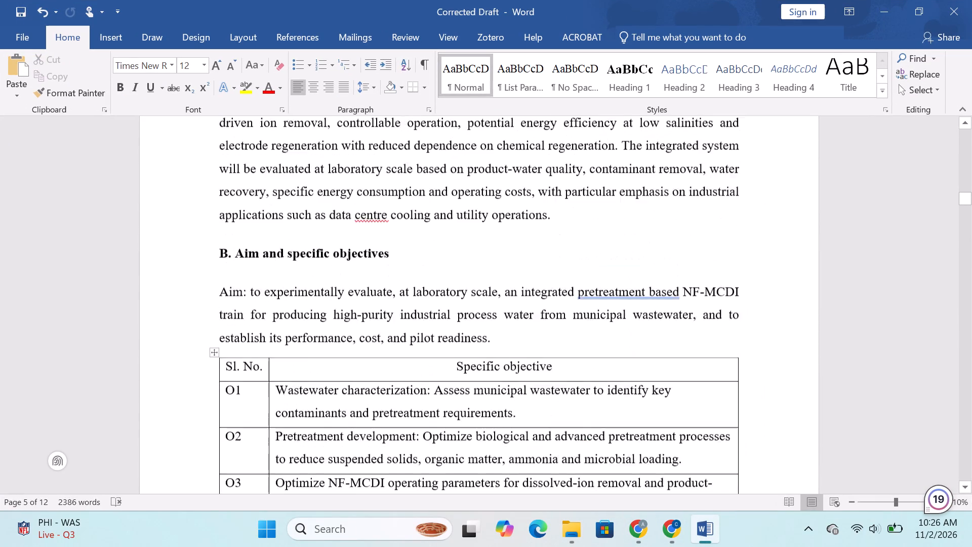
scroll(530, 356, "up", 20)
scroll(530, 356, "up", 20)
scroll(530, 356, "up", 13)
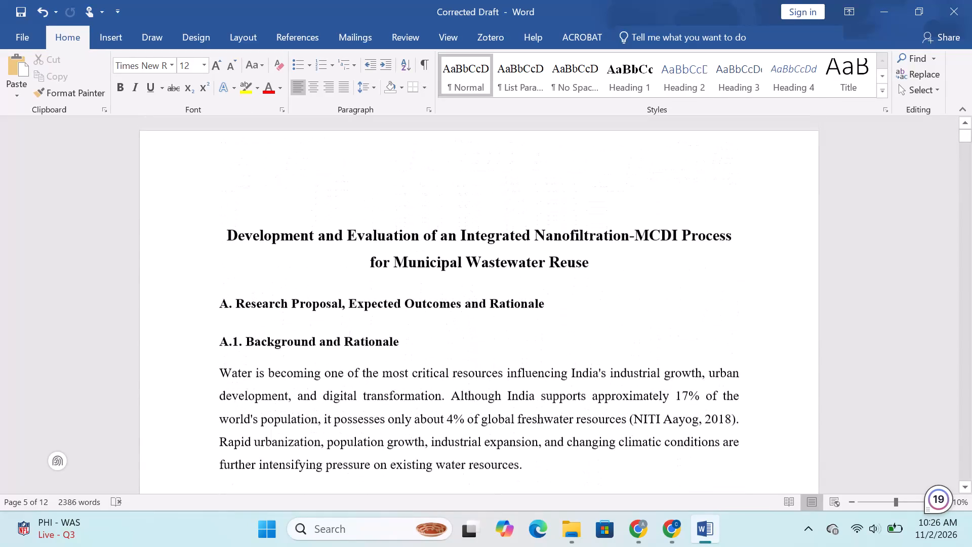
scroll(530, 356, "up", 4)
scroll(386, 342, "down", 3)
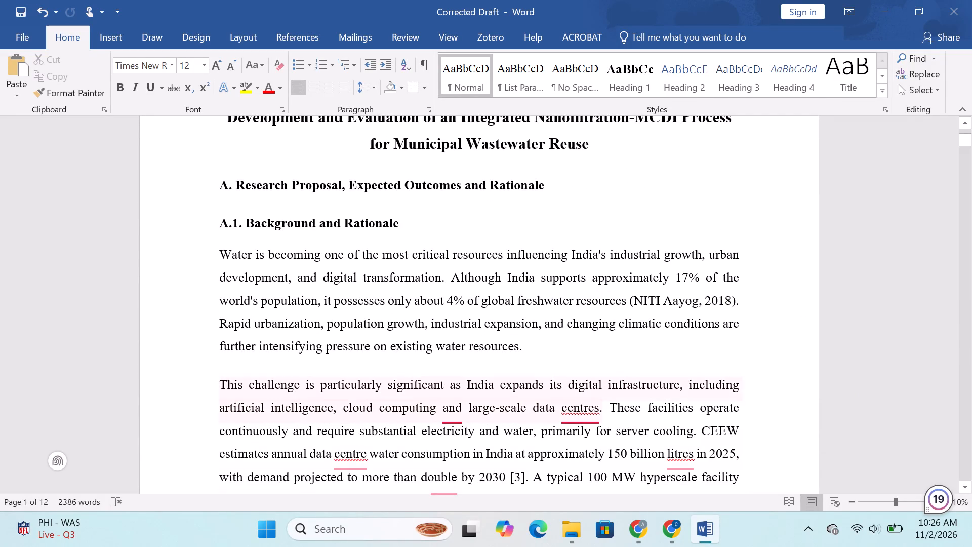
scroll(308, 430, "down", 2)
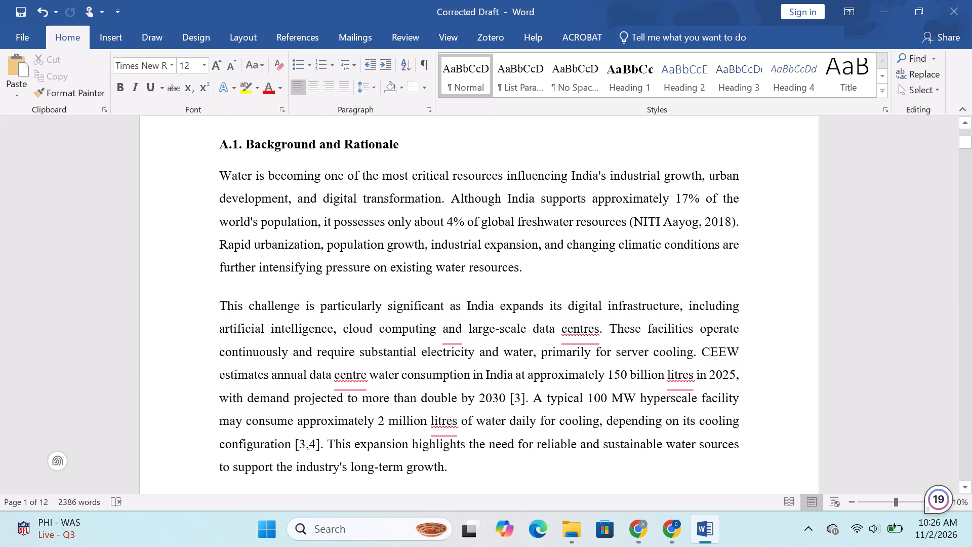
scroll(387, 394, "down", 7)
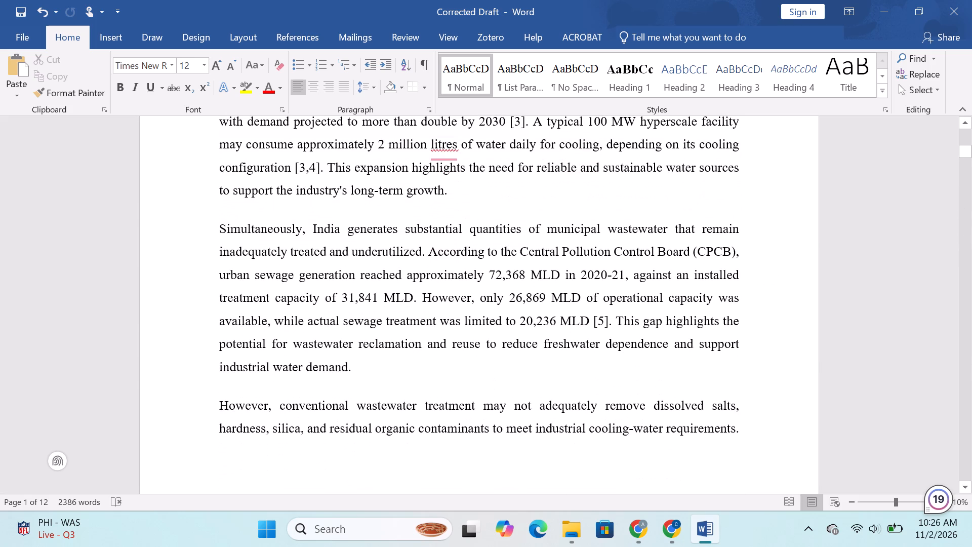
scroll(403, 407, "down", 12)
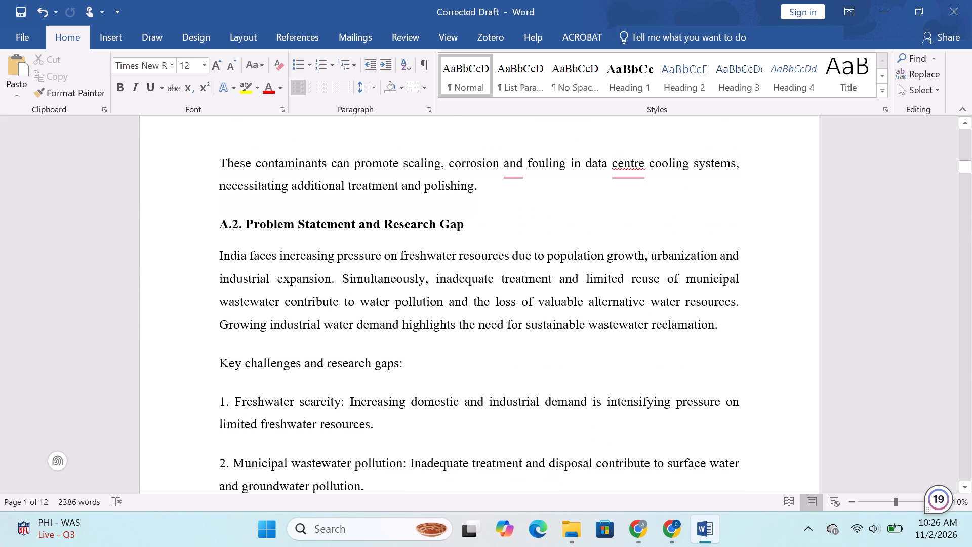
scroll(329, 319, "down", 7)
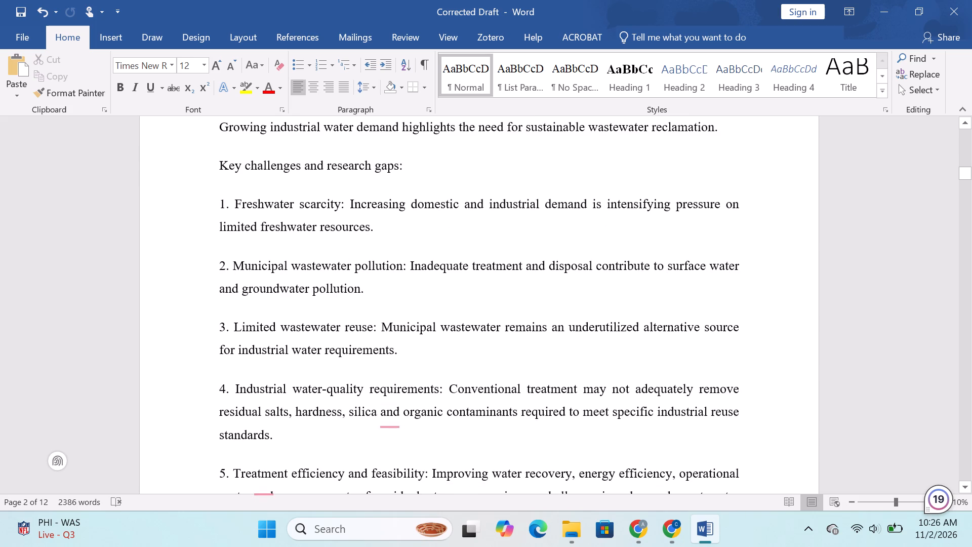
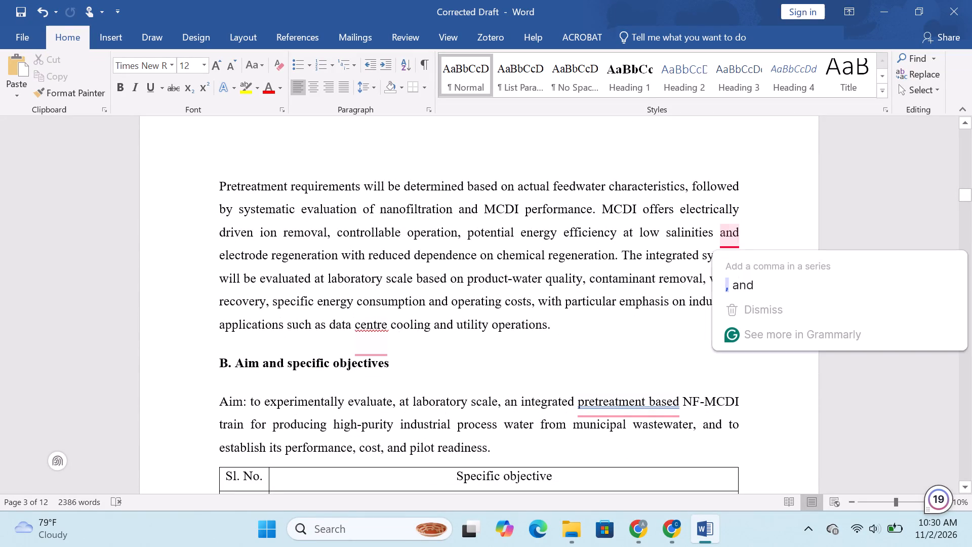
Accept the writing suggestions that add a comma after "low salinities" and change "pretreatment based" to "pretreatment-based" in the aim.
left_click(733, 273)
scroll(372, 343, "down", 1)
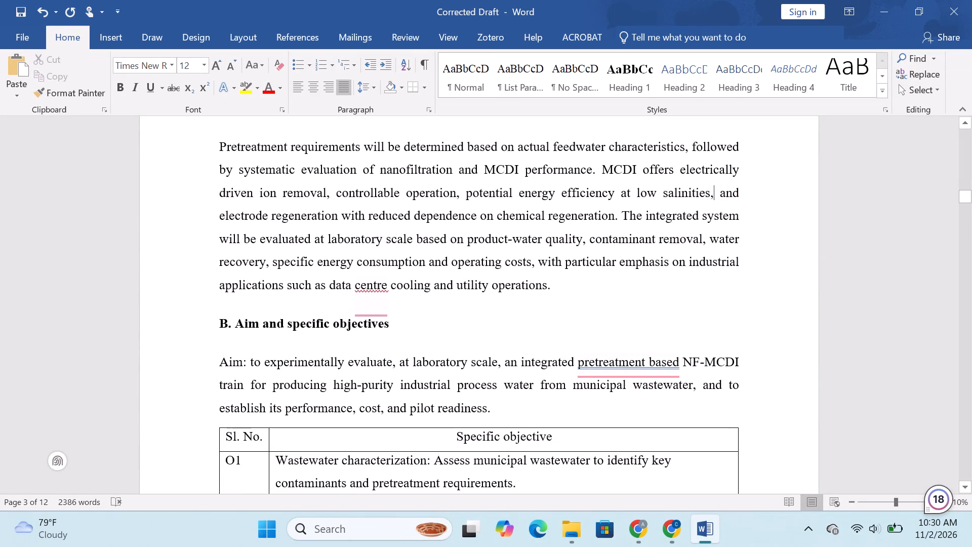
left_click(618, 400)
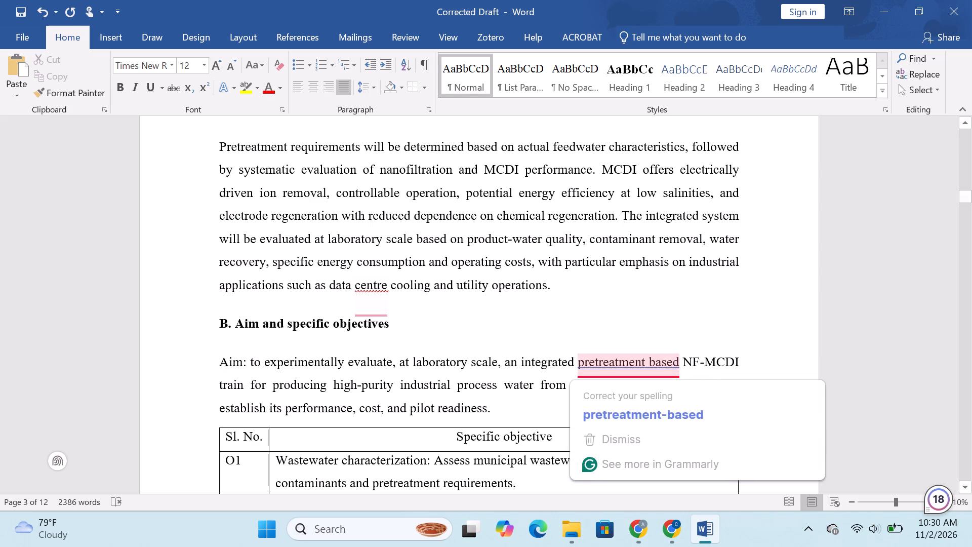
left_click(635, 421)
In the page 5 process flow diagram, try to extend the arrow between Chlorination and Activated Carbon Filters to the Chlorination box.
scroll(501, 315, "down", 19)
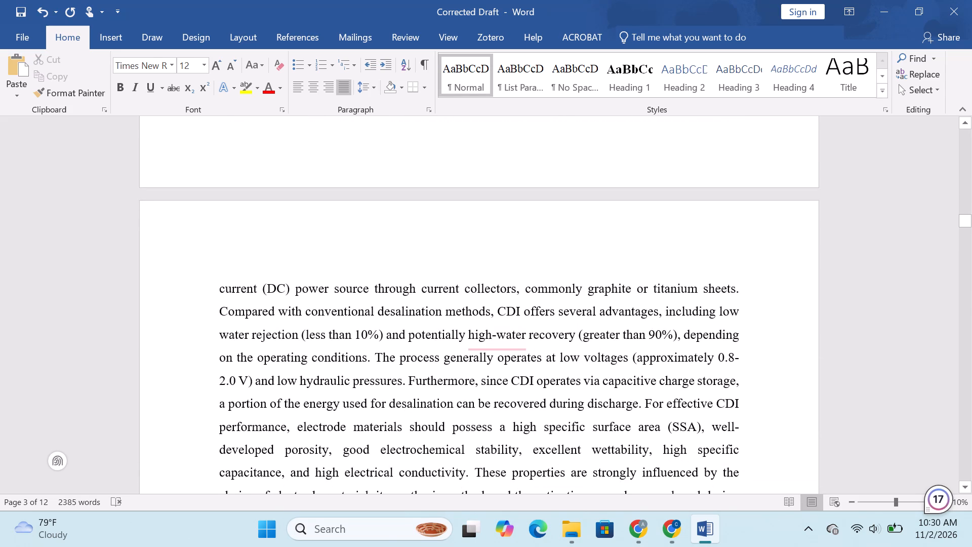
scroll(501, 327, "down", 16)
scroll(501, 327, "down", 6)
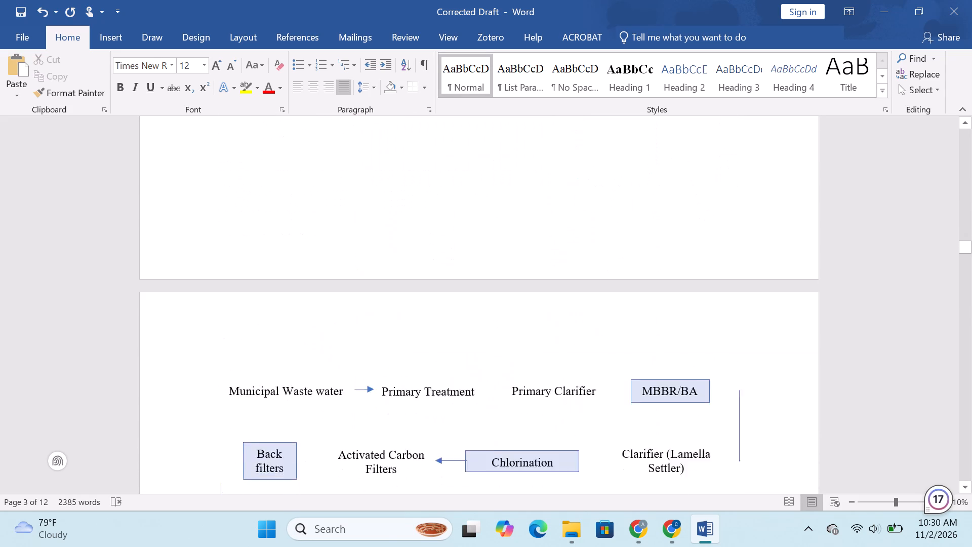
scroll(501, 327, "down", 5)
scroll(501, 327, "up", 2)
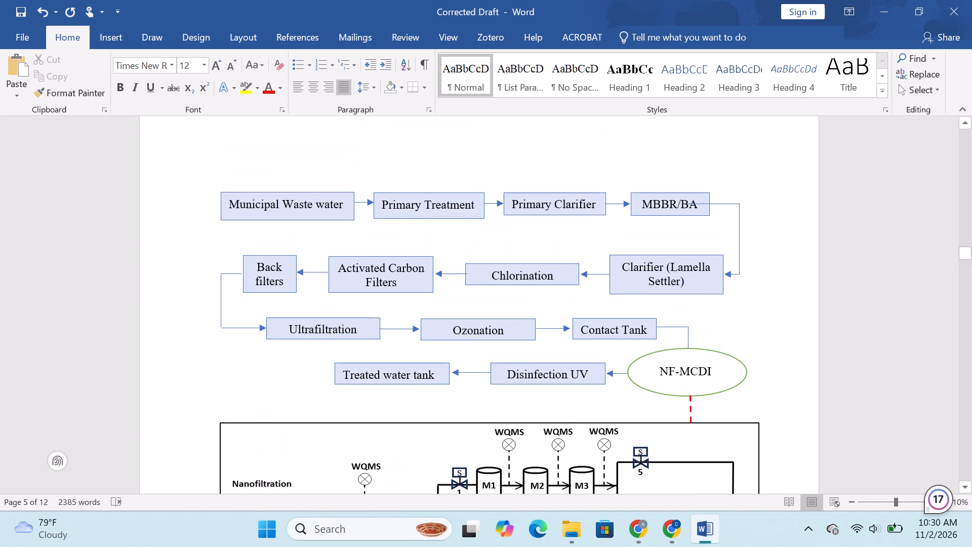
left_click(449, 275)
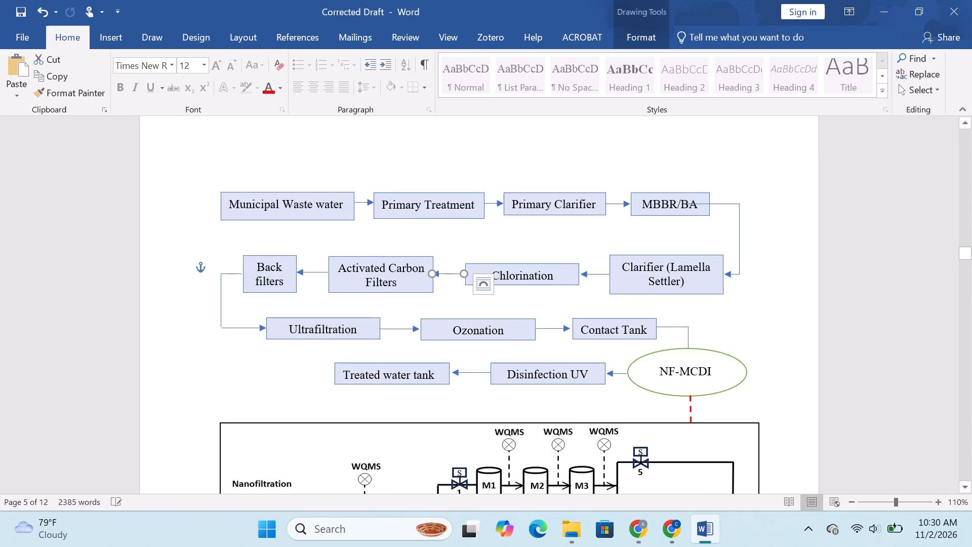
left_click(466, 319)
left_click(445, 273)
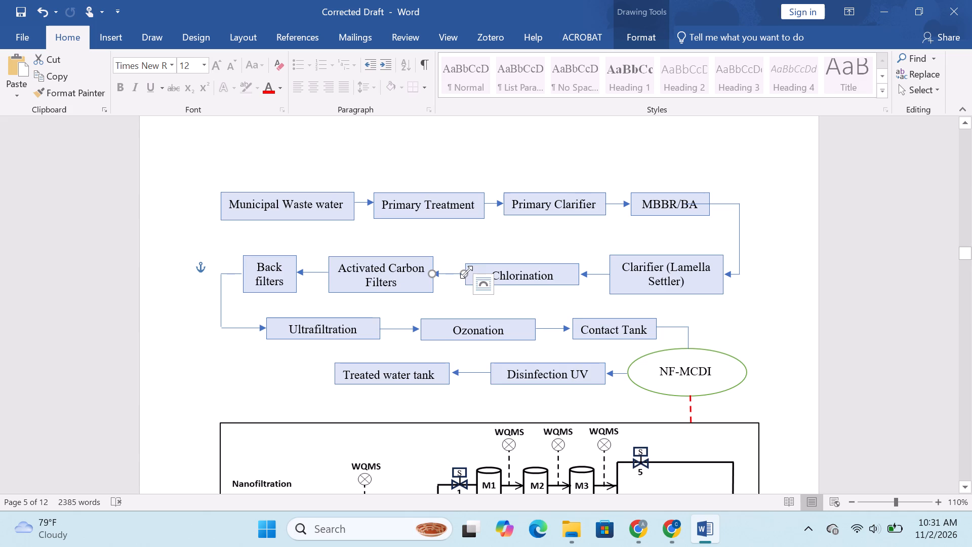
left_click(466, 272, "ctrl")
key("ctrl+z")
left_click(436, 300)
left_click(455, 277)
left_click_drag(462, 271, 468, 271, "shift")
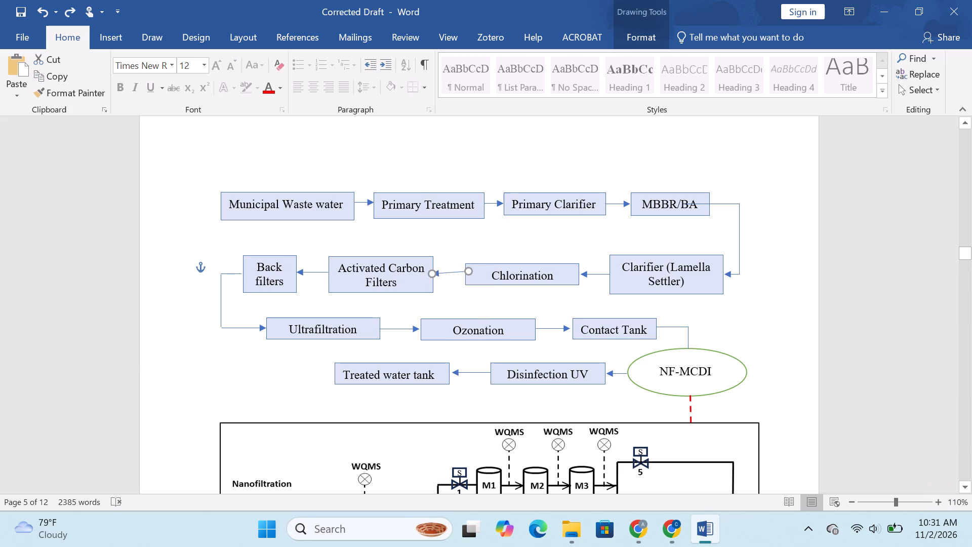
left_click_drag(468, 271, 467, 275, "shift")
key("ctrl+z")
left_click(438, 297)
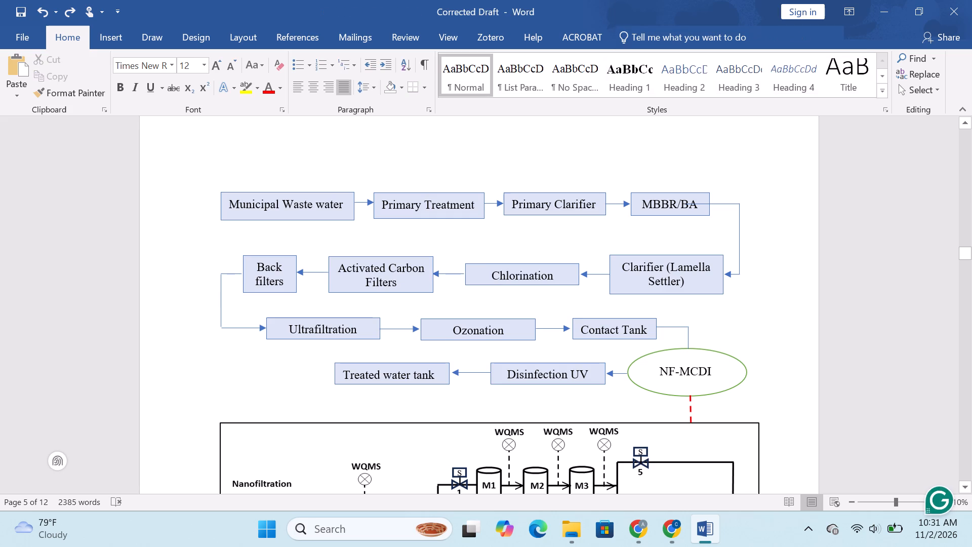
Extend the tail of the arrow leading to Activated Carbon Filters so it meets the edge of the Chlorination box.
scroll(519, 306, "up", 1)
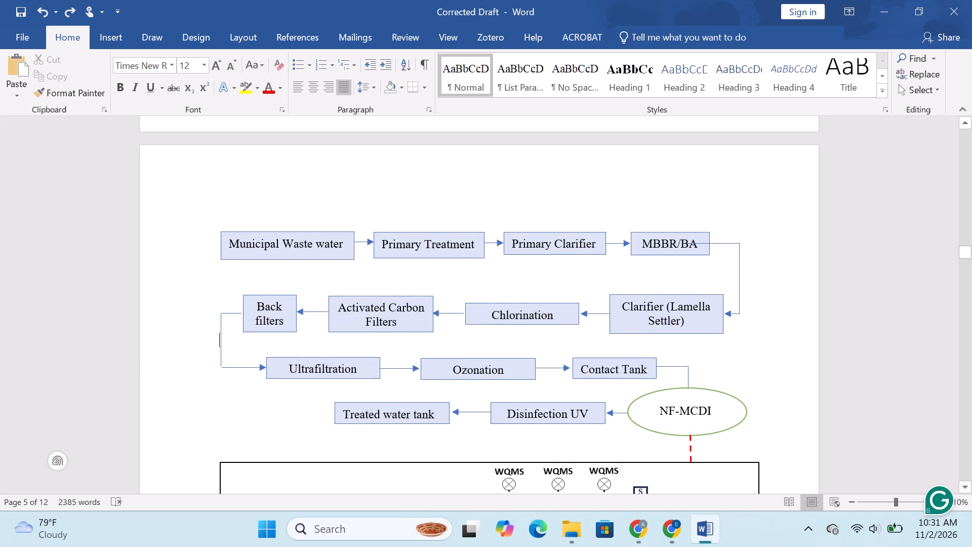
scroll(455, 321, "up", 1, "ctrl")
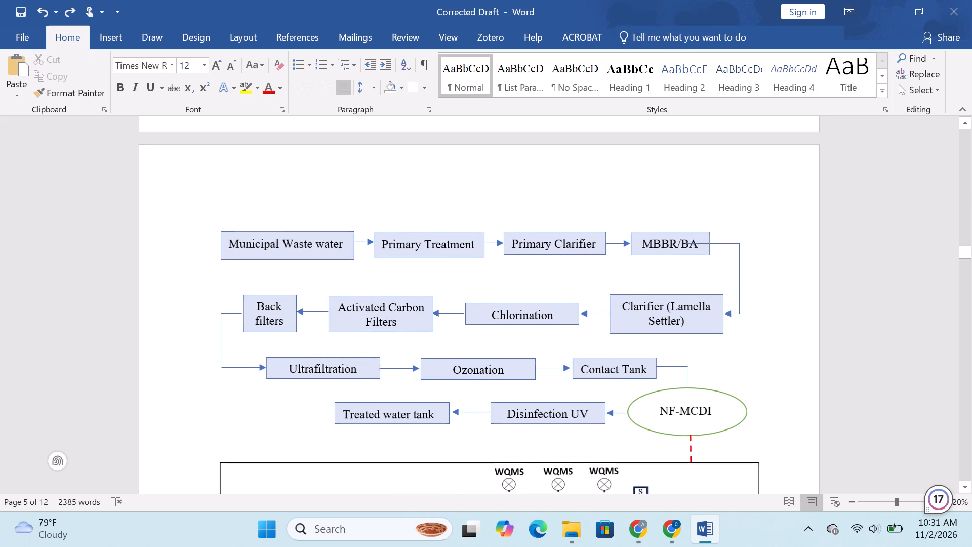
scroll(455, 321, "up", 3, "ctrl")
left_click(458, 309)
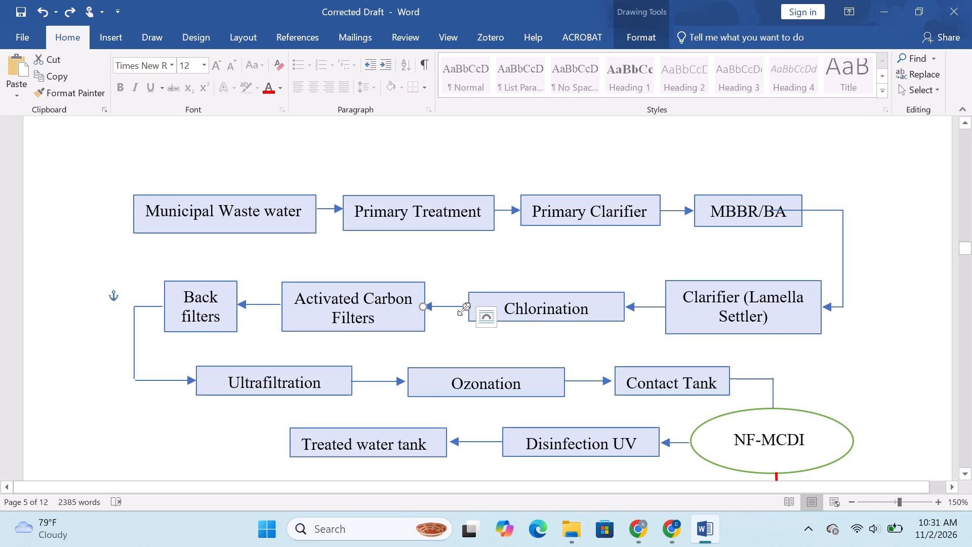
left_click(464, 308, "shift")
left_click(465, 342)
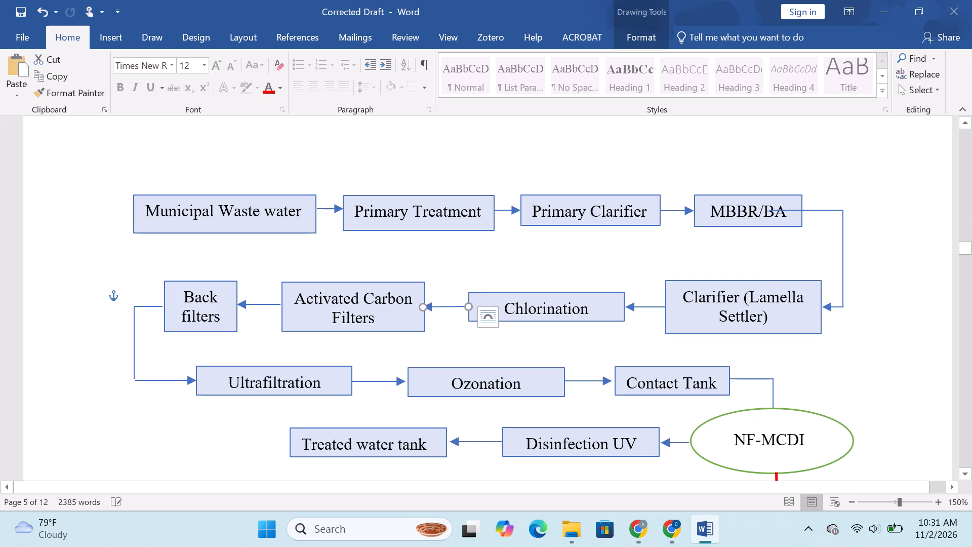
left_click(635, 309)
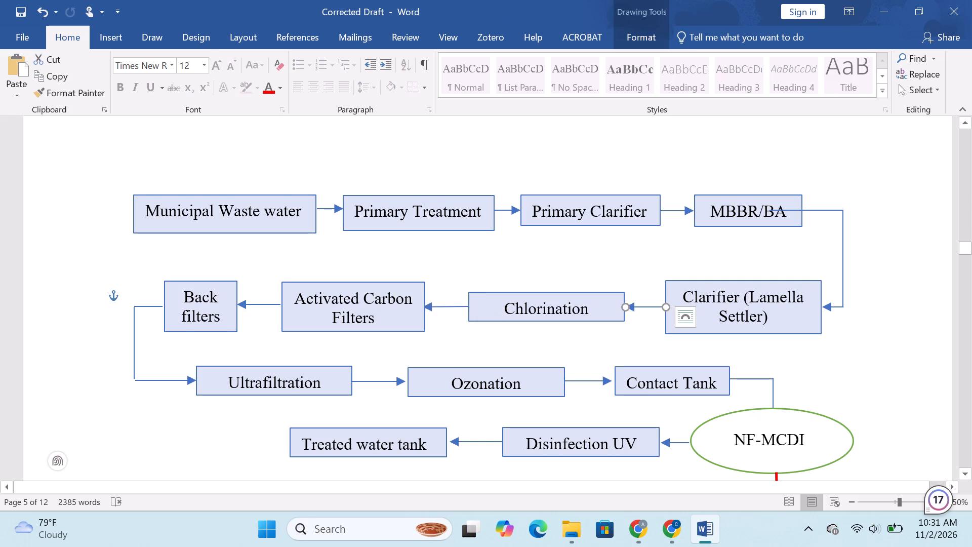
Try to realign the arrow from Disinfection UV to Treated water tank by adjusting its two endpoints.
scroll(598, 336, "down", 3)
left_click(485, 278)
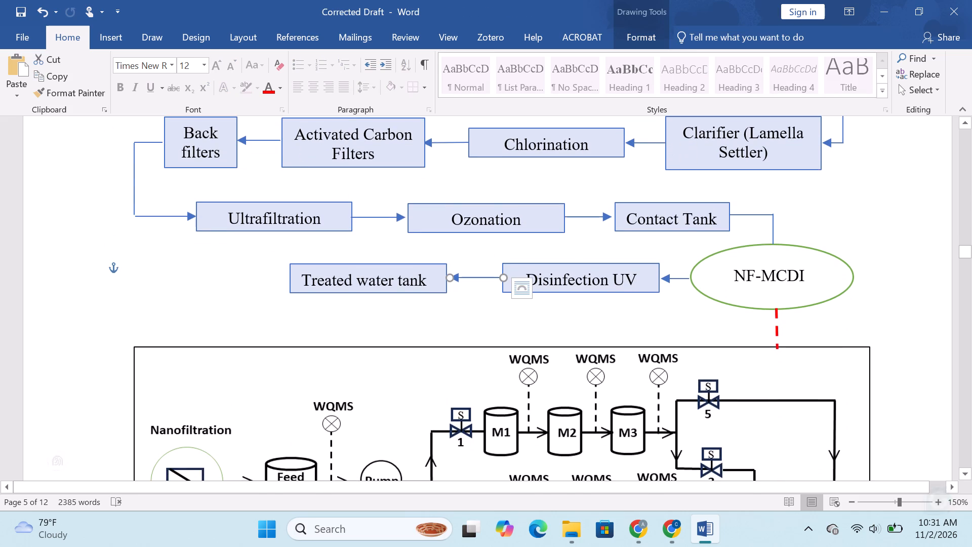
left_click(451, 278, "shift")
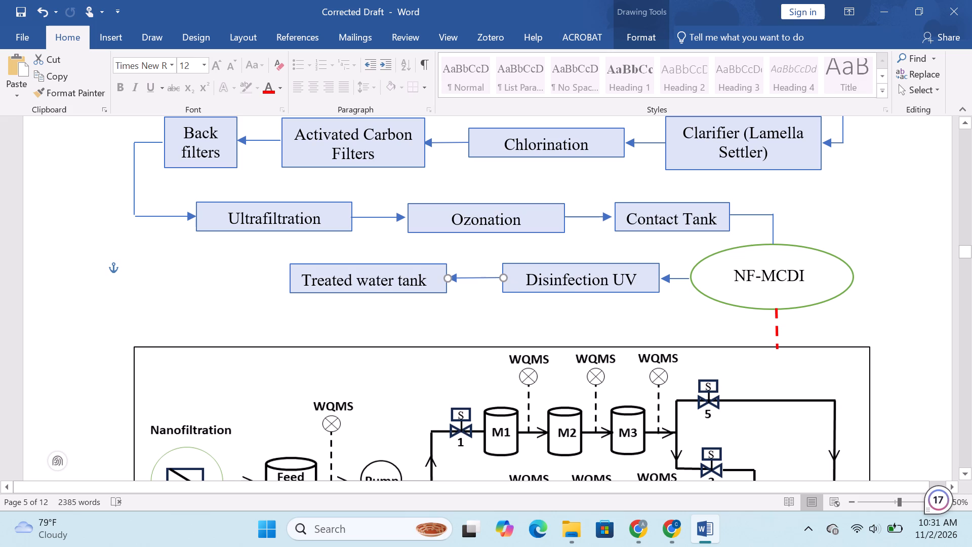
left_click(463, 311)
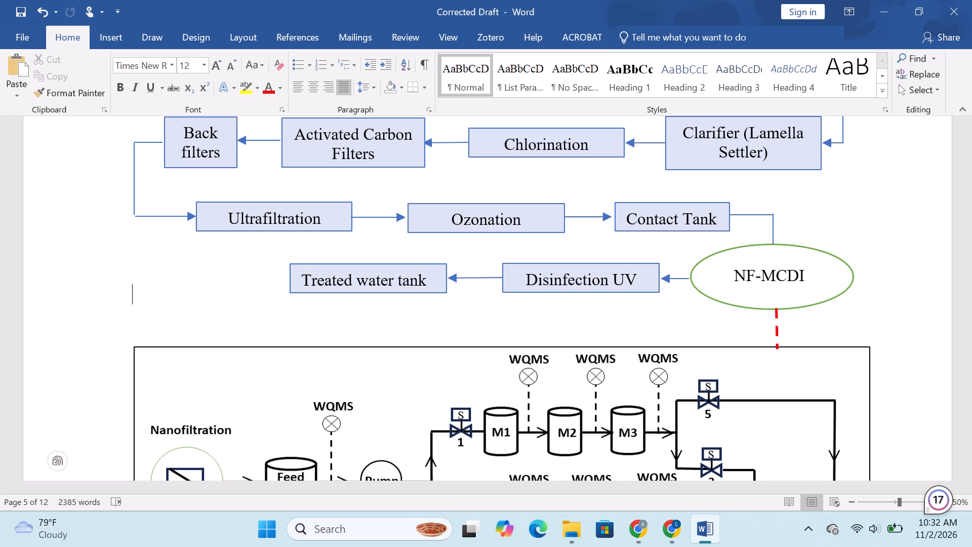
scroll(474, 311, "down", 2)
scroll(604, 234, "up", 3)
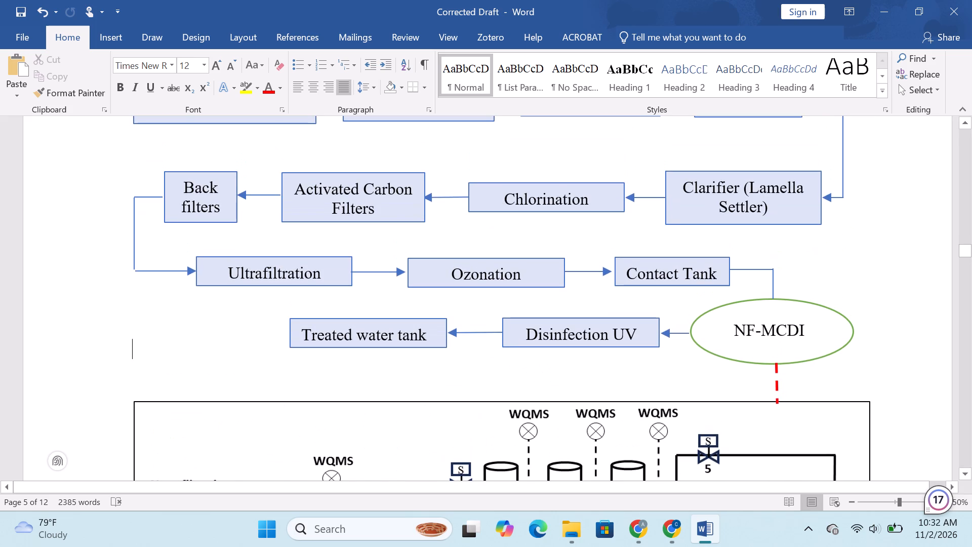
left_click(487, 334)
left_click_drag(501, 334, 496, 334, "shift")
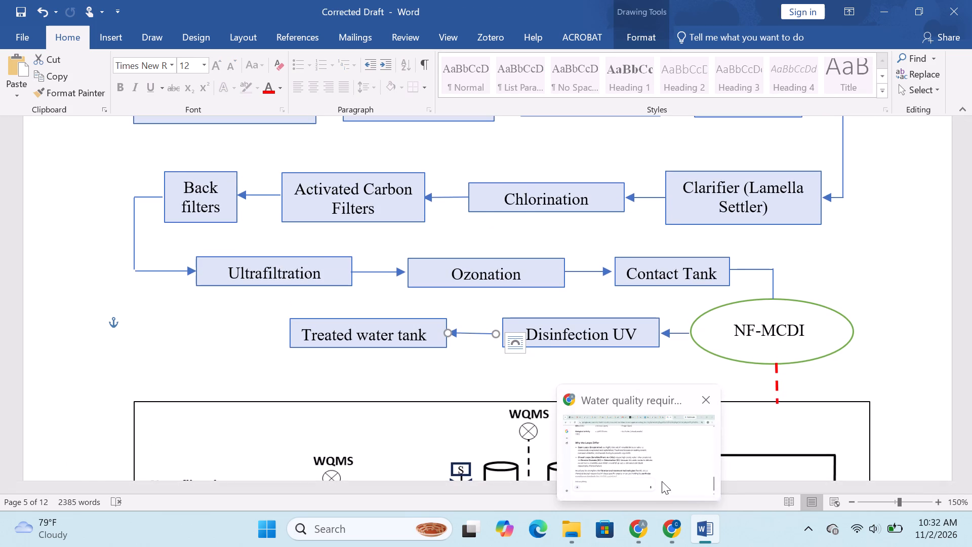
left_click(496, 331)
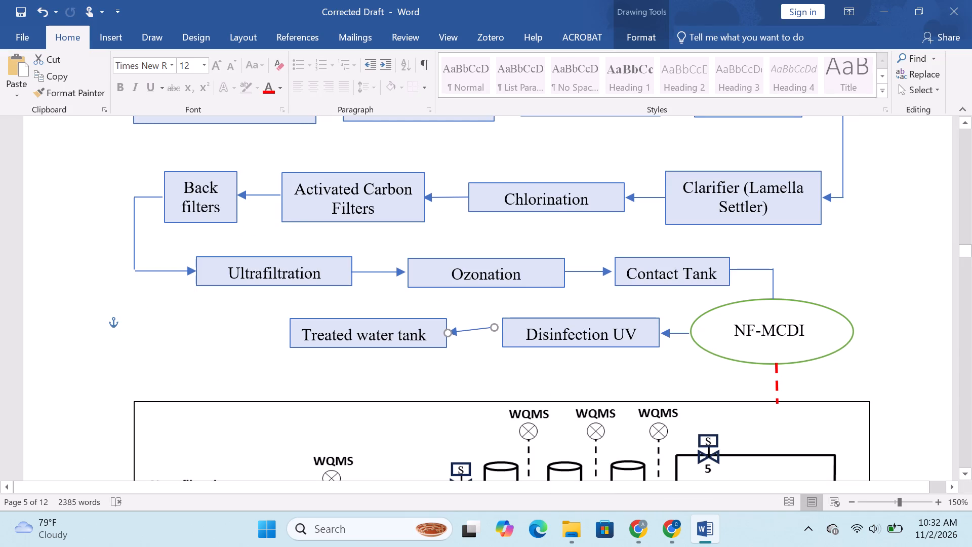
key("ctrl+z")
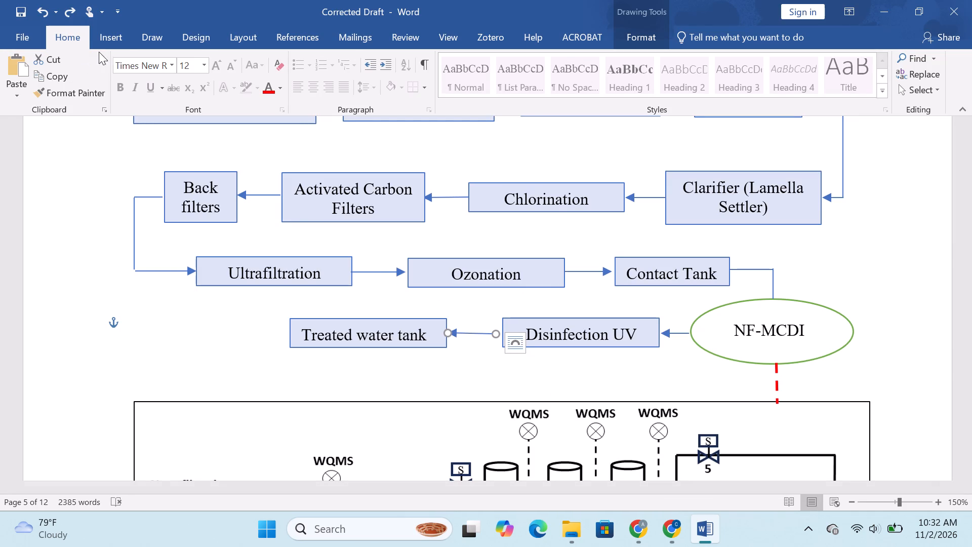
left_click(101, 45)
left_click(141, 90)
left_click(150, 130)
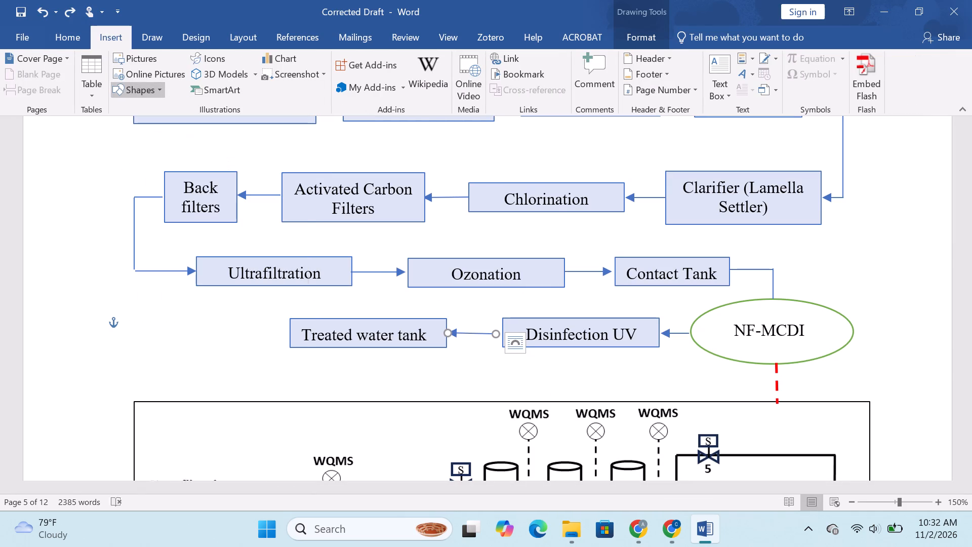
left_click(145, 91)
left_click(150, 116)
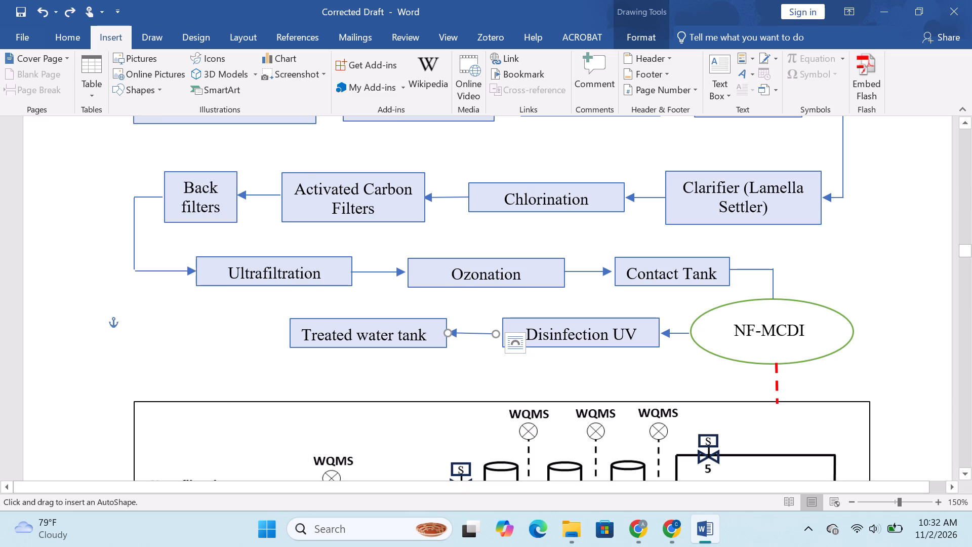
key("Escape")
Delete the arrow between Disinfection UV and Treated water tank.
left_click(474, 342)
left_click(474, 333)
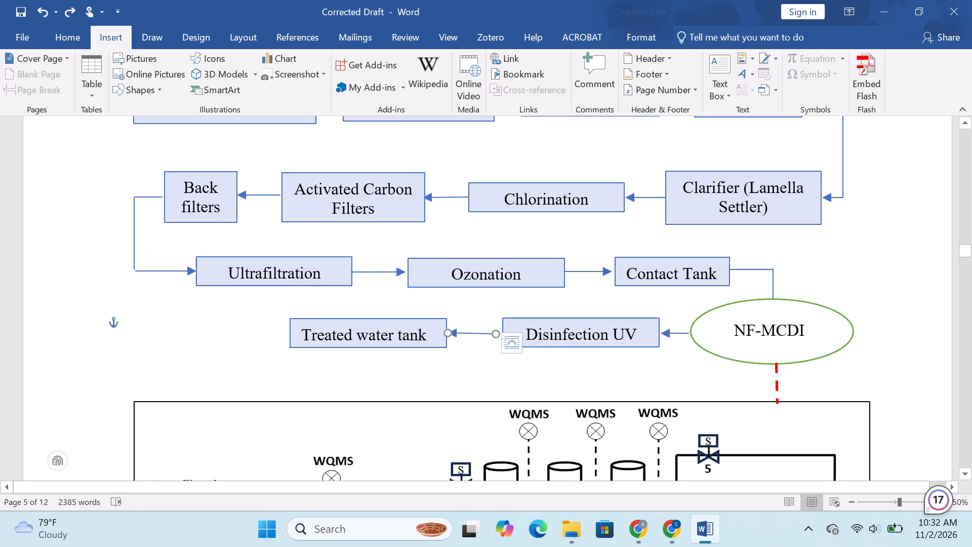
key("Delete")
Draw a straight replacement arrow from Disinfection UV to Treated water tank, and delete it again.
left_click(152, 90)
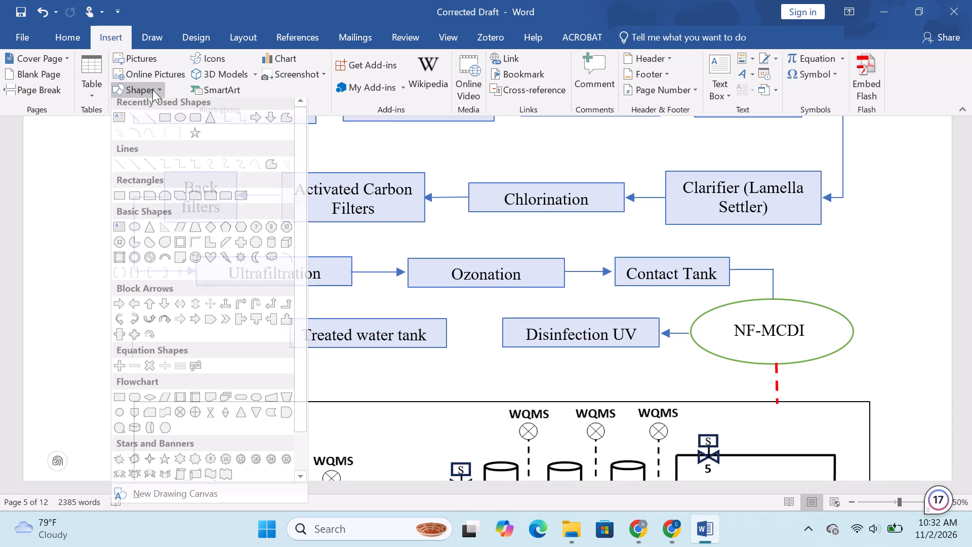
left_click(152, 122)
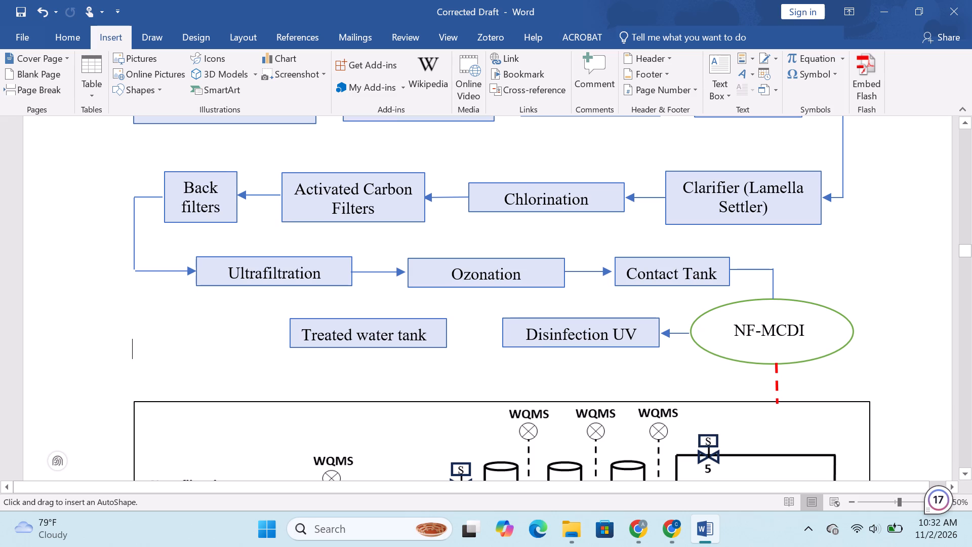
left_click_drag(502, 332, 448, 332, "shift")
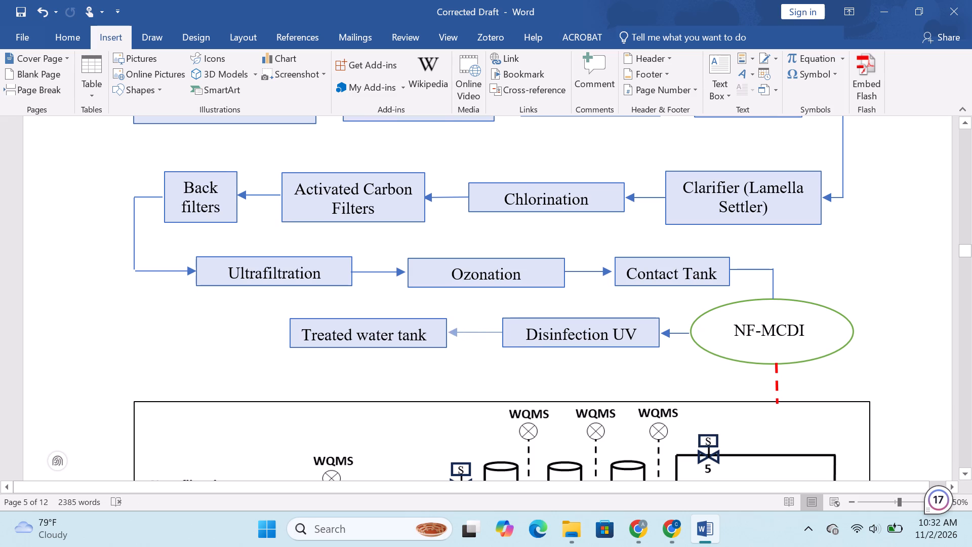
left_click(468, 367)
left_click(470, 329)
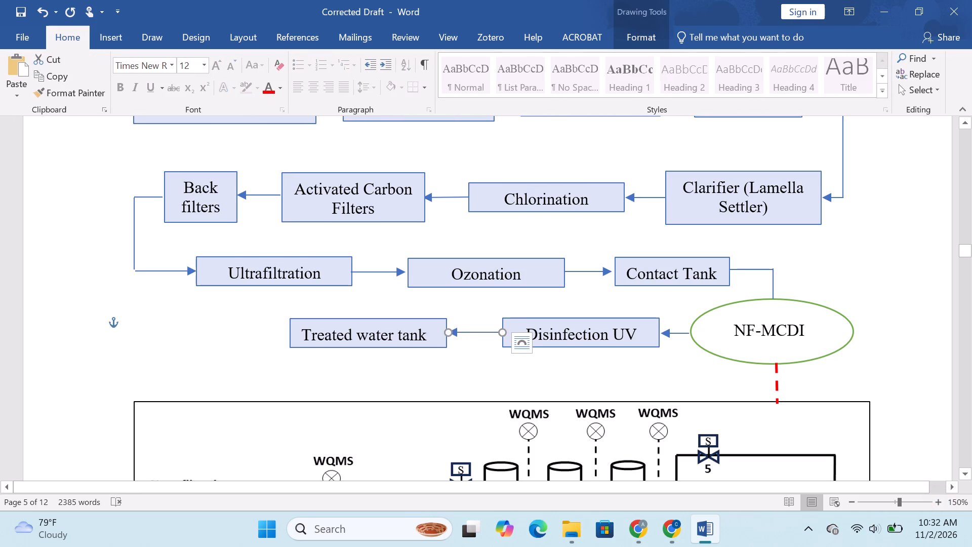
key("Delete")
Move the Treated water tank box slightly closer to the Disinfection UV box.
left_click_drag(439, 317, 450, 317)
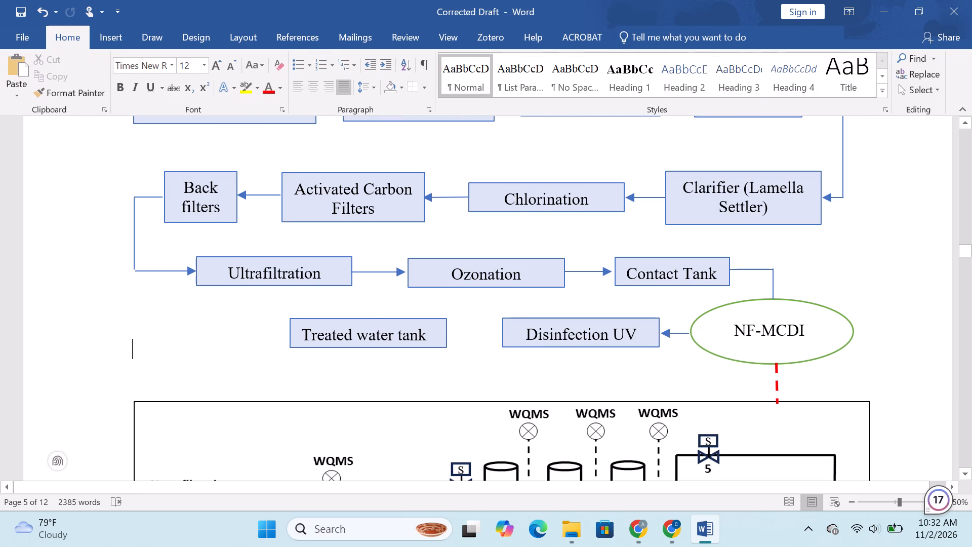
left_click_drag(433, 320, 441, 319)
Draw a straight horizontal arrow about 0.39" long from the Disinfection UV box to the Treated water tank box.
left_click(116, 35)
left_click(155, 93)
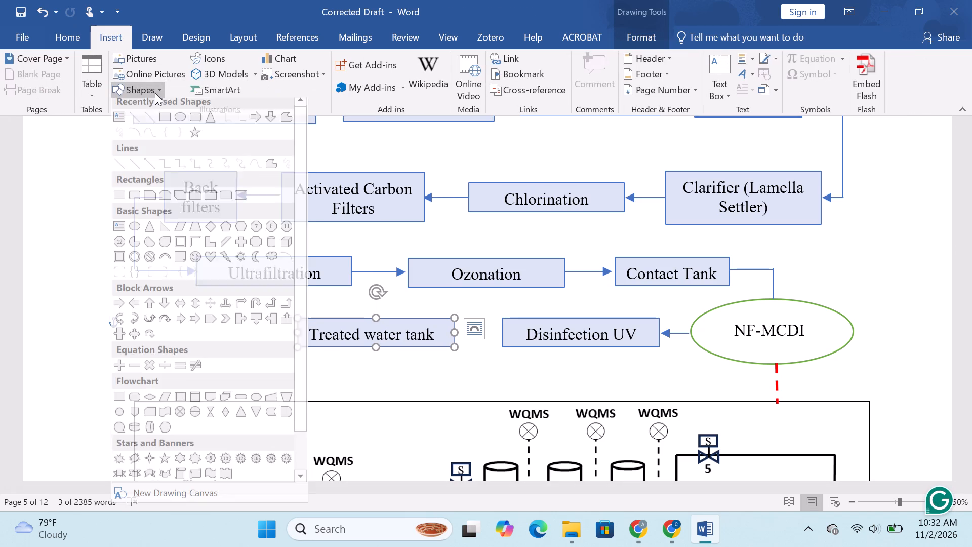
left_click(144, 123)
left_click_drag(504, 330, 498, 330, "shift")
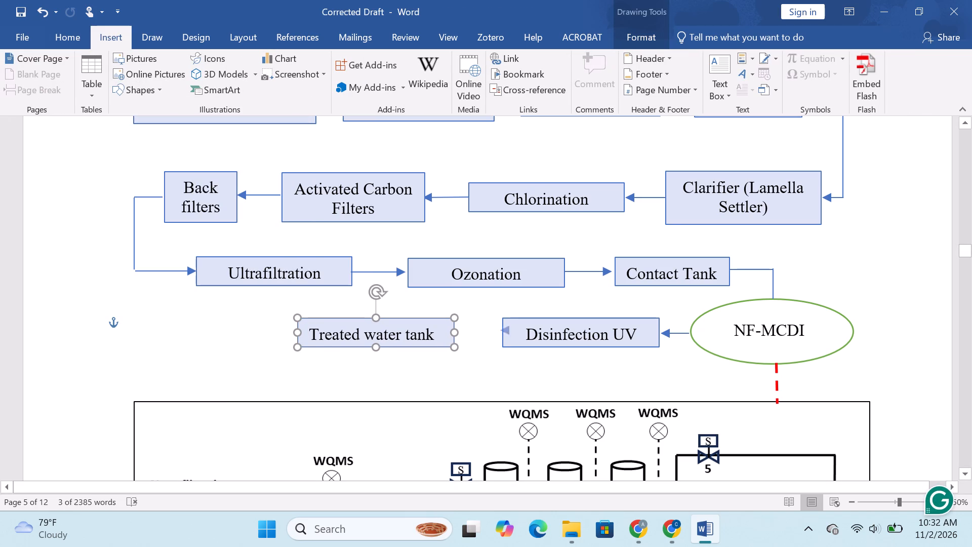
left_click_drag(498, 330, 461, 331, "shift")
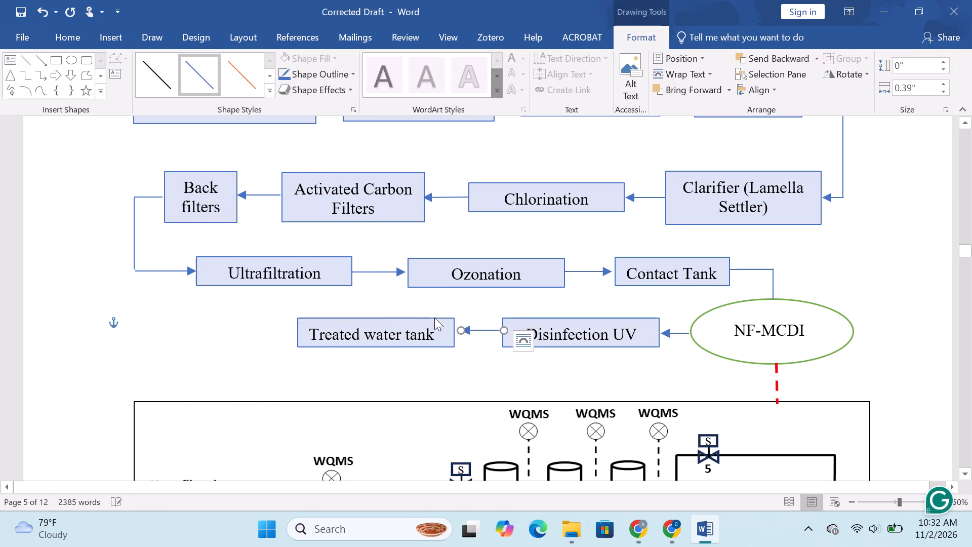
left_click(434, 318)
left_click(437, 318)
left_click(445, 321)
left_click(445, 320)
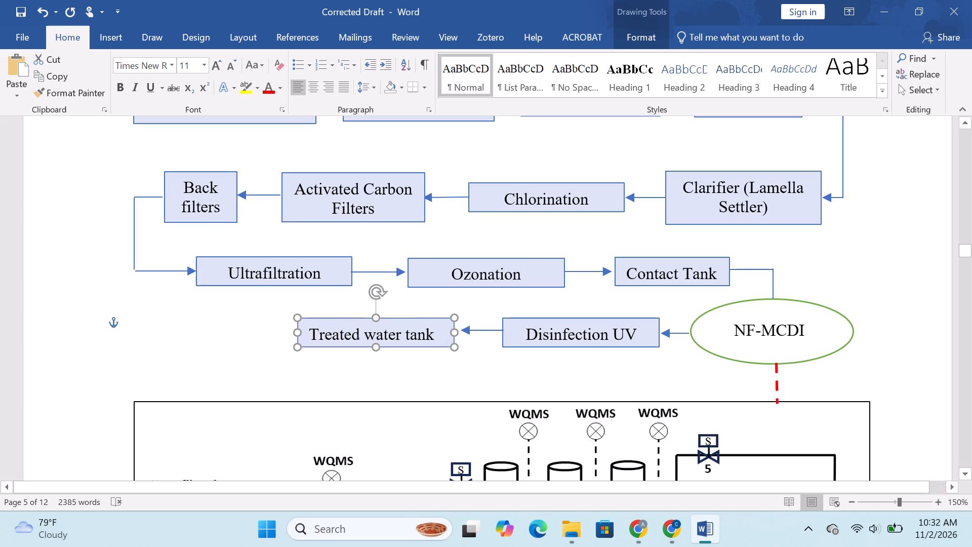
Delete the short horizontal line that overlaps the MBBR box and links it to the vertical connector toward the Clarifier.
scroll(564, 366, "down", 1, "ctrl")
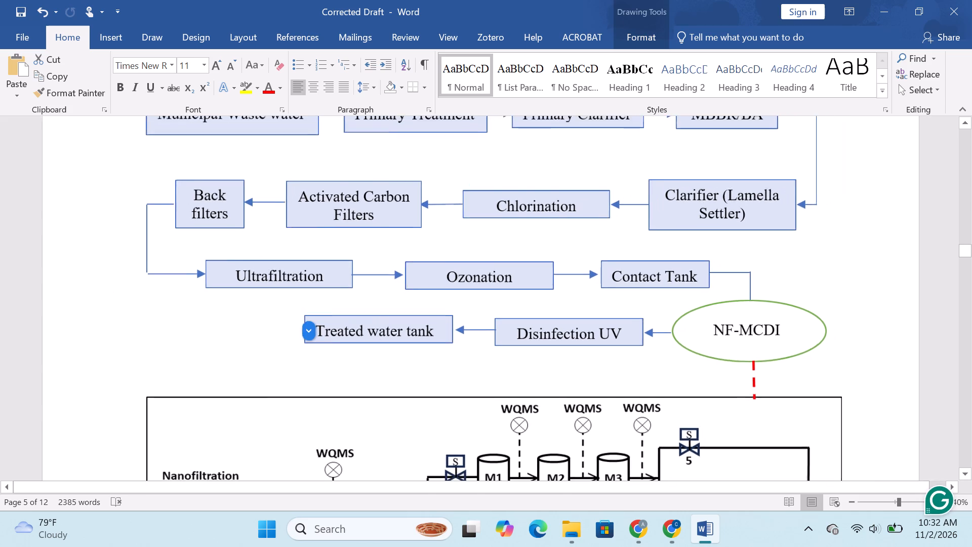
scroll(561, 366, "down", 4, "ctrl")
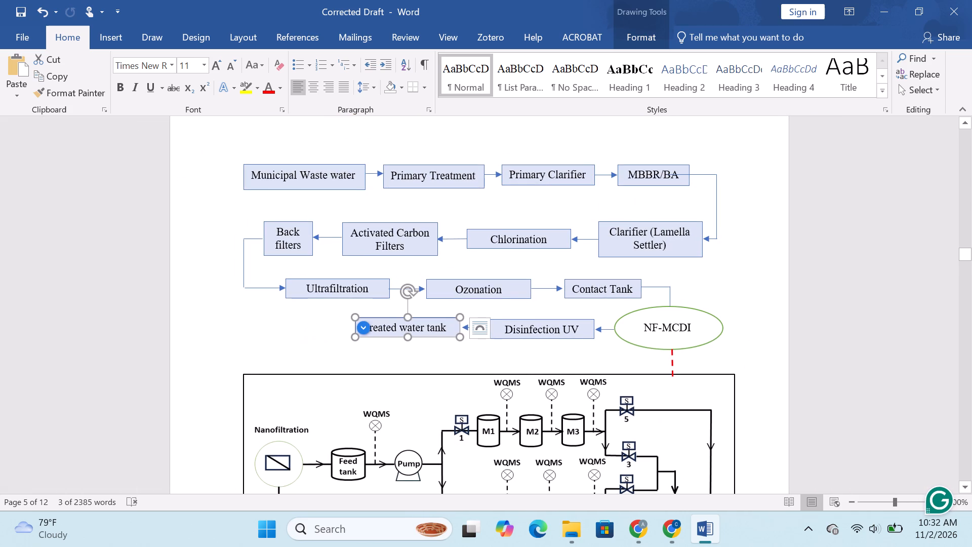
left_click(702, 175)
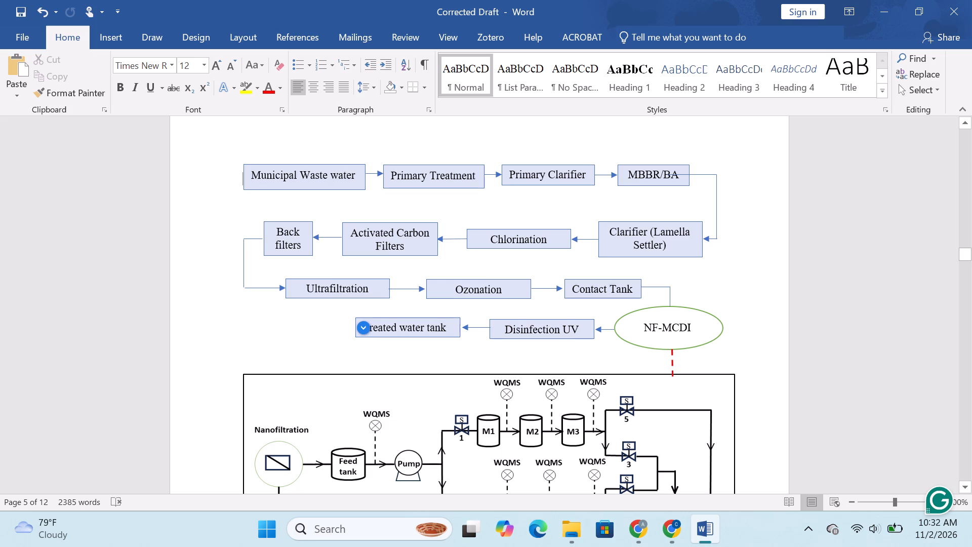
left_click(690, 176)
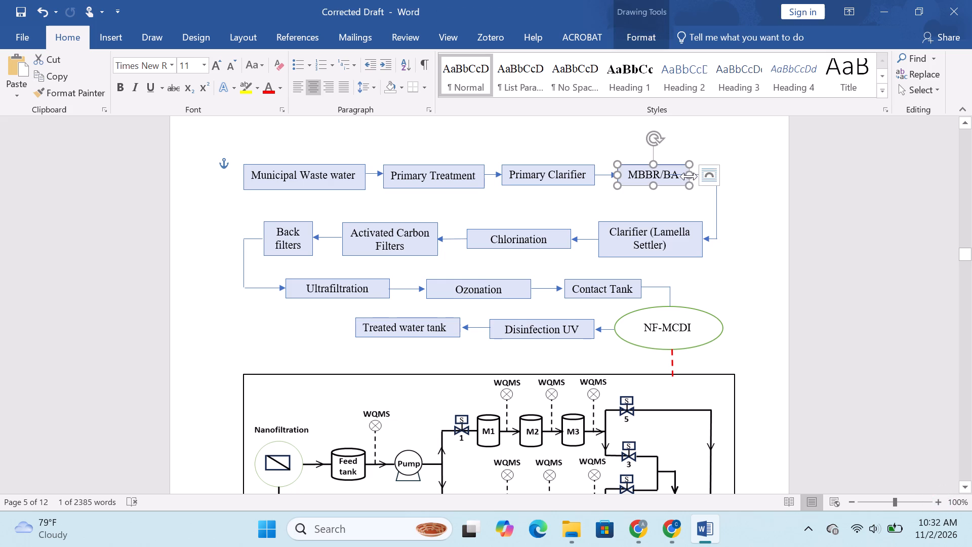
left_click(677, 175)
left_click(728, 213)
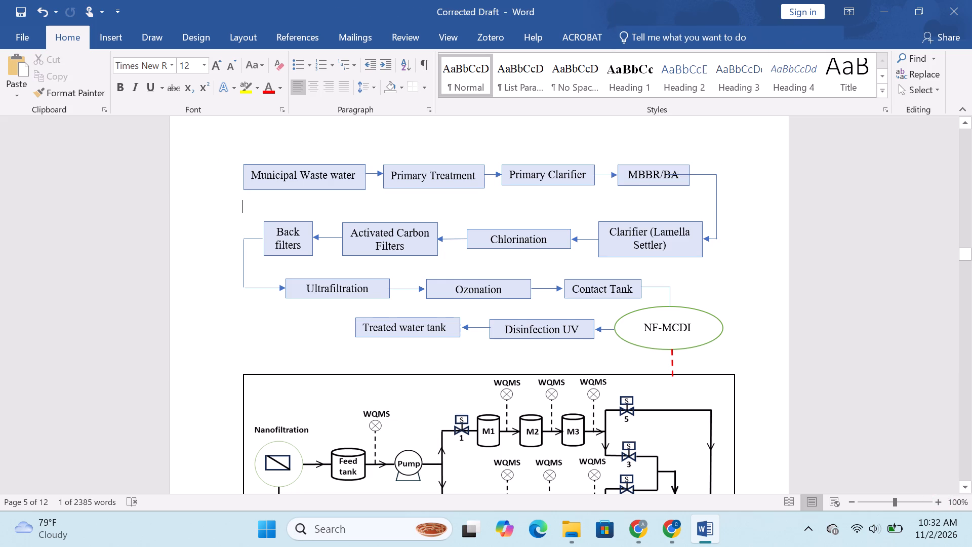
left_click(714, 174)
key("Delete")
Widen the MBBR box slightly so its full label MBBR/BAF fits.
left_click(686, 176)
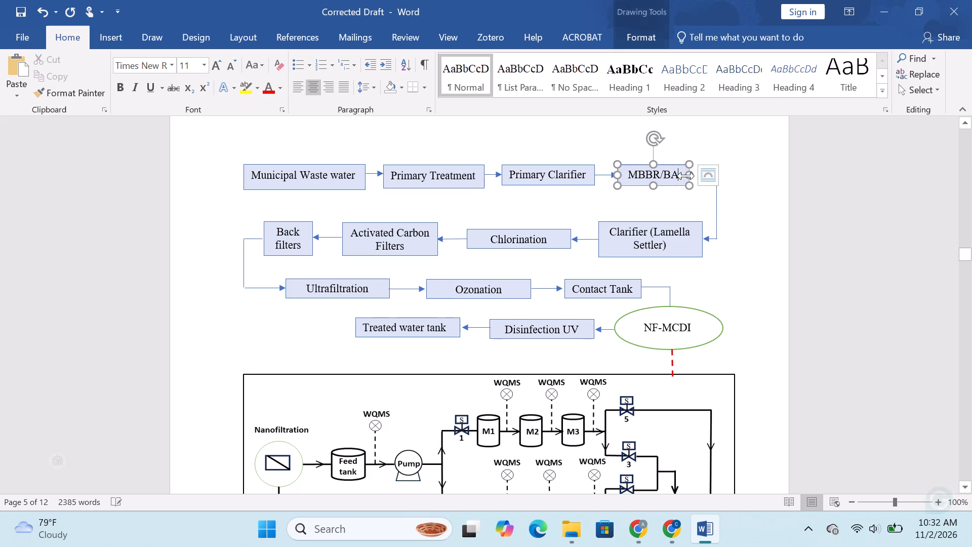
left_click(691, 176)
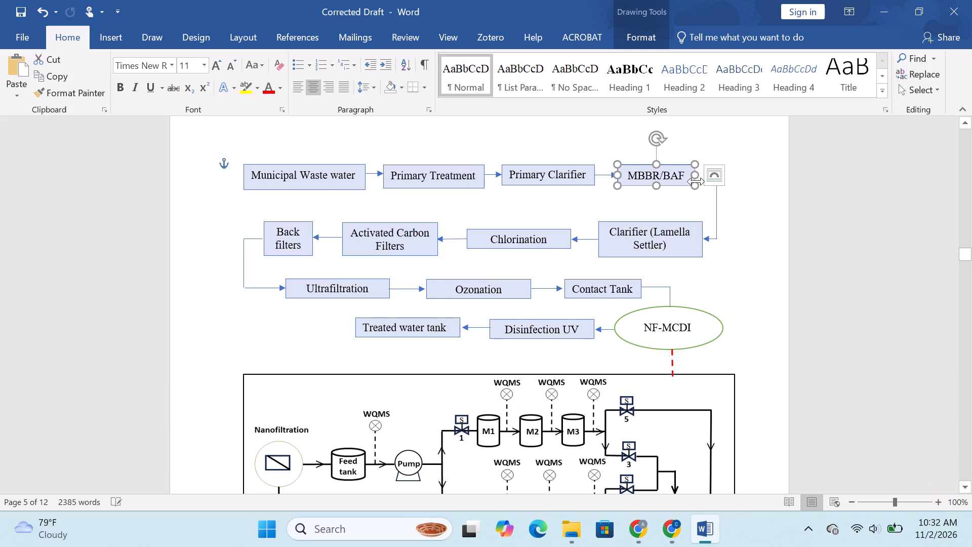
left_click(699, 194)
Draw a straight horizontal line about 0.31" long from the MBBR/BAF box to the vertical connector toward the Clarifier.
left_click(111, 36)
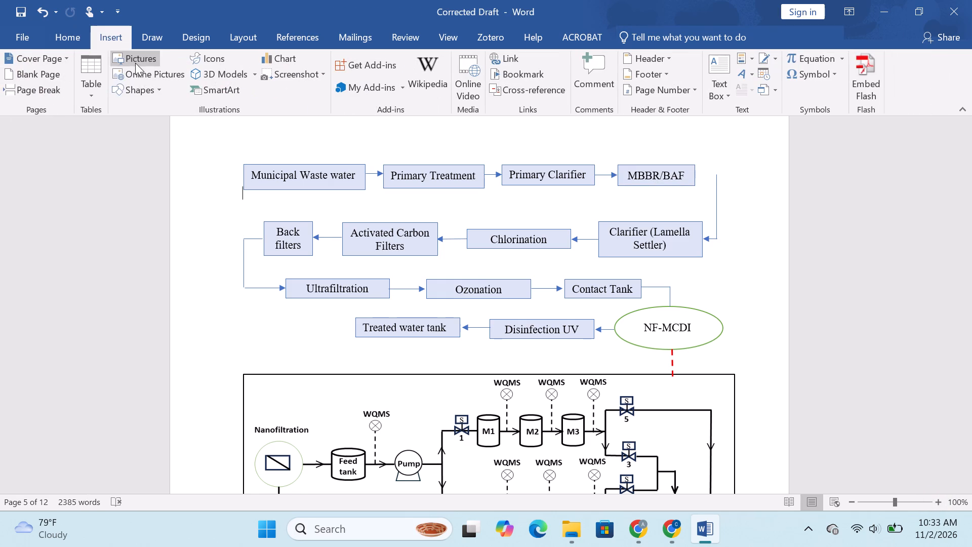
left_click(152, 91)
left_click(137, 121)
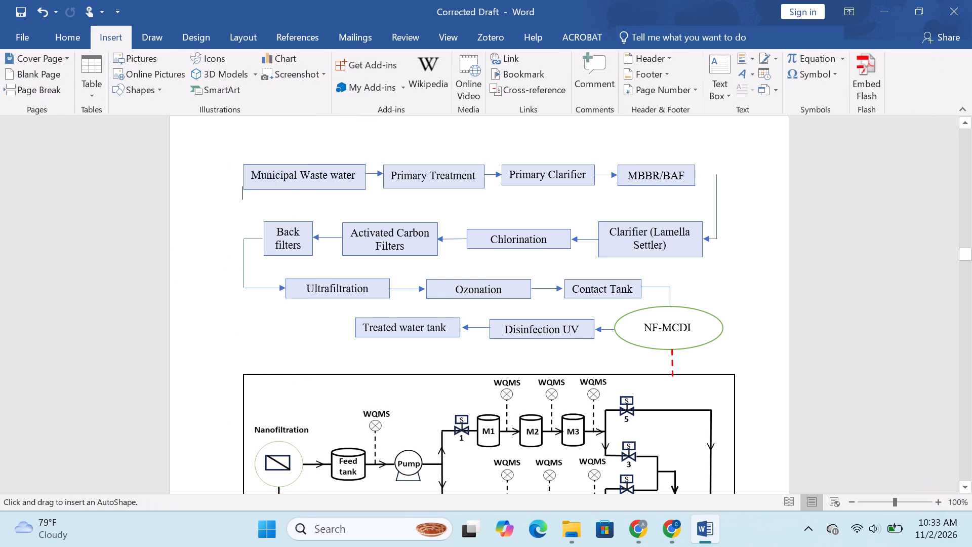
left_click_drag(694, 176, 696, 176, "shift")
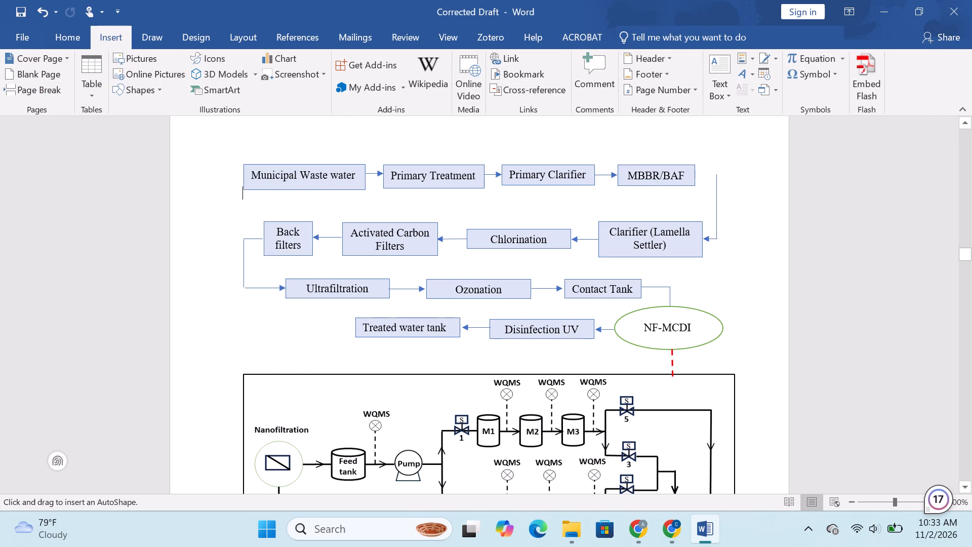
left_click_drag(696, 176, 716, 174, "shift")
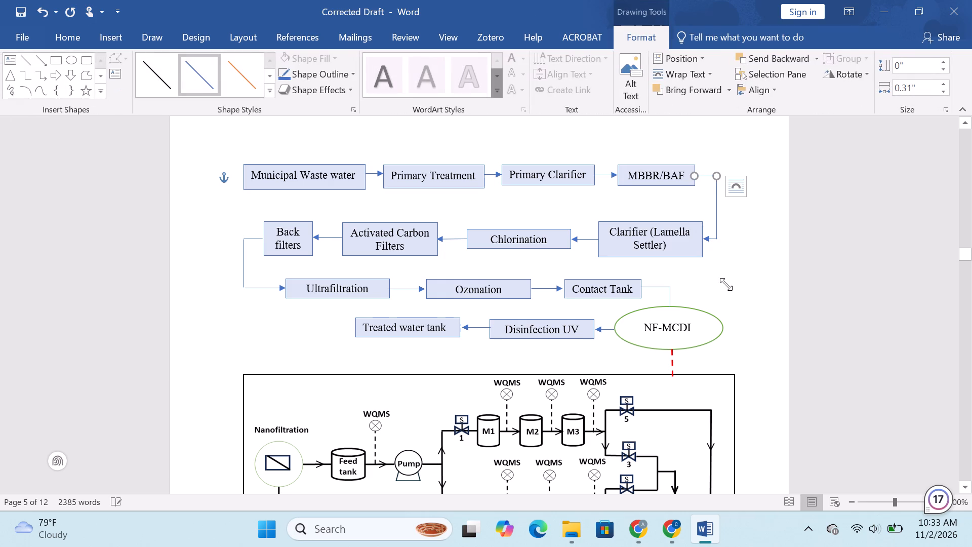
left_click(727, 292)
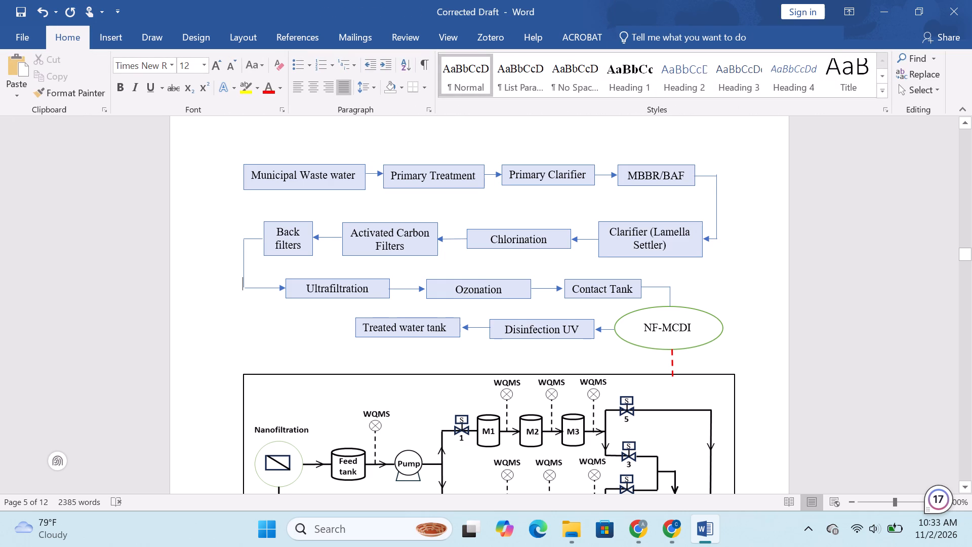
Adjust the upper end of the vertical connector beside MBBR/BAF so it meets the new horizontal line without overshooting.
scroll(744, 187, "up", 2, "ctrl")
scroll(787, 170, "up", 2)
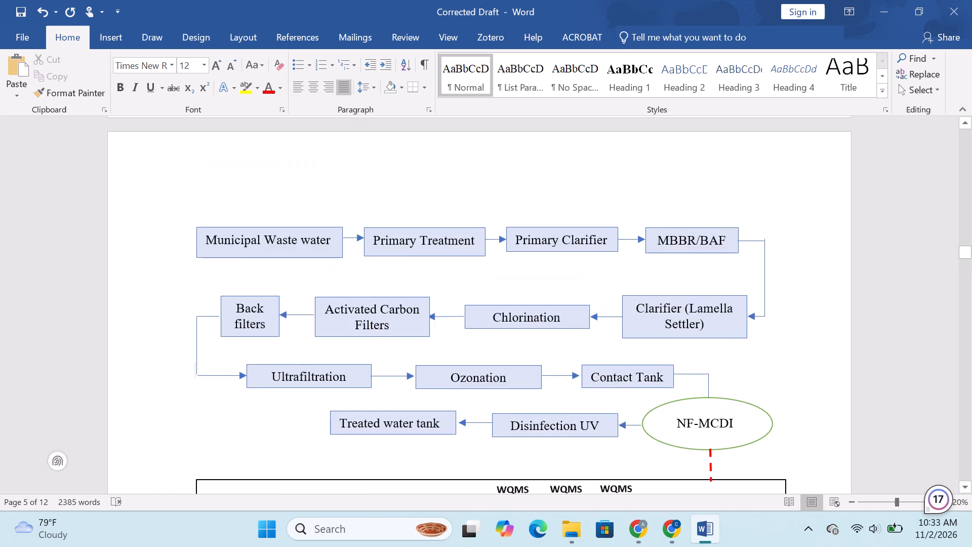
scroll(811, 263, "up", 5, "ctrl")
left_click_drag(765, 490, 916, 483)
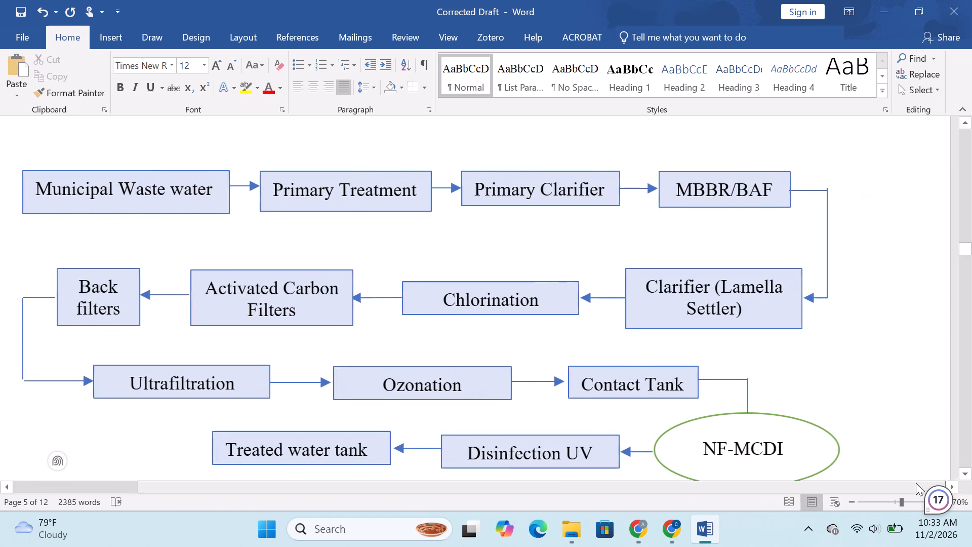
left_click_drag(916, 483, 923, 481)
scroll(874, 160, "up", 5)
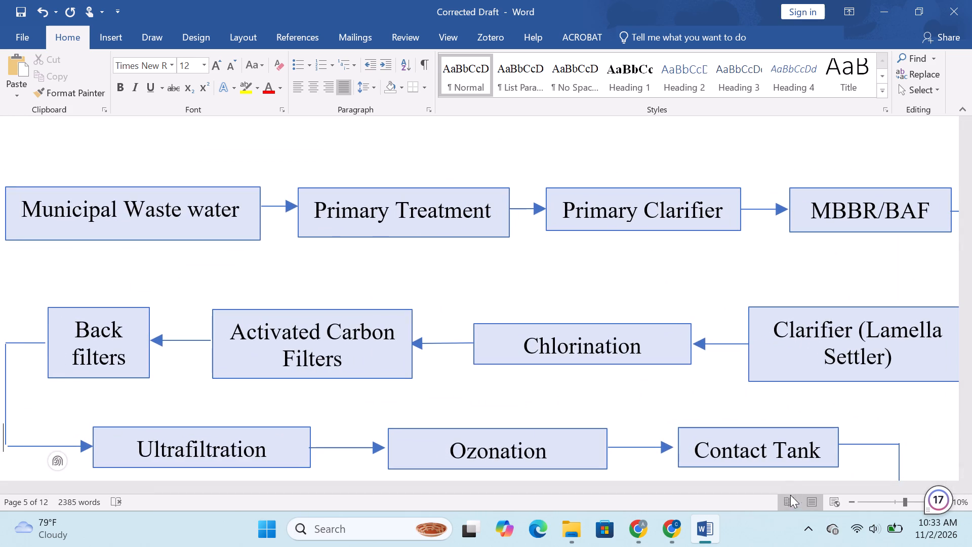
left_click_drag(762, 486, 971, 486)
left_click(778, 230)
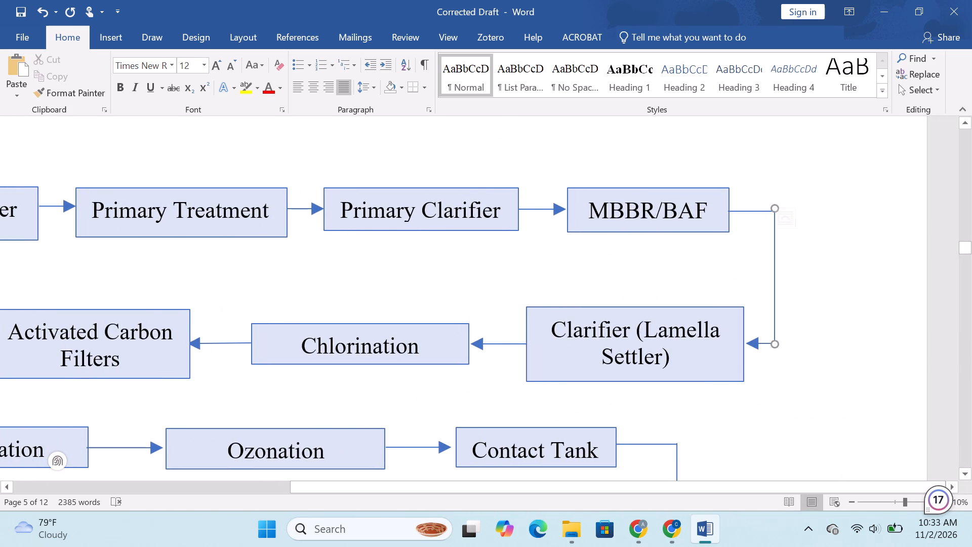
left_click(777, 209, "shift")
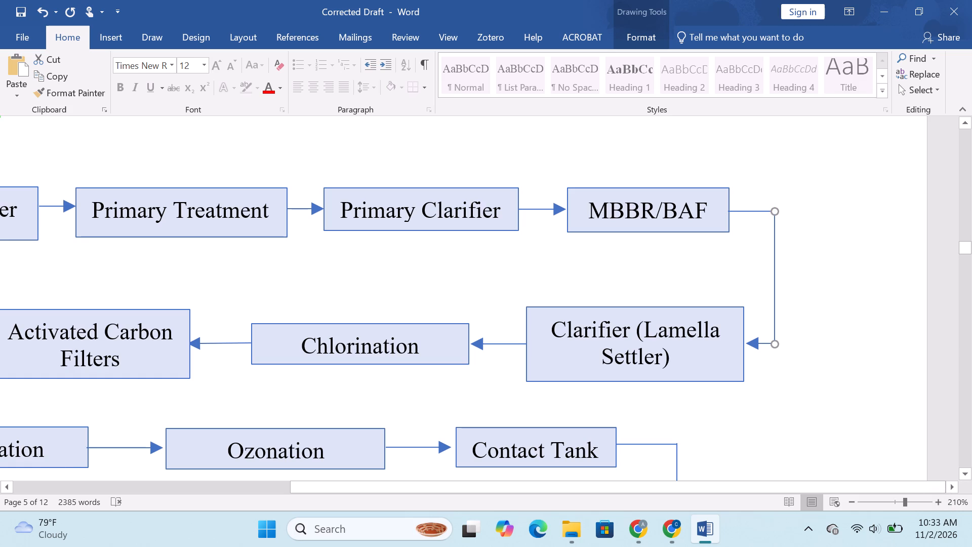
left_click(788, 262)
Examine the process flow diagram, the NF-MCDI schematic and the continuous monitoring and control layer flowchart.
scroll(656, 289, "down", 3, "ctrl")
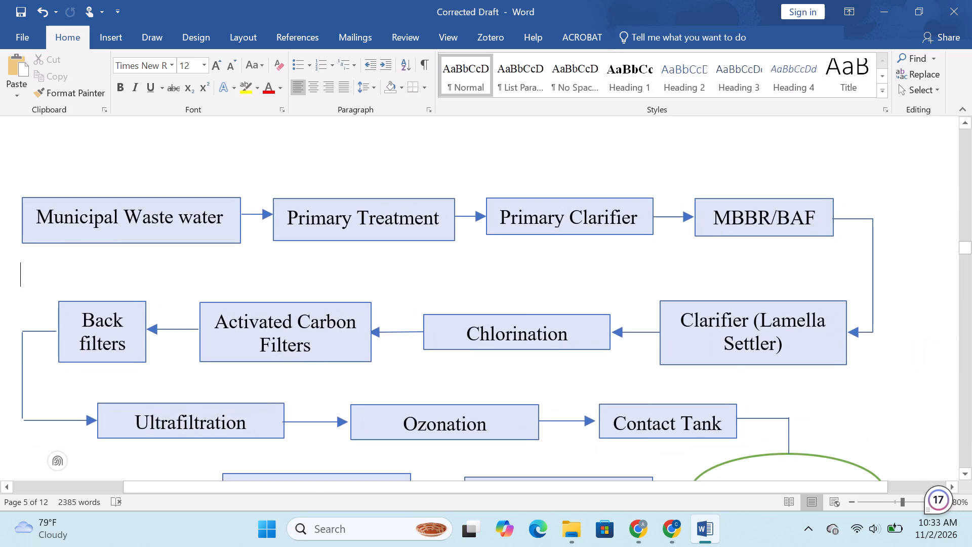
scroll(655, 289, "down", 15)
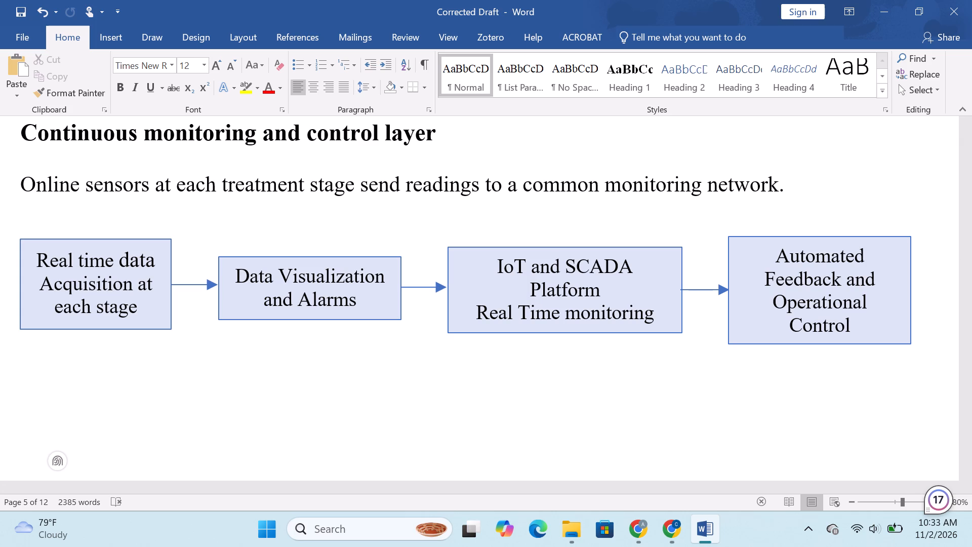
scroll(657, 280, "down", 2, "ctrl")
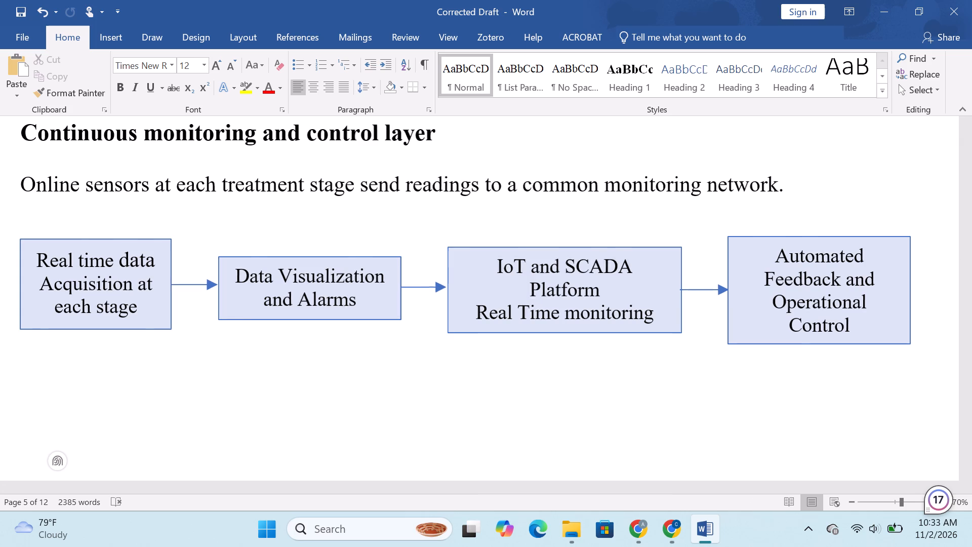
scroll(657, 280, "down", 4, "ctrl")
scroll(652, 282, "up", 3)
scroll(652, 282, "down", 2, "ctrl")
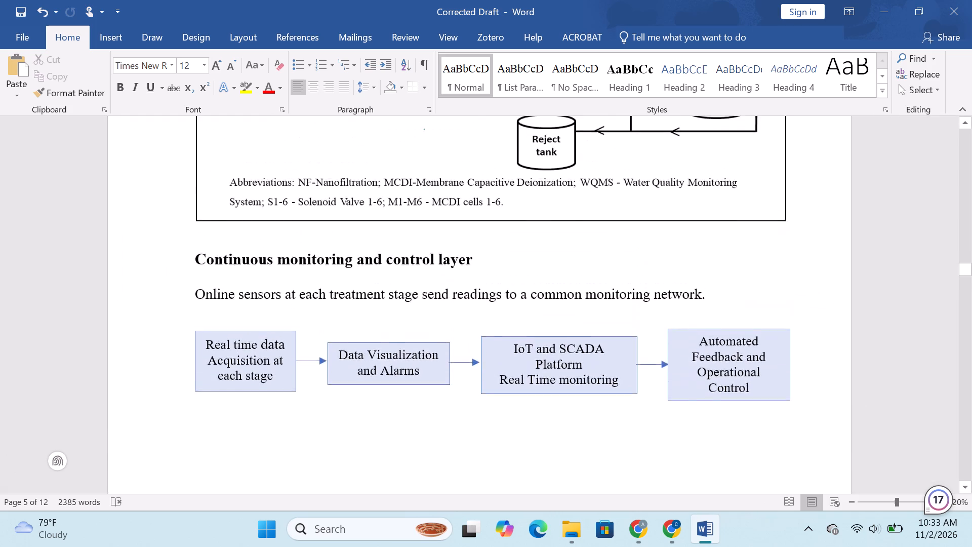
scroll(652, 282, "down", 2, "ctrl")
scroll(652, 282, "up", 13)
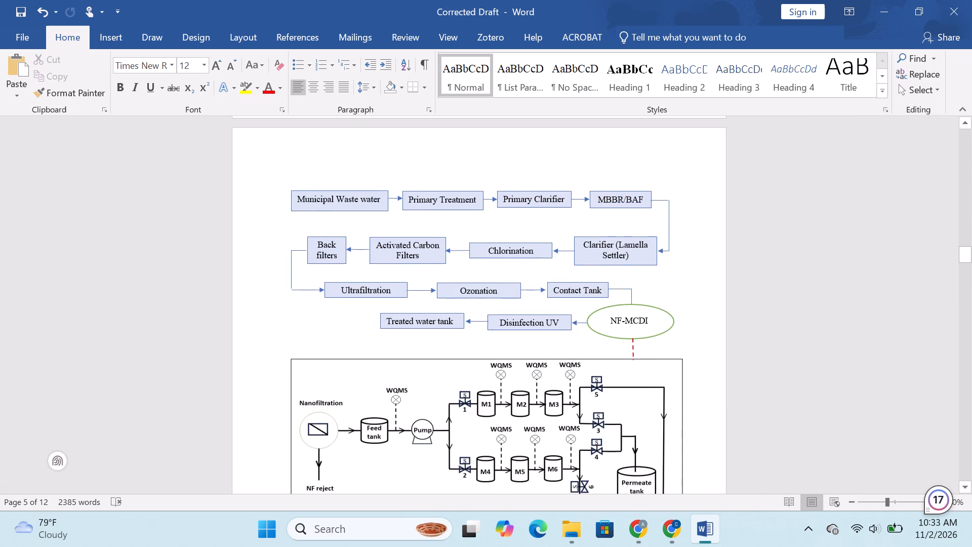
scroll(652, 282, "up", 1)
scroll(652, 282, "down", 4)
Switch to Chrome and copy the Generalized Water Quality Specifications heading with its full open-loop and closed-loop parameter table.
left_click(647, 522)
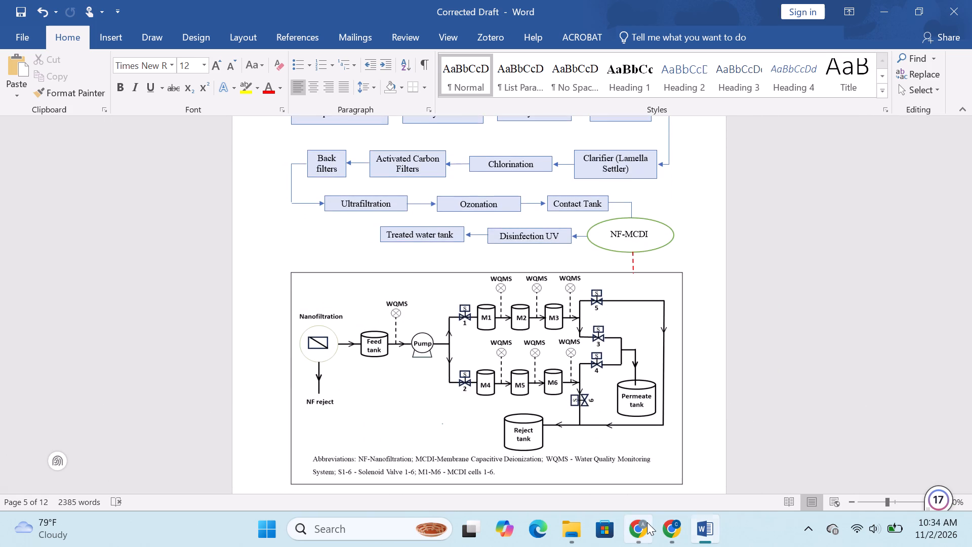
scroll(314, 230, "up", 5)
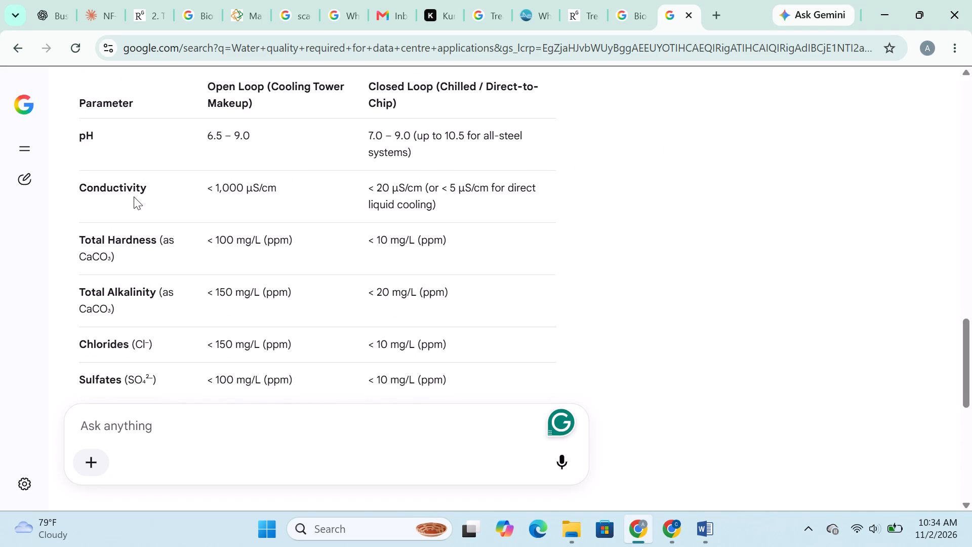
scroll(134, 197, "up", 2)
left_click_drag(78, 204, 293, 245)
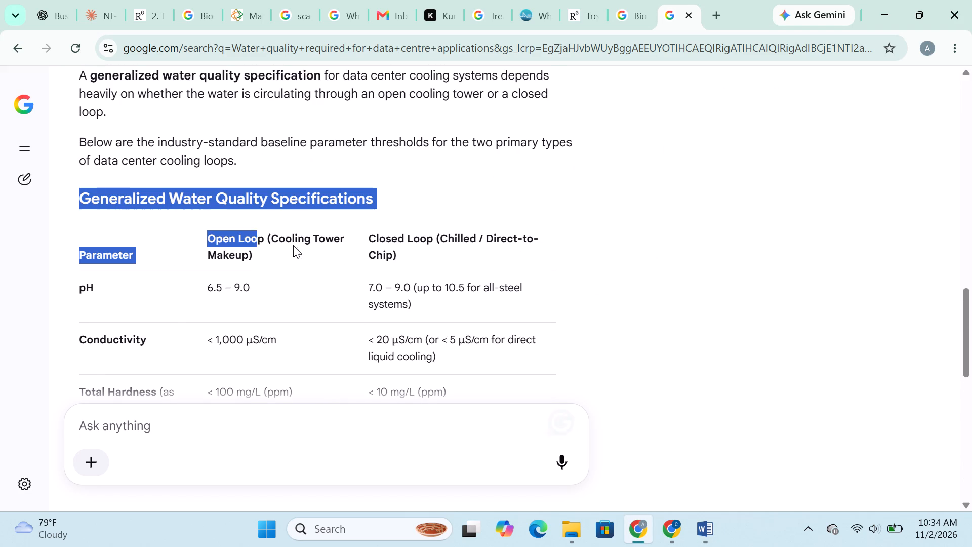
left_click_drag(293, 245, 544, 285)
scroll(394, 223, "down", 5)
key("ctrl+c")
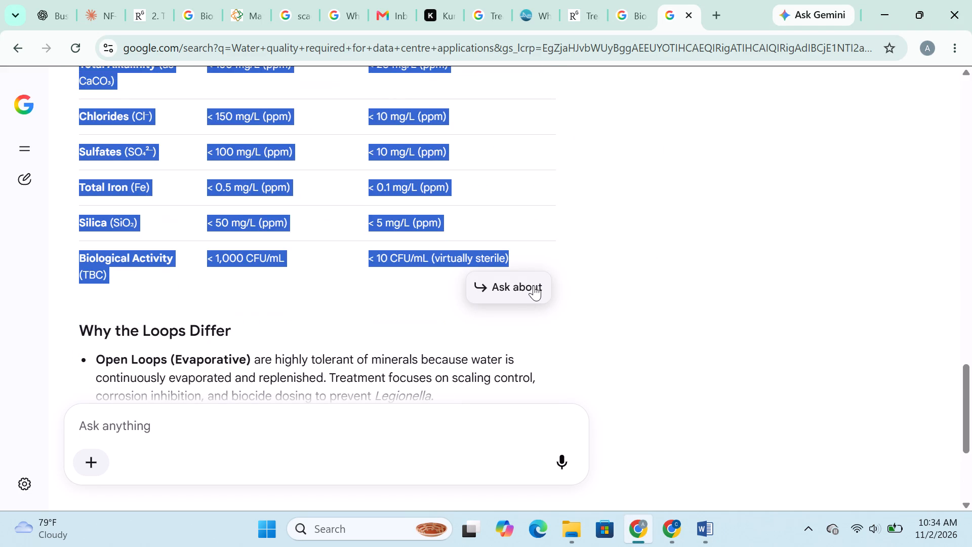
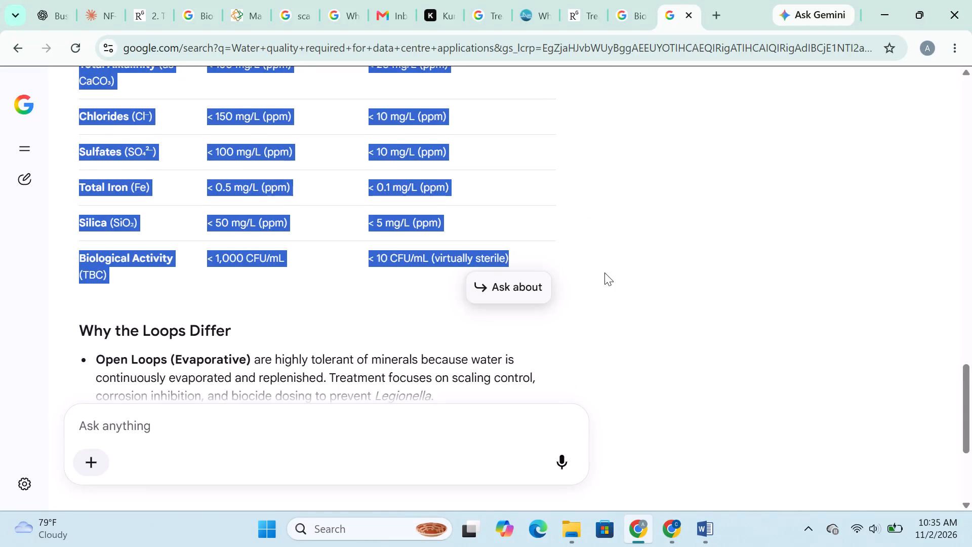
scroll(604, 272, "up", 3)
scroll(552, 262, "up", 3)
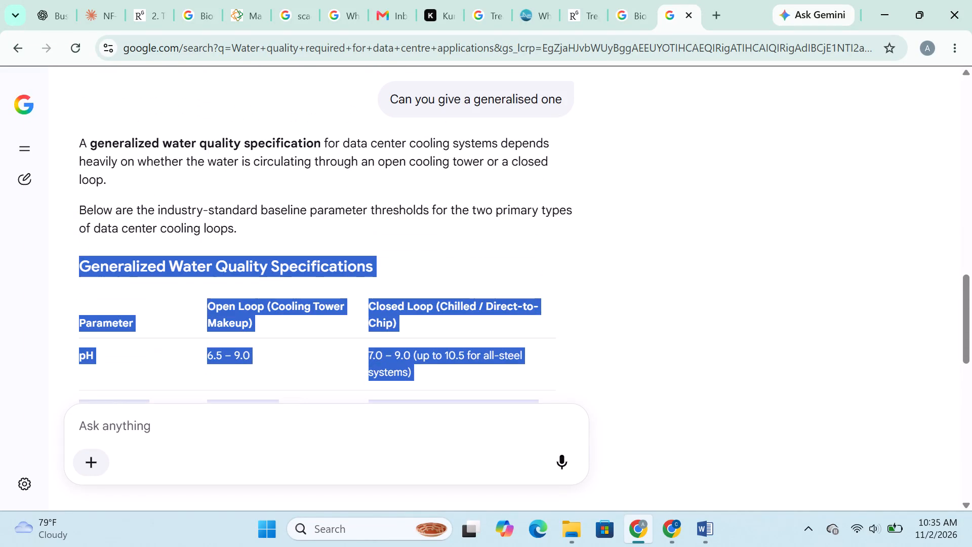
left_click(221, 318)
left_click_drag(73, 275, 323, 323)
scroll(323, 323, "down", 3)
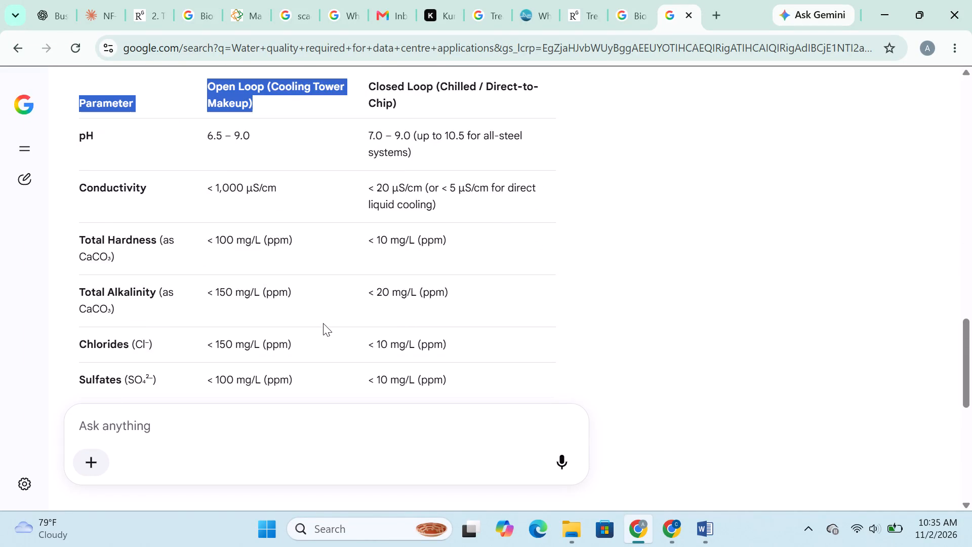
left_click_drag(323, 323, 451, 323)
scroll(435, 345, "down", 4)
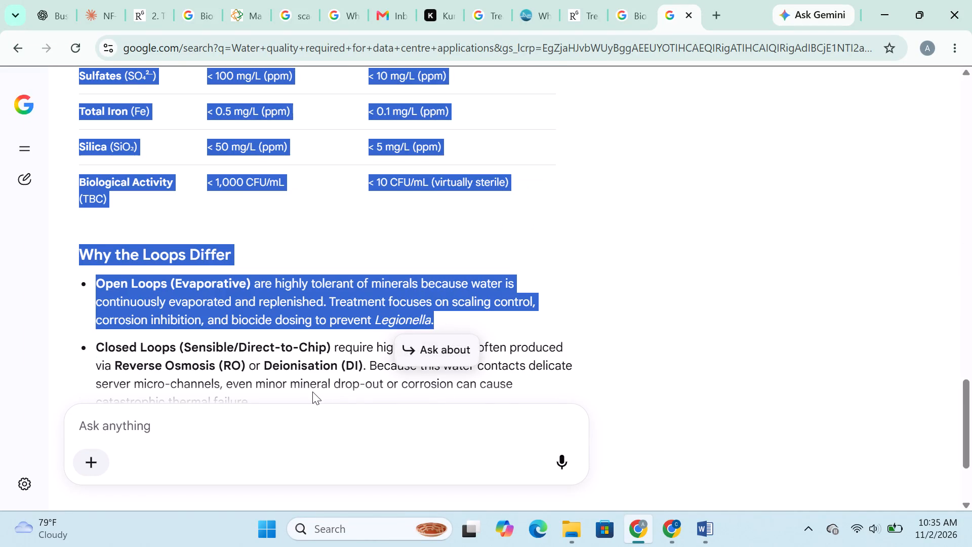
Submit the follow-up request "With proper reference" for the generalized data centre water quality specification.
scroll(308, 392, "down", 3)
left_click(300, 405)
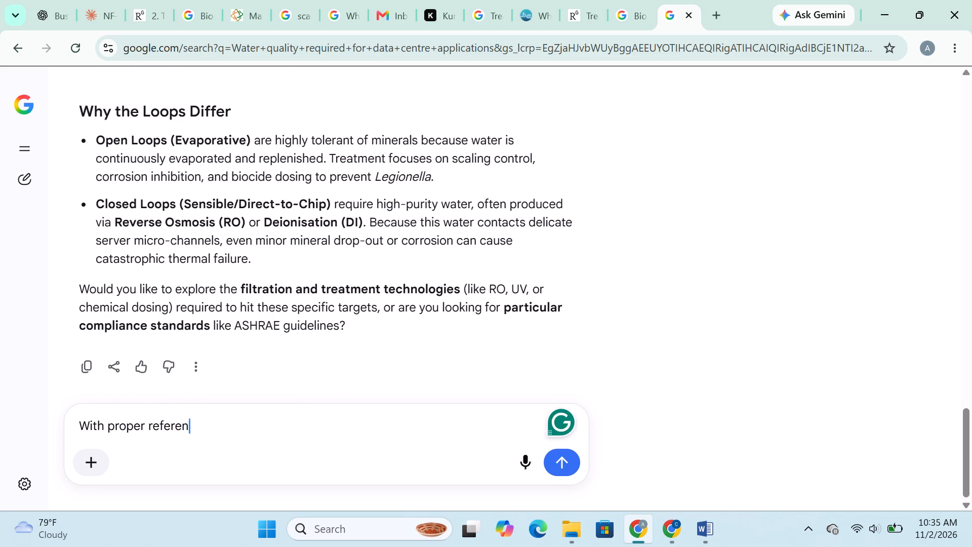
key("Return")
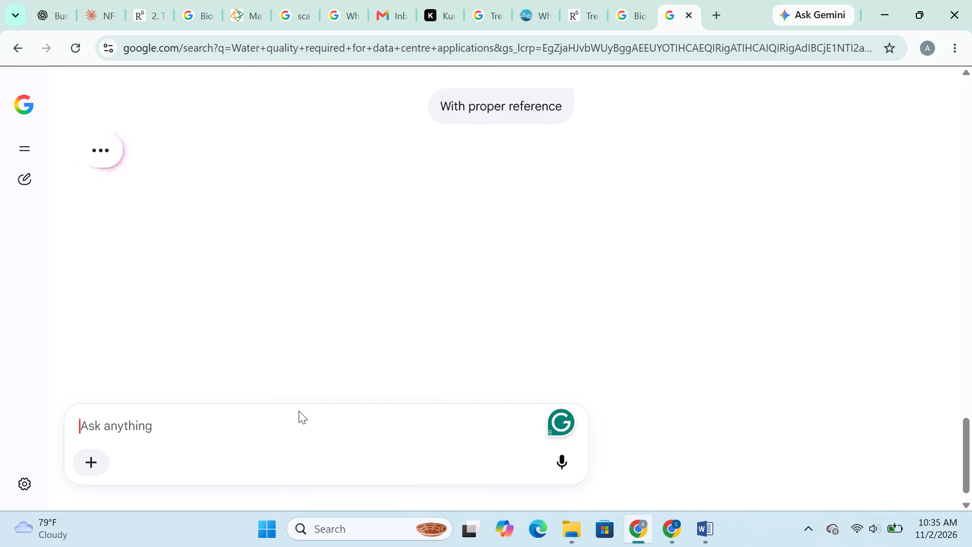
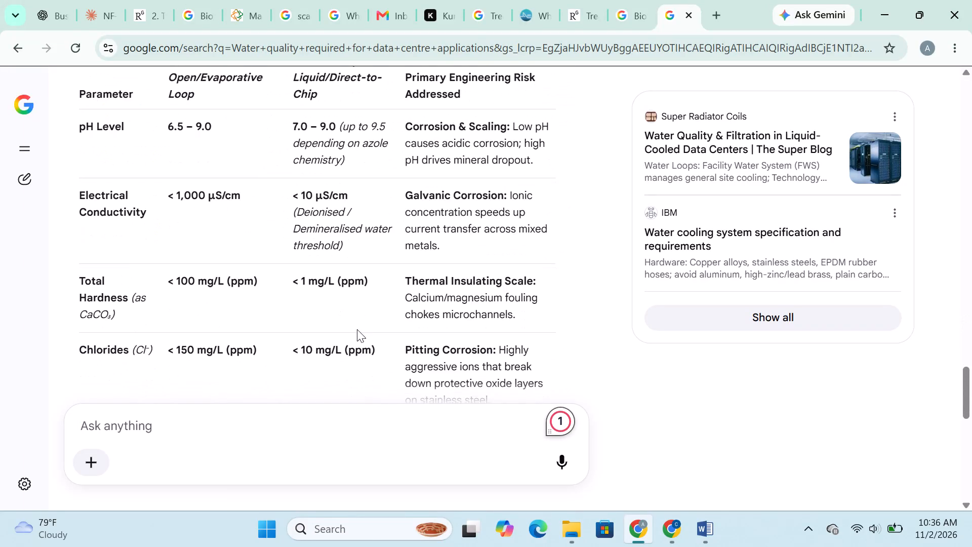
Review the referenced answer on data centre water quality, from its specifications table to the core engineering reference standards.
scroll(357, 329, "down", 12)
scroll(357, 329, "up", 2)
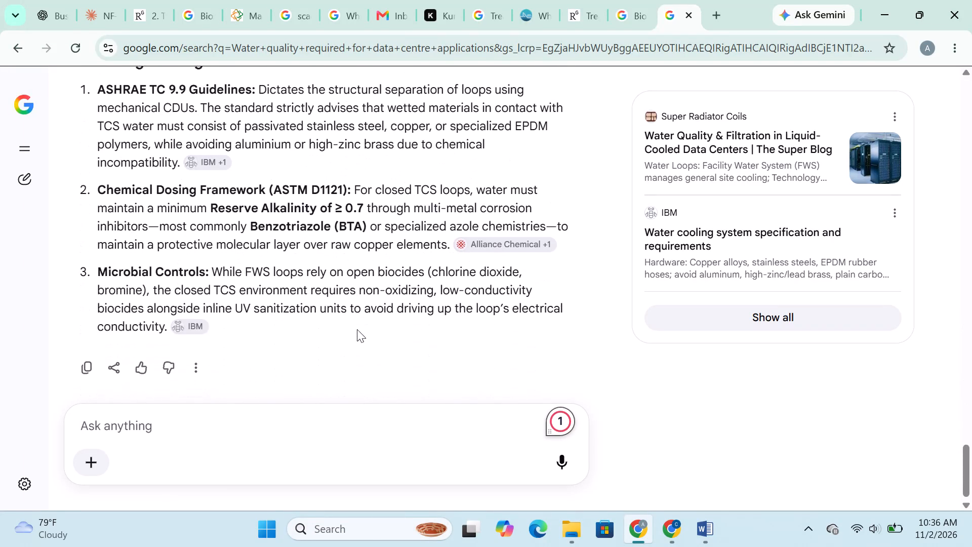
scroll(357, 329, "up", 11)
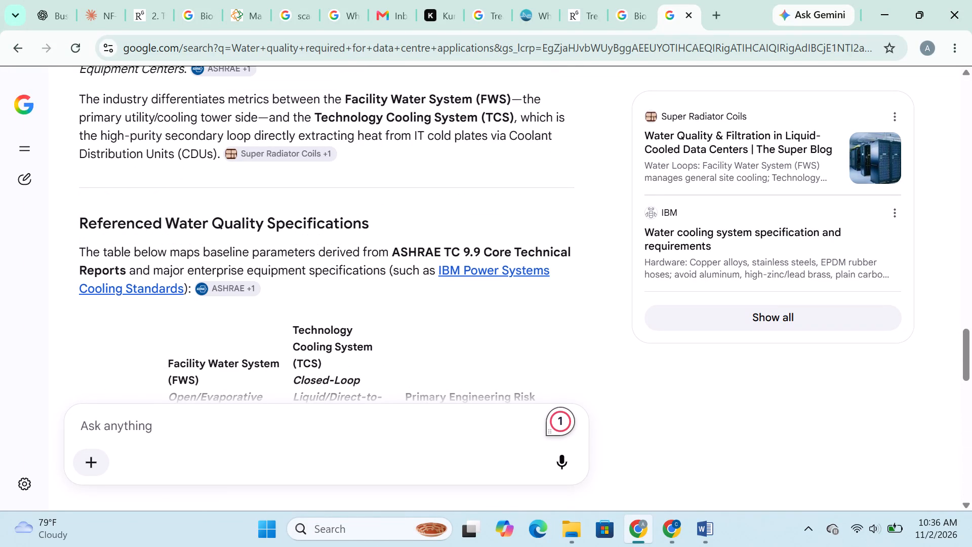
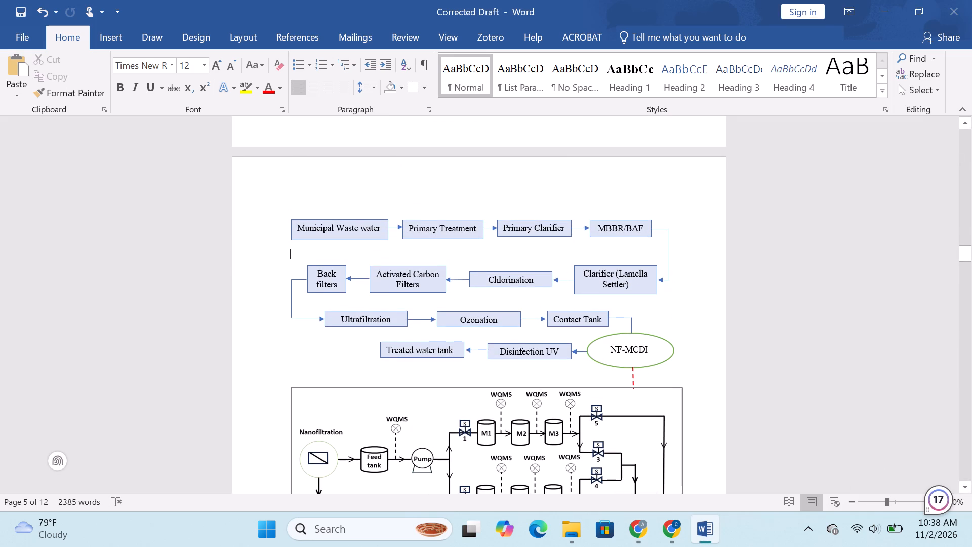
scroll(326, 288, "down", 1, "ctrl")
scroll(326, 288, "up", 3, "ctrl")
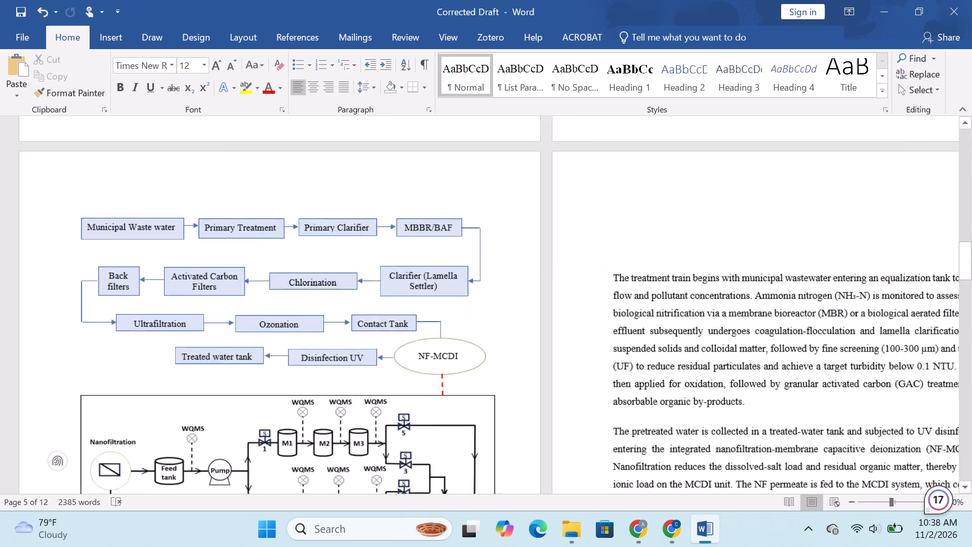
scroll(326, 288, "up", 20)
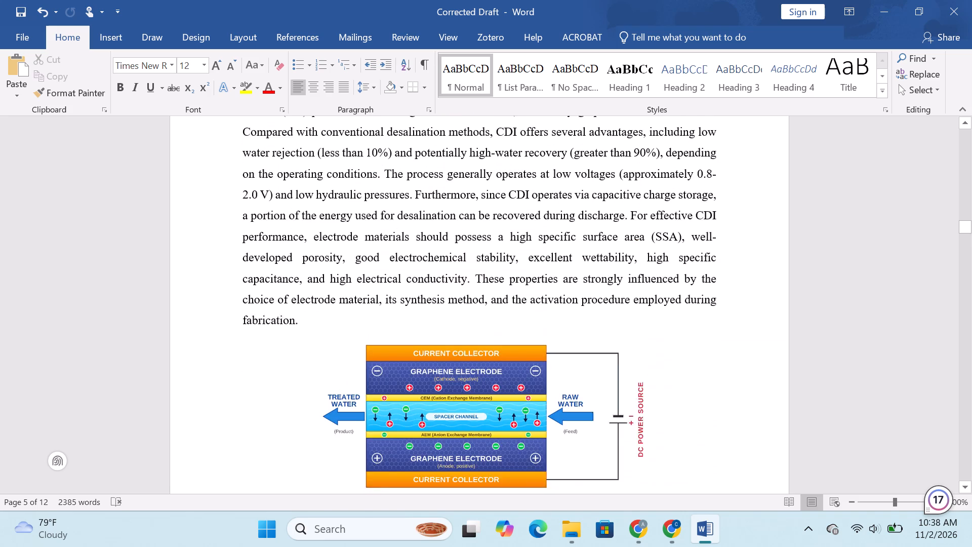
scroll(326, 288, "up", 5)
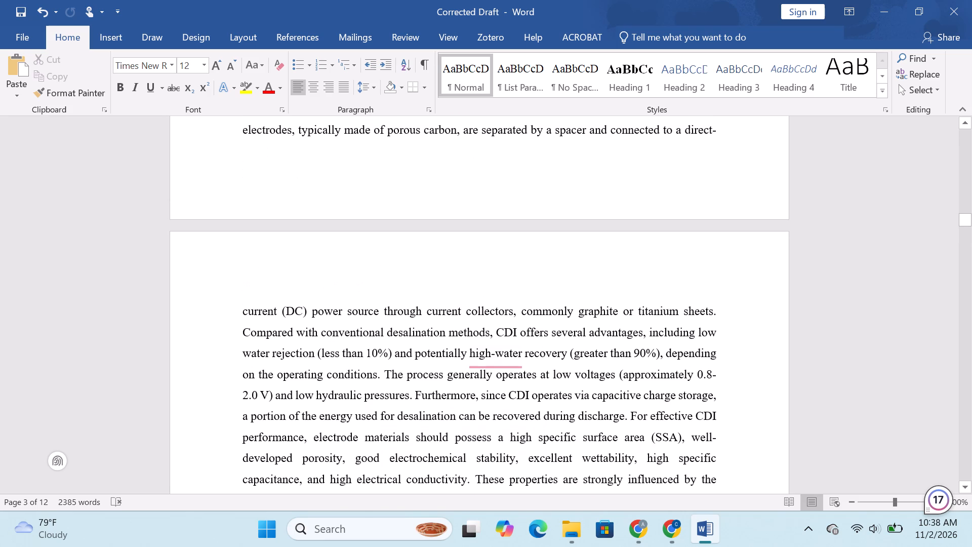
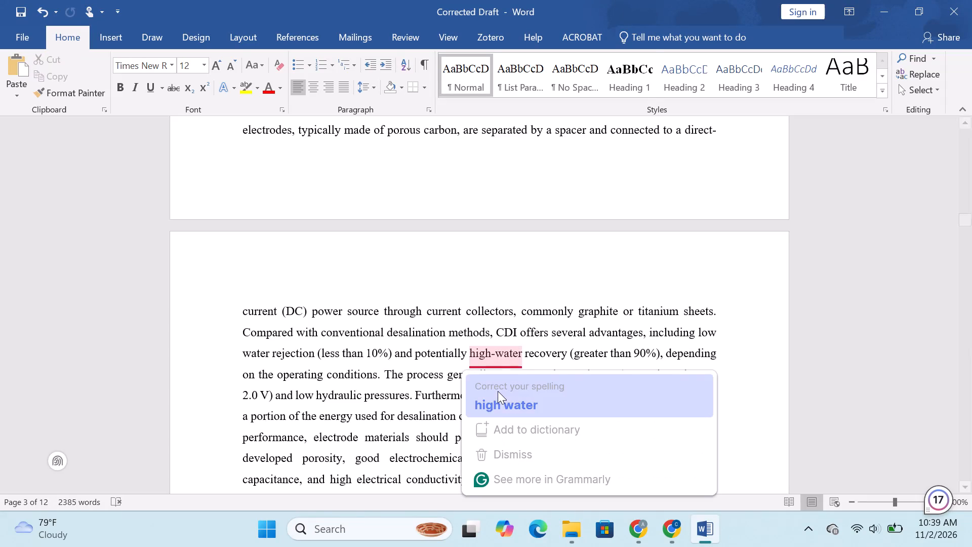
Replace "high-water" with the suggested "high water" in the sentence on CDI's recovery advantages.
left_click(498, 391)
Review the draft from the title and background through the objectives table and capacitive deionization section to the treatment flowchart.
scroll(495, 346, "up", 2)
scroll(495, 346, "up", 20)
scroll(495, 346, "up", 3)
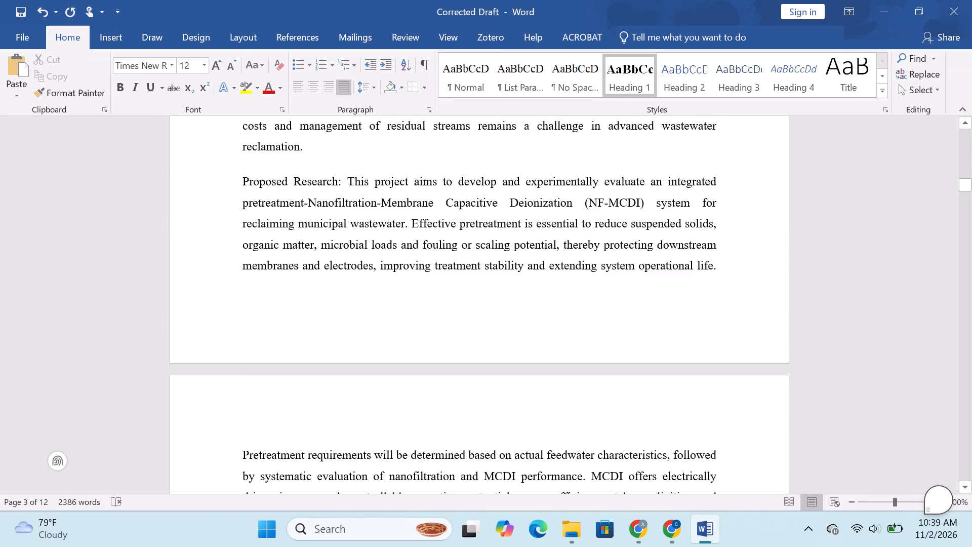
scroll(495, 346, "up", 20)
scroll(495, 346, "up", 20)
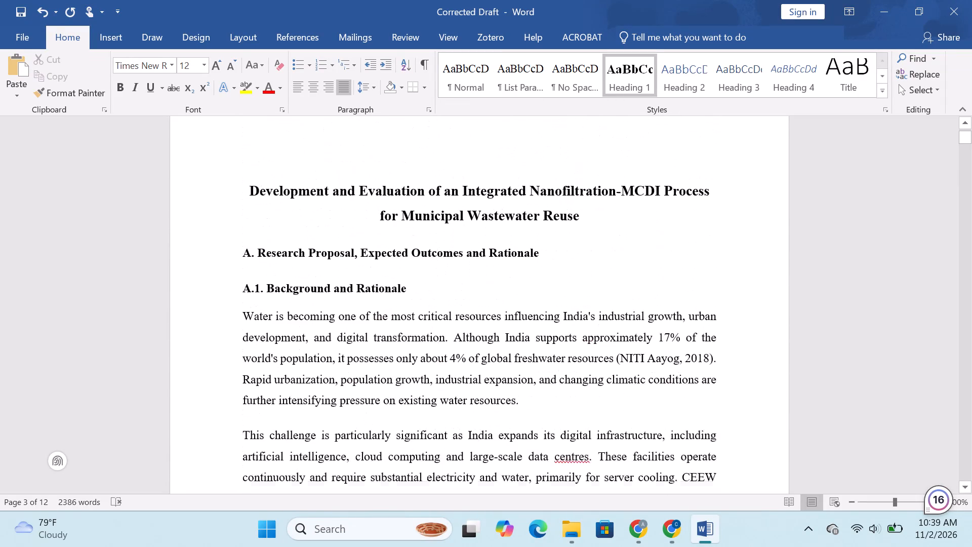
scroll(497, 346, "up", 2)
scroll(497, 346, "down", 12)
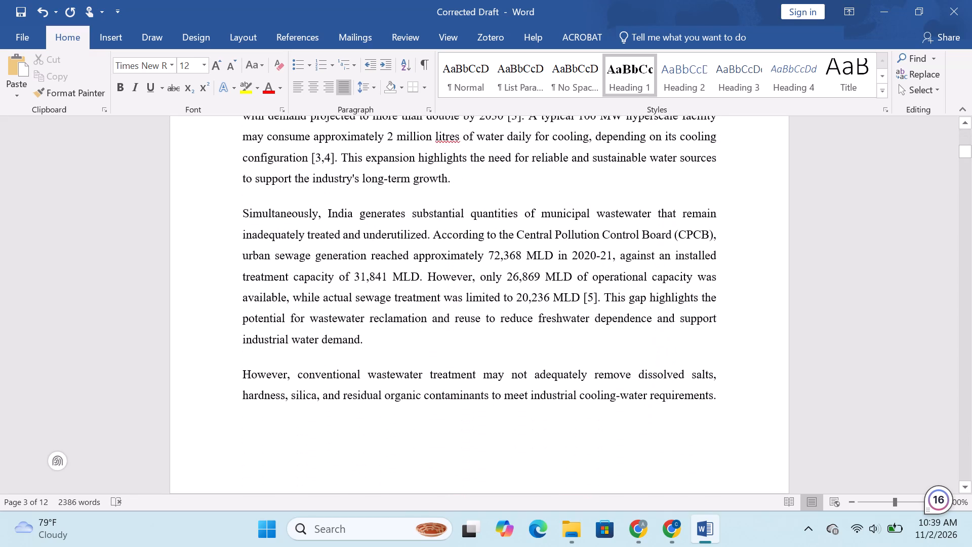
scroll(493, 334, "down", 20)
scroll(493, 334, "down", 14)
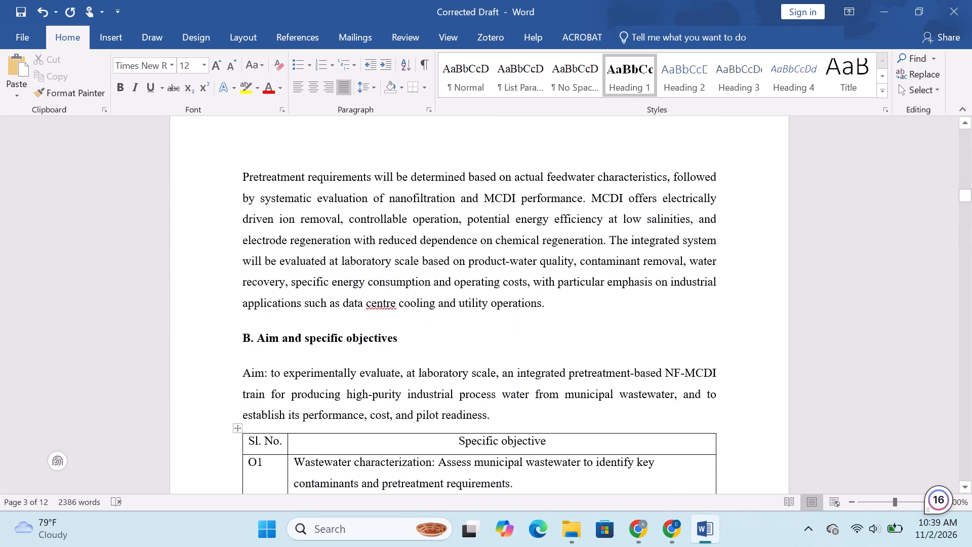
scroll(488, 342, "down", 4)
scroll(416, 322, "down", 7)
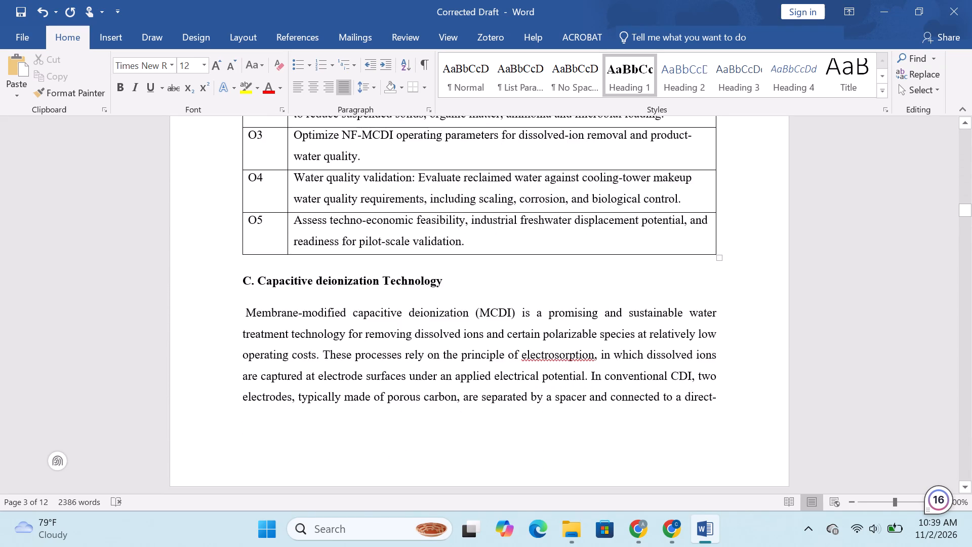
scroll(415, 323, "down", 10)
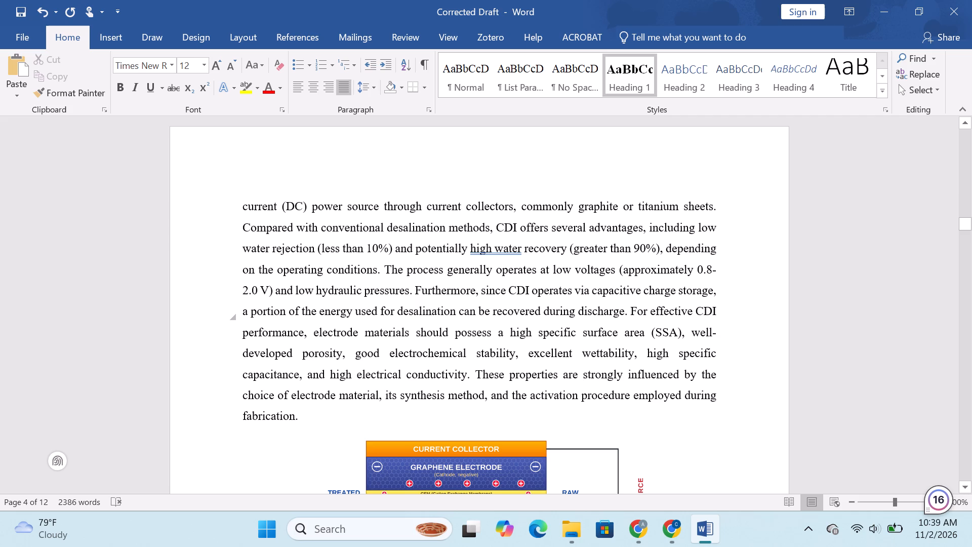
scroll(503, 270, "down", 10)
scroll(505, 270, "down", 11)
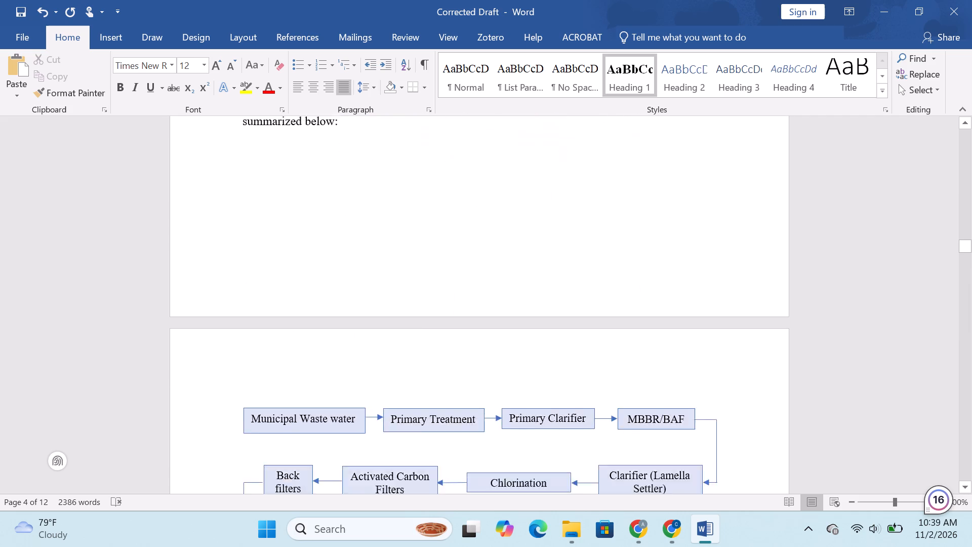
scroll(505, 270, "down", 5)
Shorten the red dashed connector below the NF-MCDI ellipse so its lower end meets the schematic's top border.
left_click(671, 265)
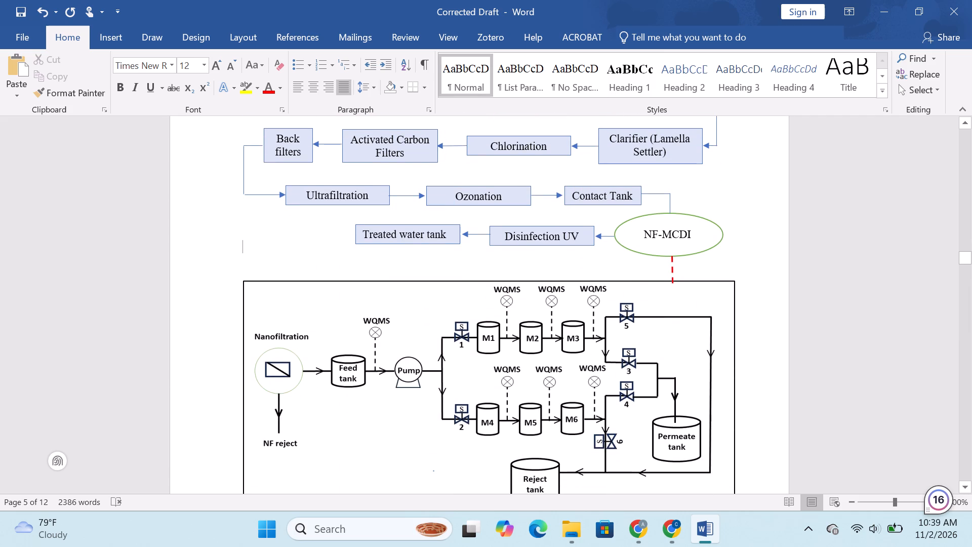
left_click(673, 265)
left_click(671, 282)
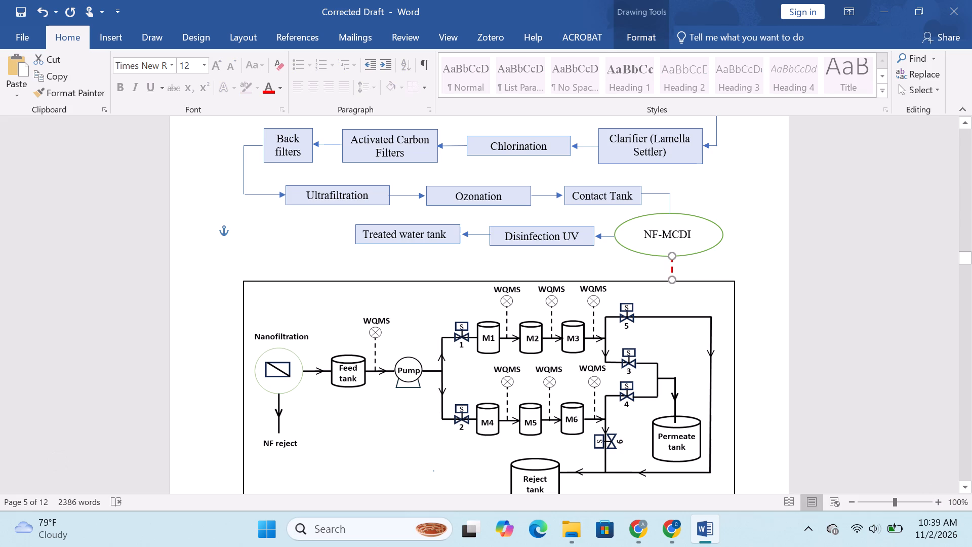
left_click(647, 315)
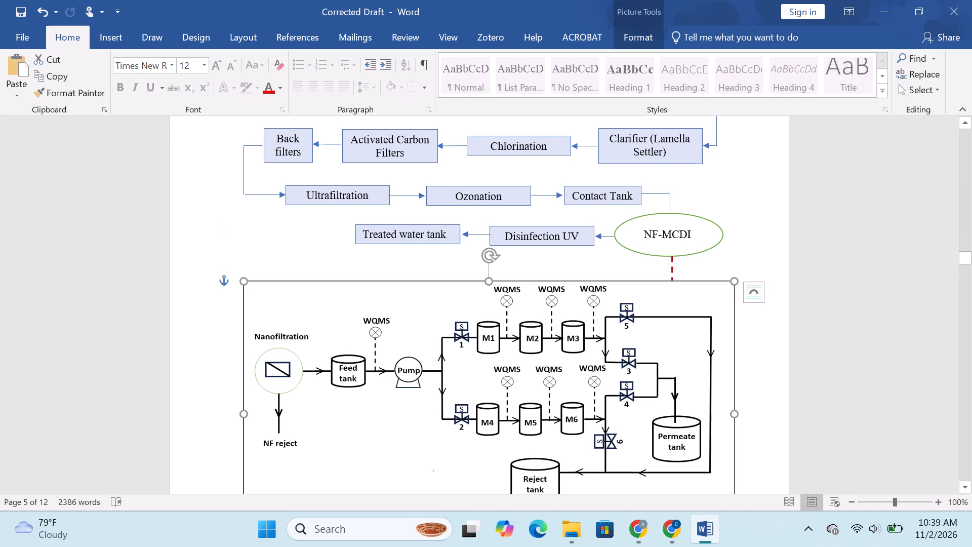
Nudge the Treated water tank box slightly downward in the flowchart to line up with the Disinfection UV box.
scroll(520, 258, "up", 3)
left_click(480, 343)
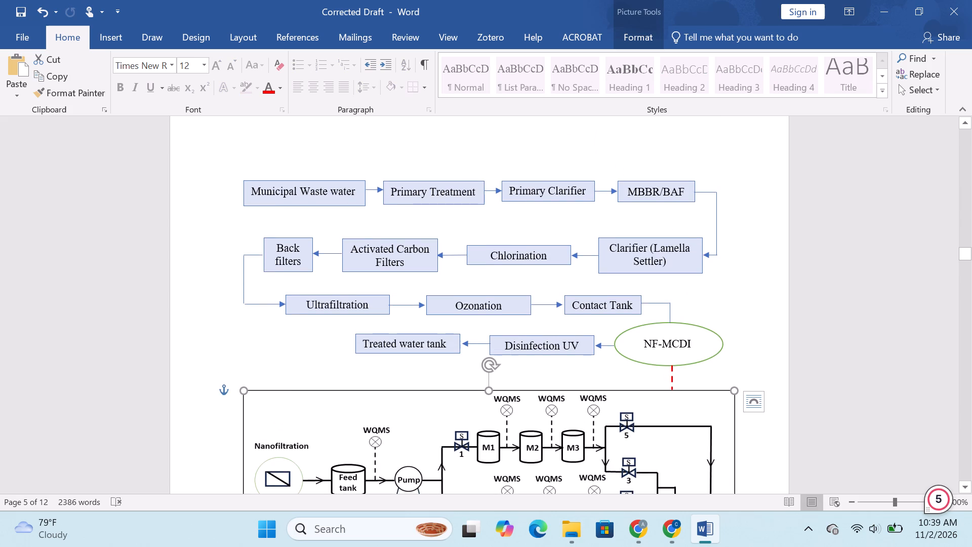
left_click(447, 335)
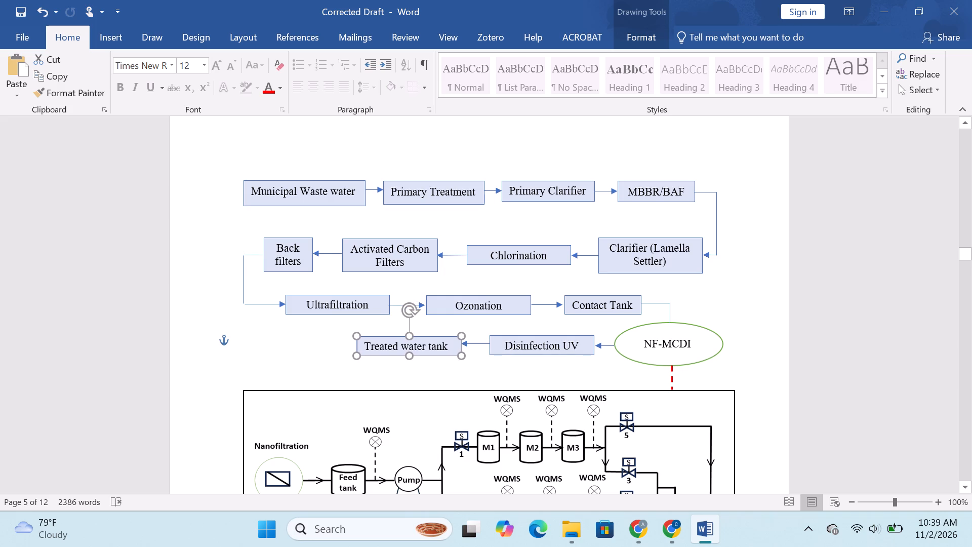
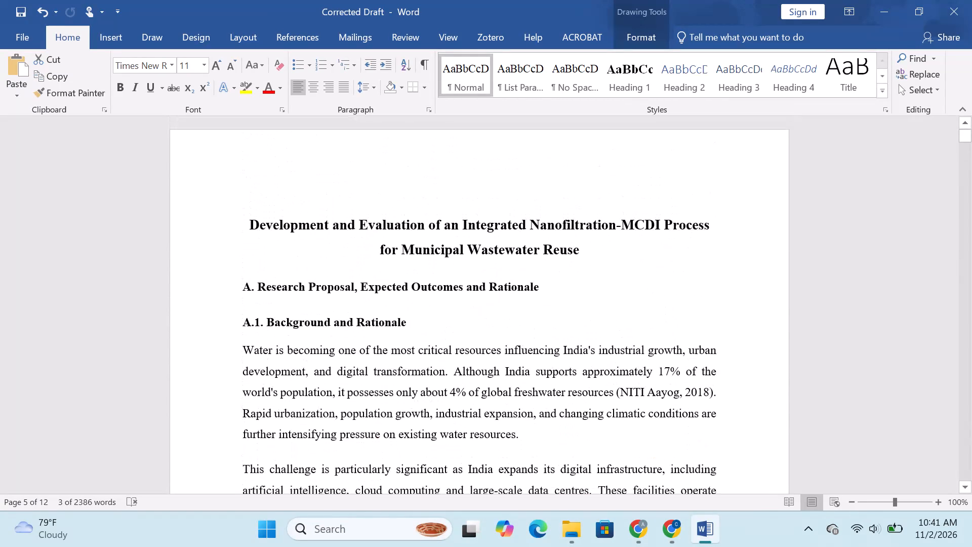
Review the draft from the title and background through the research gaps, proposed research, objectives table and capacitive deionization section.
scroll(509, 335, "down", 20)
scroll(509, 335, "down", 8)
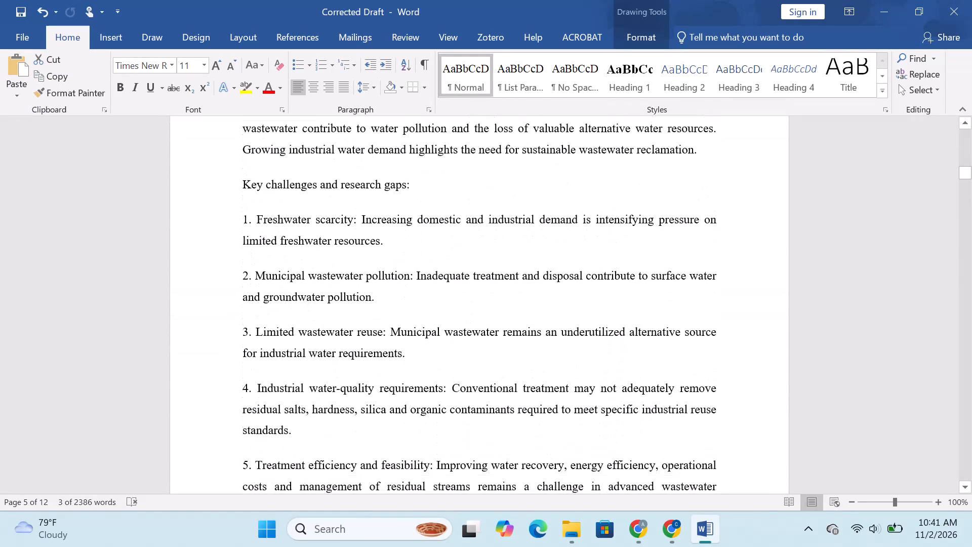
scroll(509, 335, "down", 10)
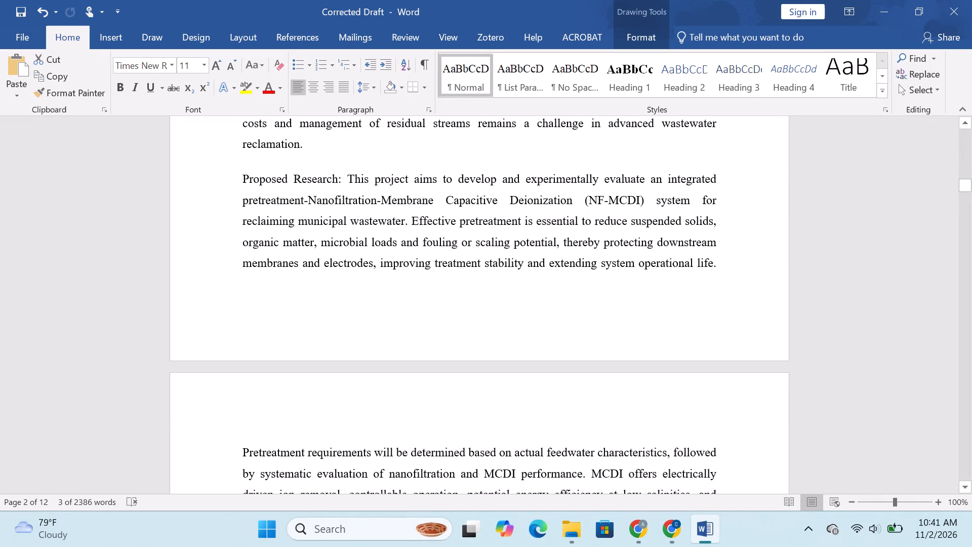
scroll(509, 335, "up", 20)
scroll(509, 335, "up", 19)
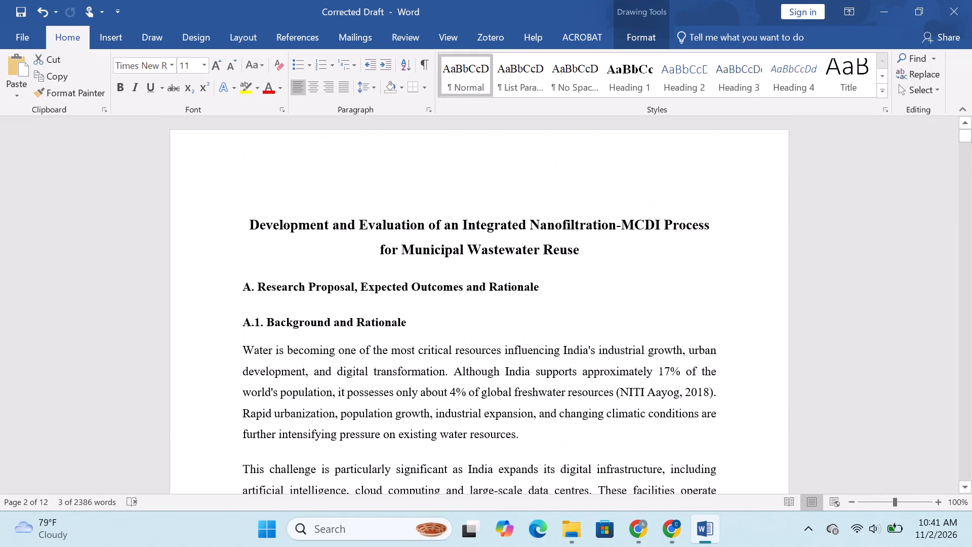
scroll(509, 335, "up", 1)
left_click(306, 258)
scroll(371, 306, "down", 9)
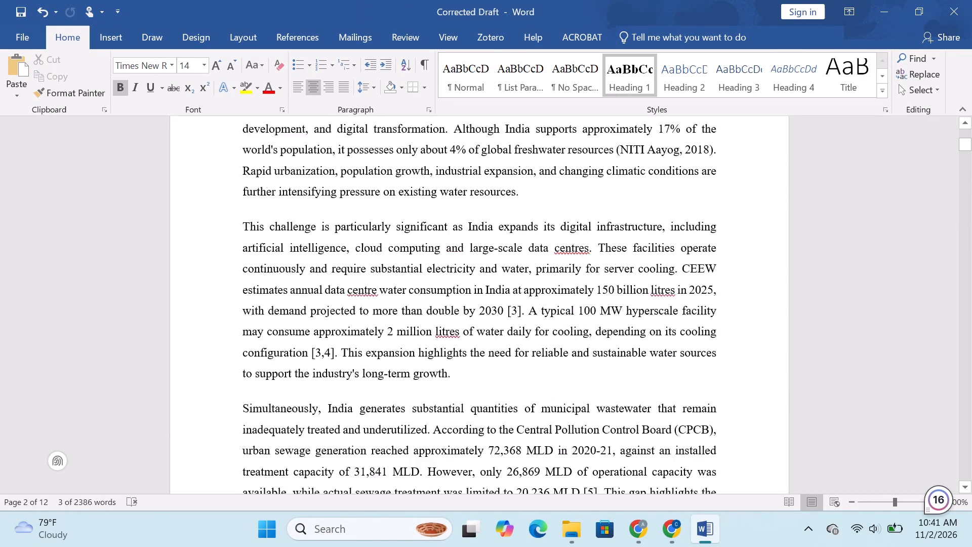
scroll(376, 309, "down", 20)
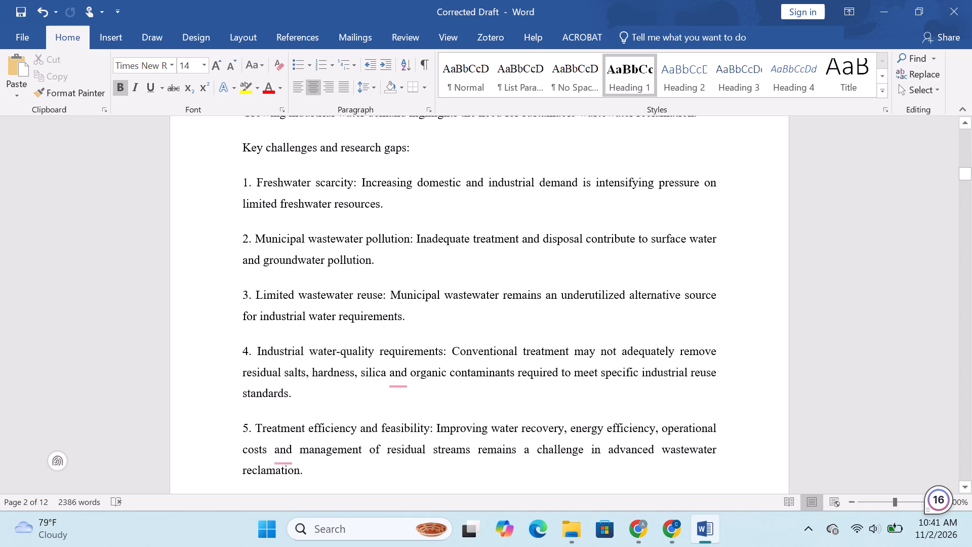
scroll(384, 315, "down", 1)
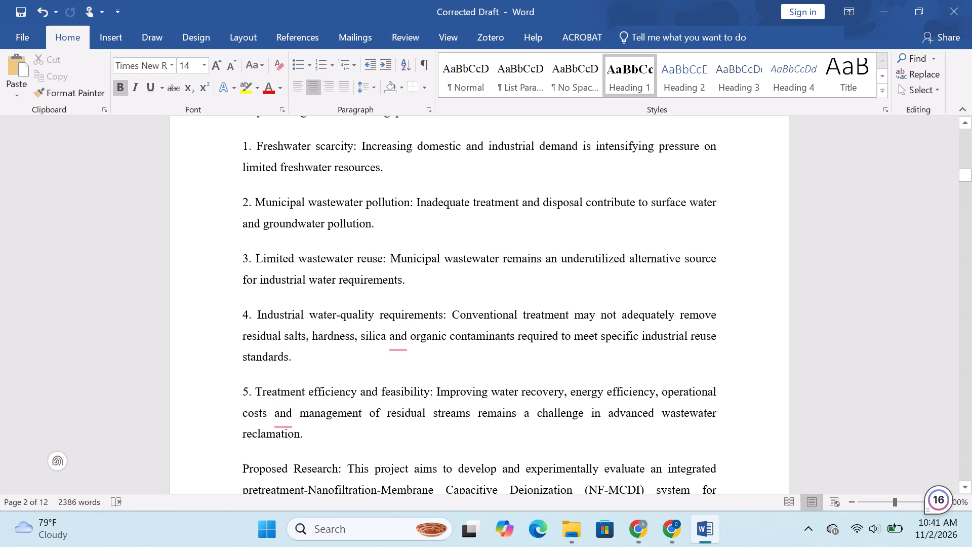
scroll(384, 315, "down", 4)
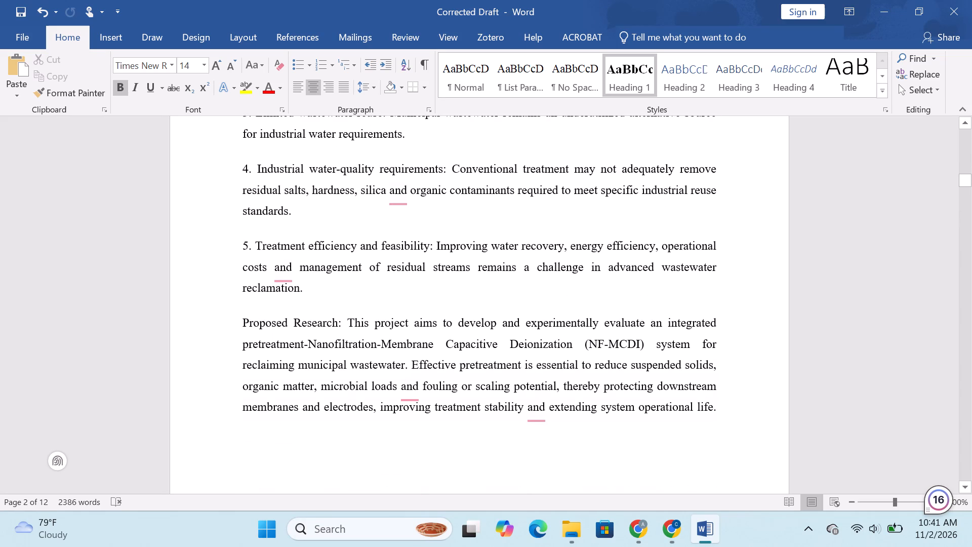
scroll(340, 321, "down", 11)
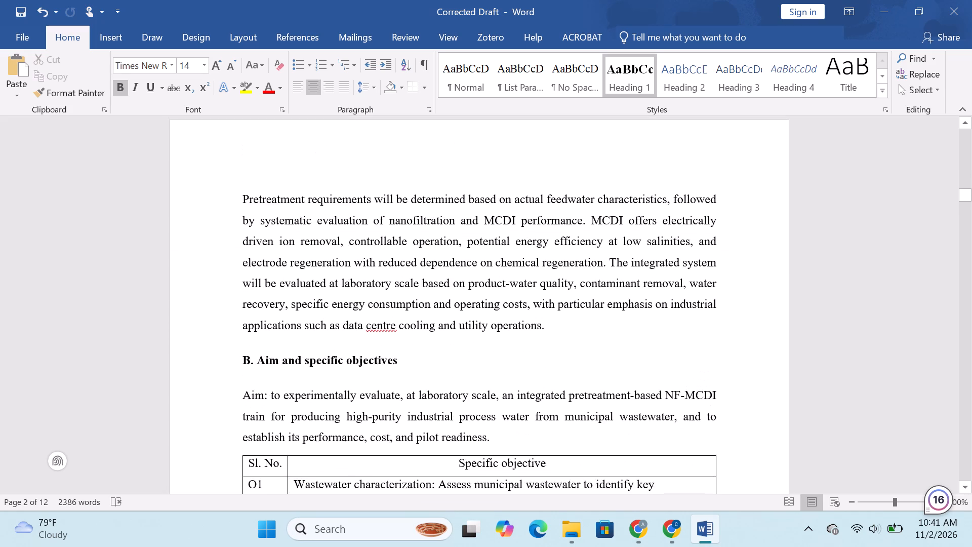
scroll(340, 321, "down", 18)
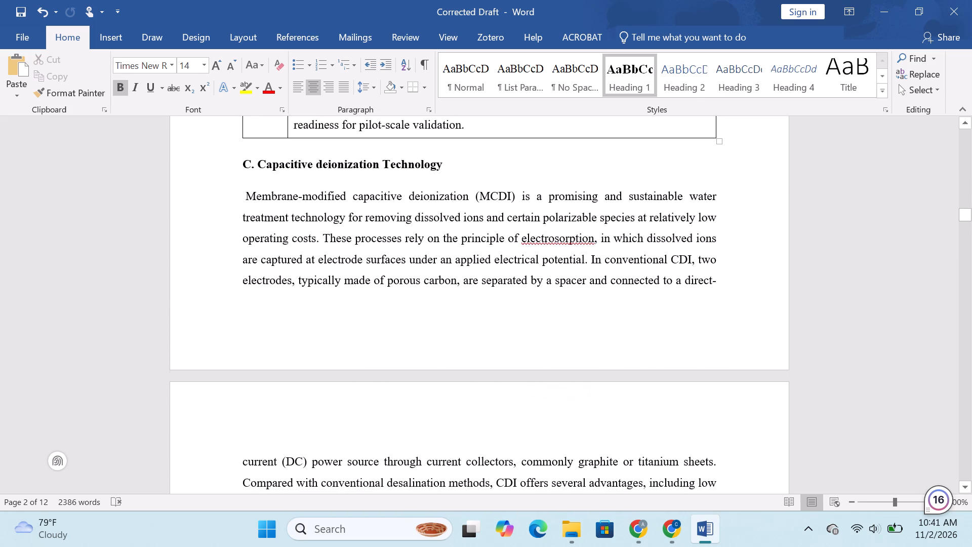
scroll(340, 321, "down", 16)
scroll(341, 321, "down", 11)
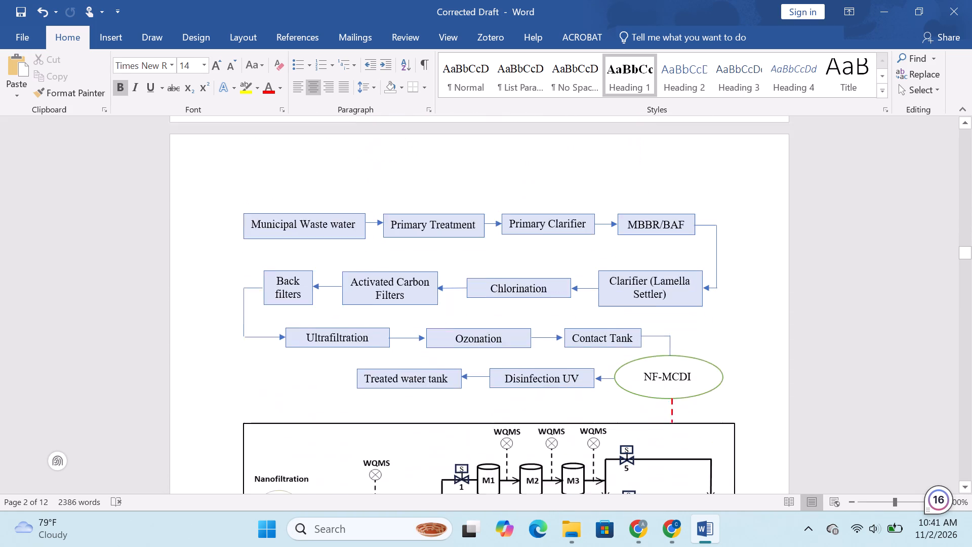
scroll(341, 321, "down", 10)
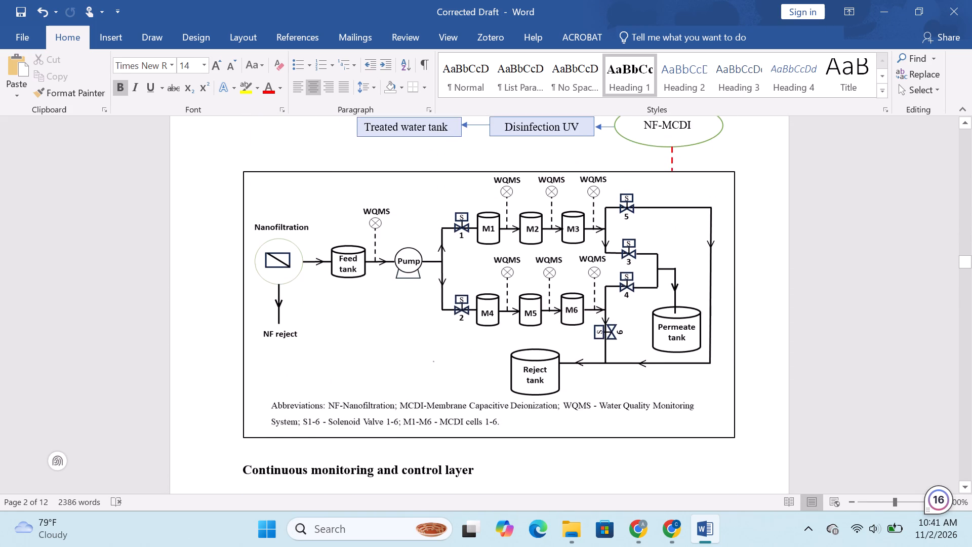
scroll(341, 321, "down", 2)
scroll(341, 321, "down", 2, "ctrl")
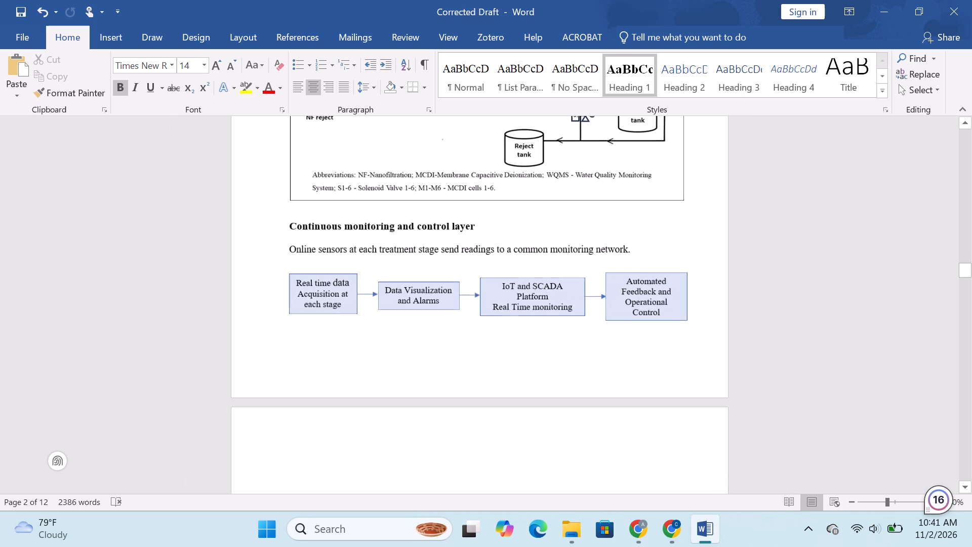
scroll(341, 321, "up", 3)
scroll(341, 321, "down", 3, "ctrl")
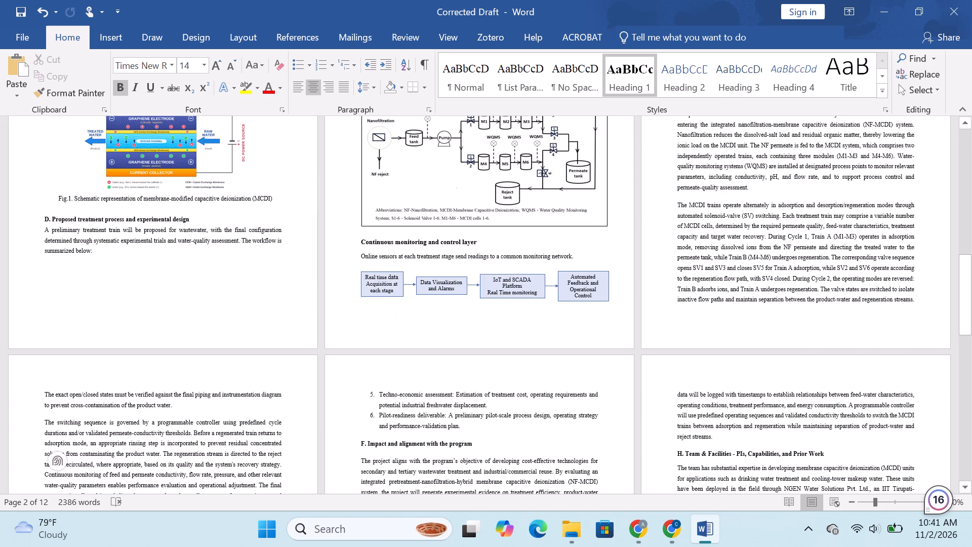
scroll(499, 404, "up", 4, "ctrl")
left_click(344, 374)
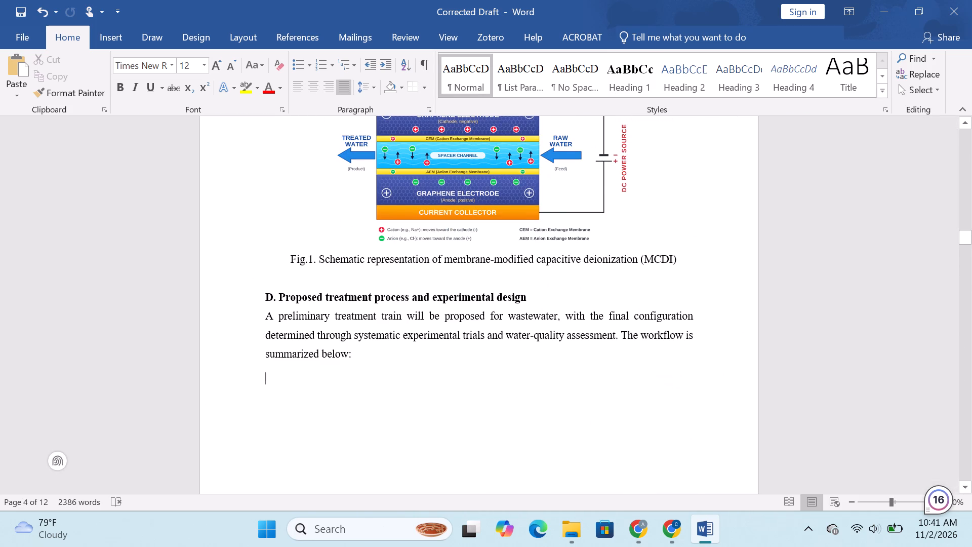
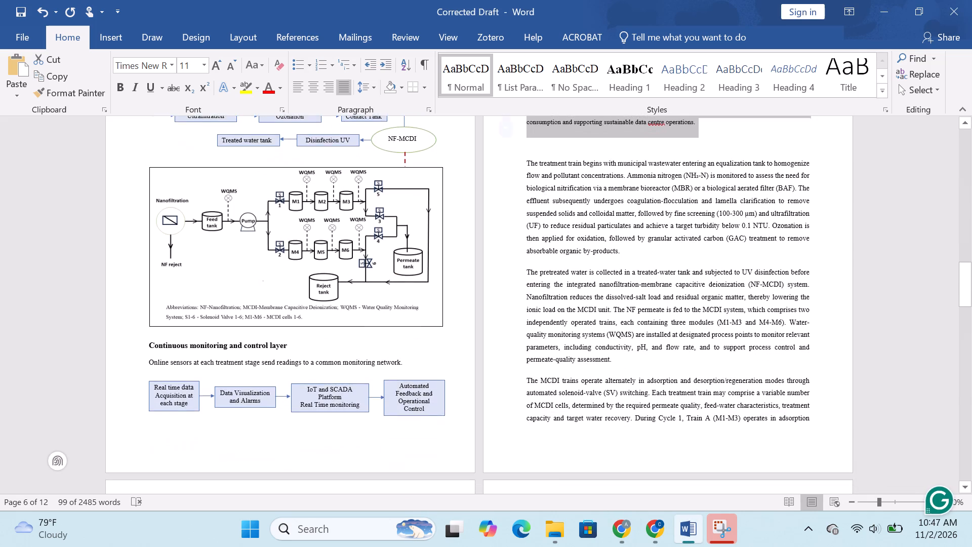
scroll(589, 278, "down", 13)
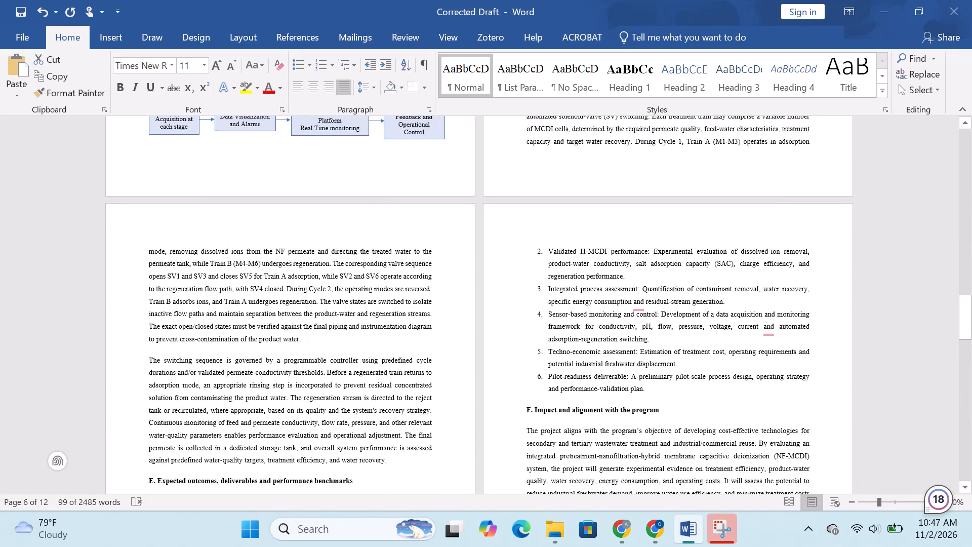
scroll(587, 285, "up", 10)
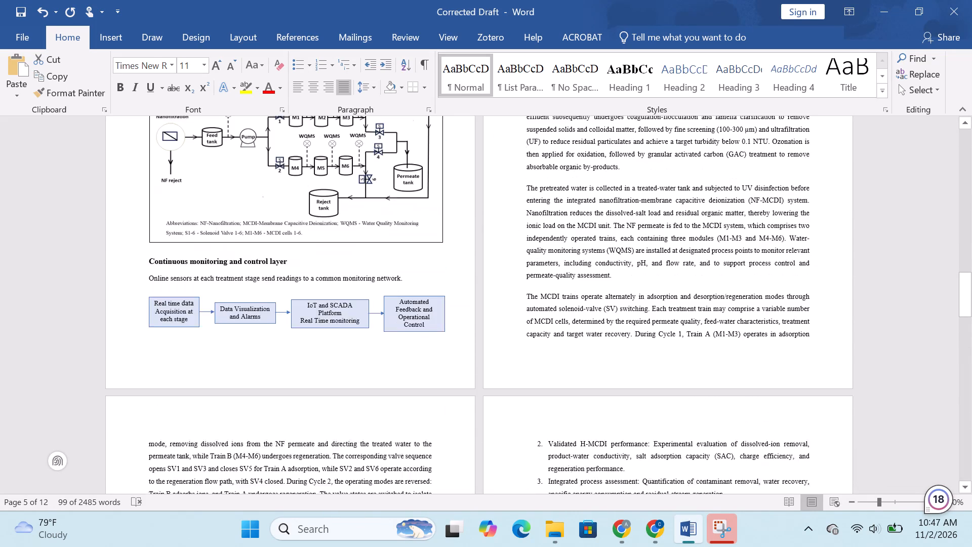
scroll(587, 285, "up", 5)
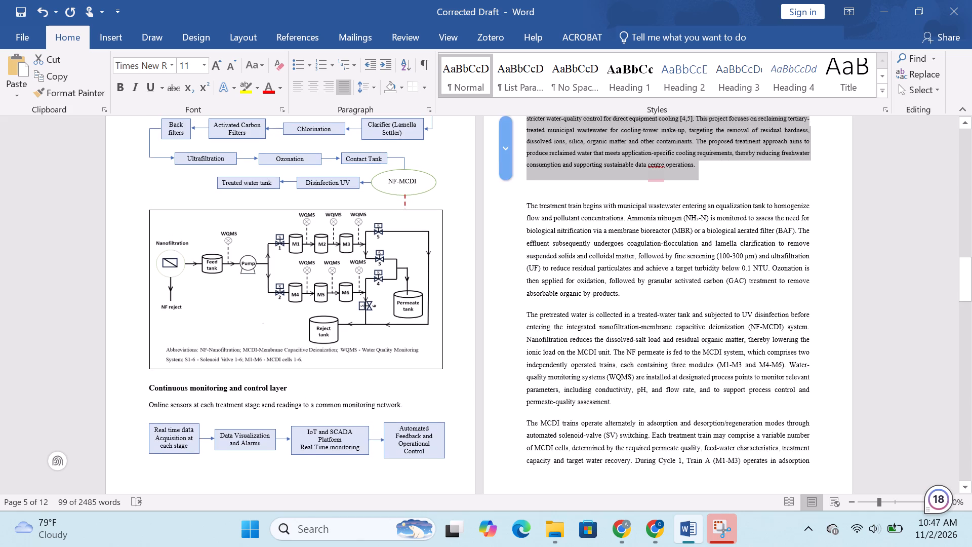
scroll(587, 285, "up", 3)
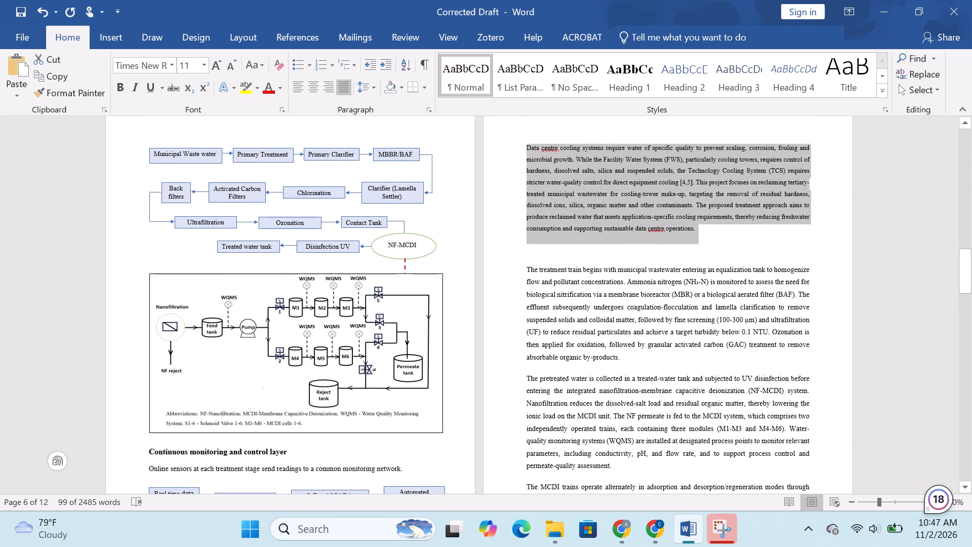
left_click(528, 270)
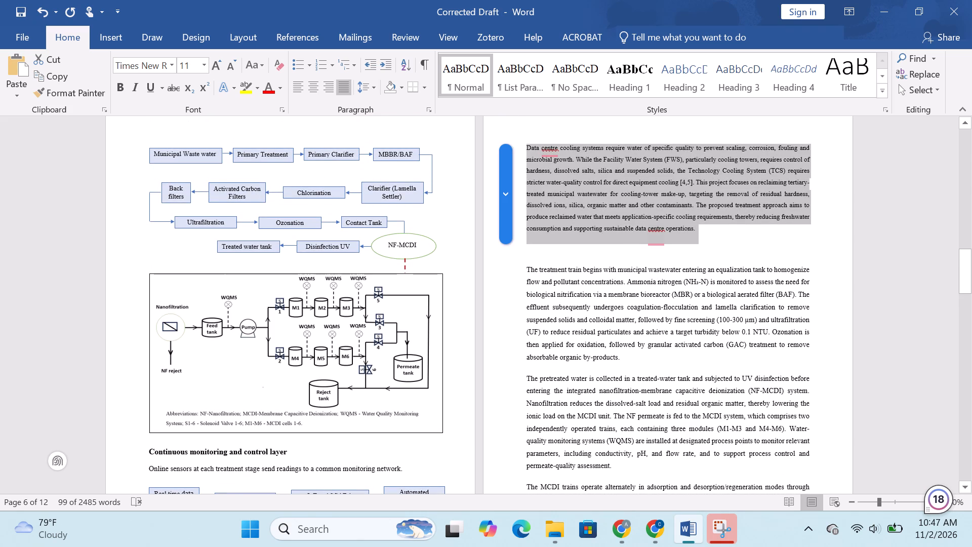
Switch back to ChatGPT and check the progress of the corrected diagram.
left_click(617, 546)
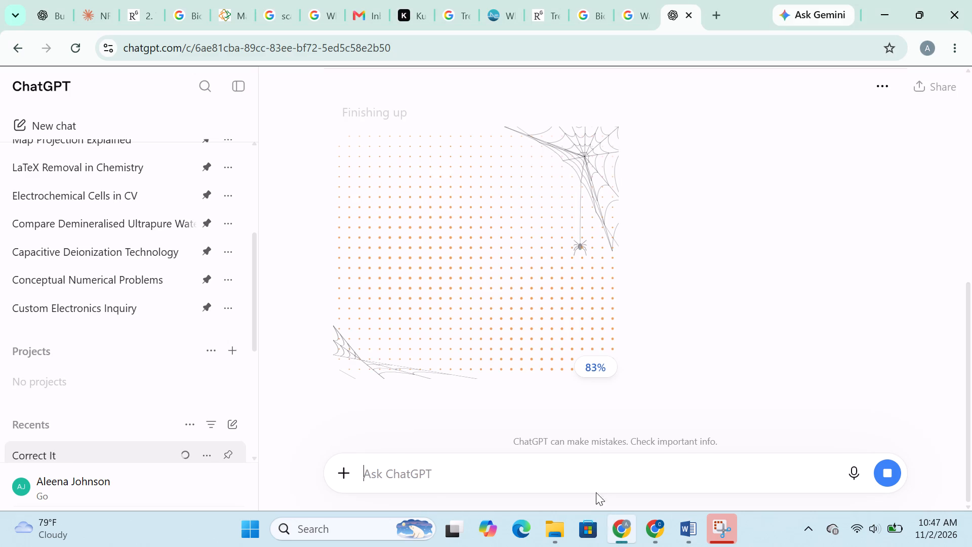
scroll(558, 341, "up", 5)
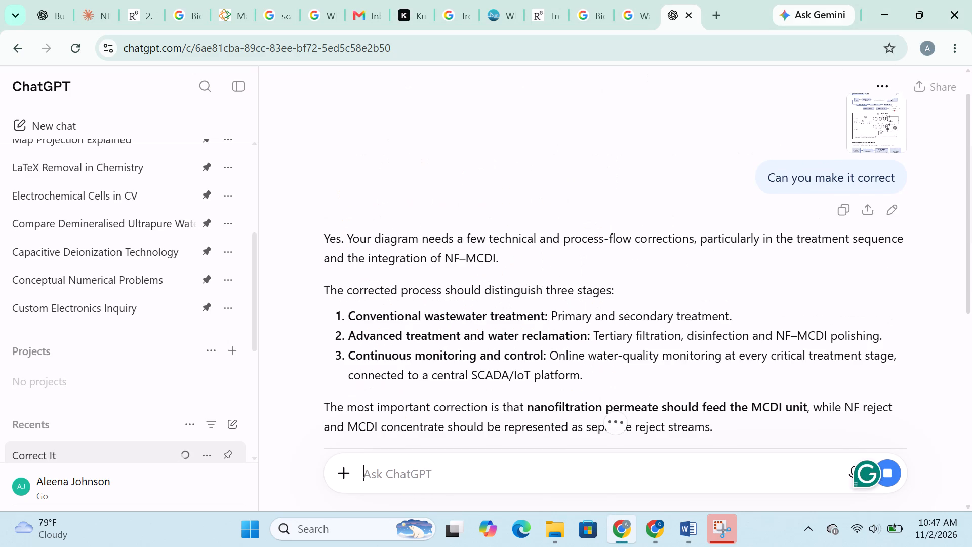
Return to the Word draft and skim from the title through A.1 Background and Rationale to the key challenges and research gaps.
left_click(702, 530)
scroll(433, 363, "up", 20)
scroll(433, 363, "up", 8)
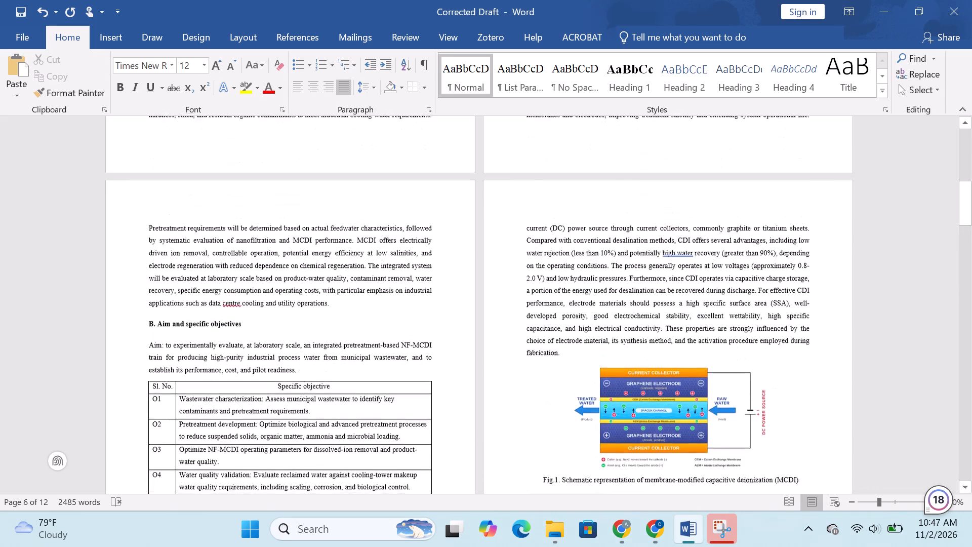
scroll(432, 363, "up", 19)
scroll(432, 363, "up", 2, "ctrl")
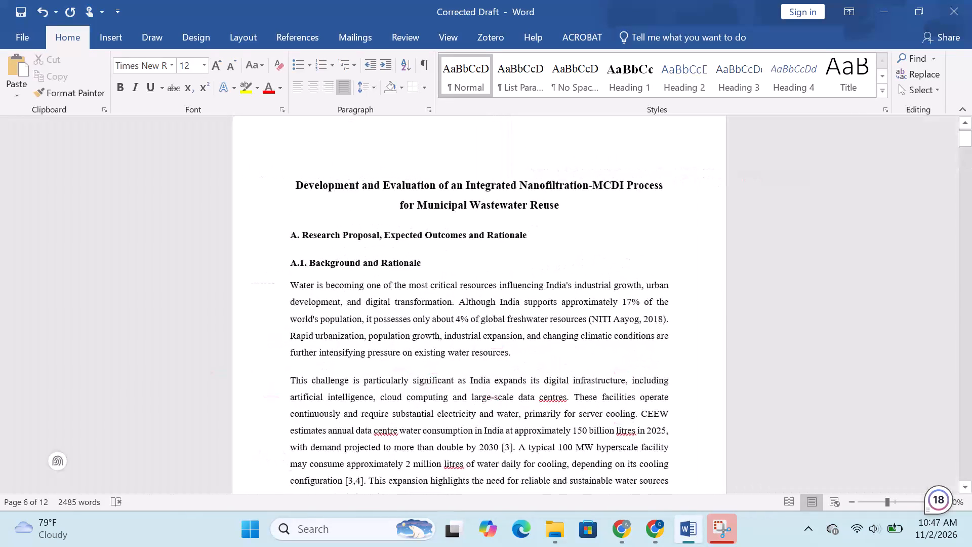
scroll(432, 363, "up", 1, "ctrl")
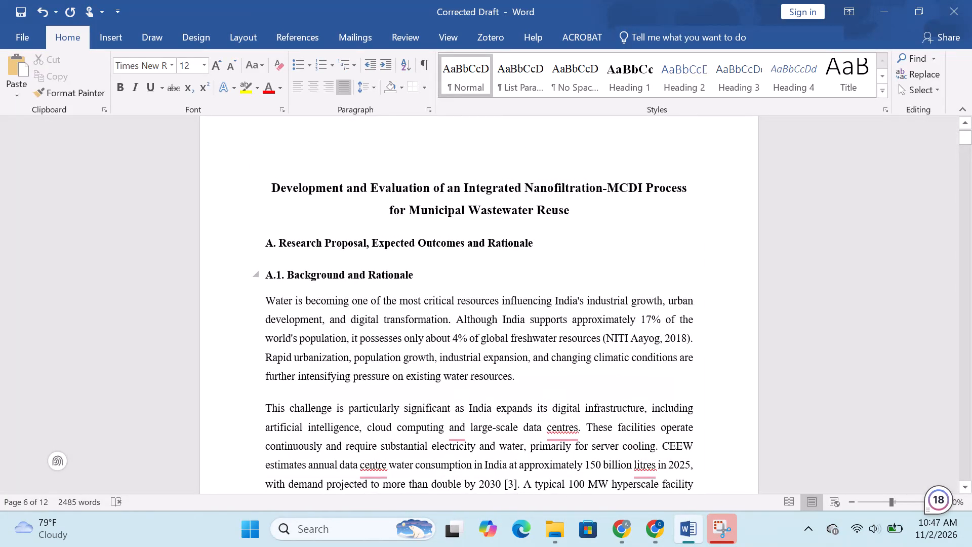
scroll(511, 280, "down", 2)
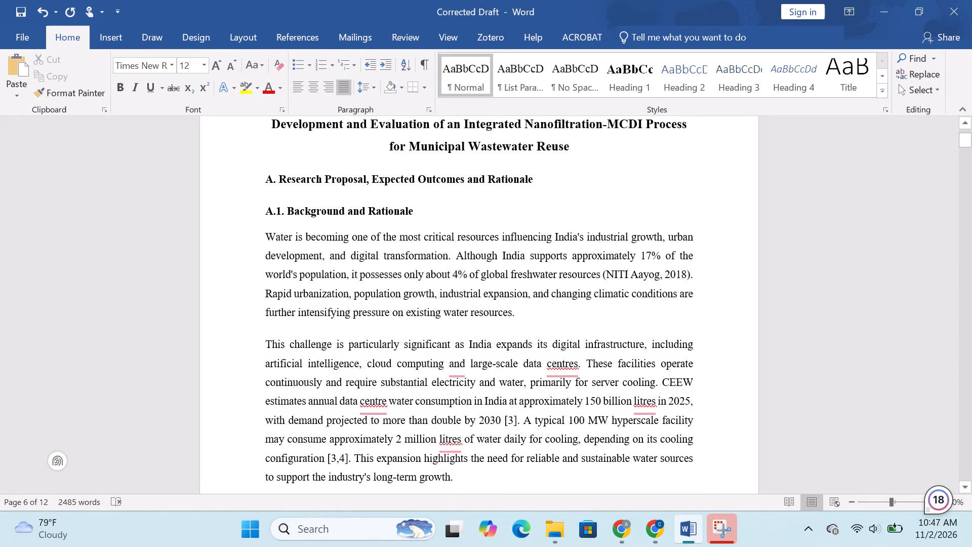
scroll(510, 281, "down", 3)
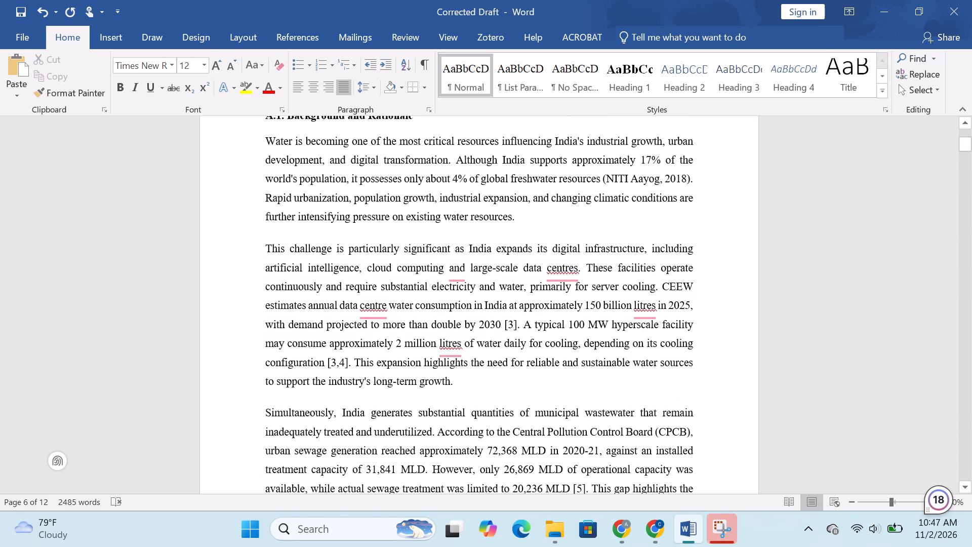
scroll(510, 281, "down", 8)
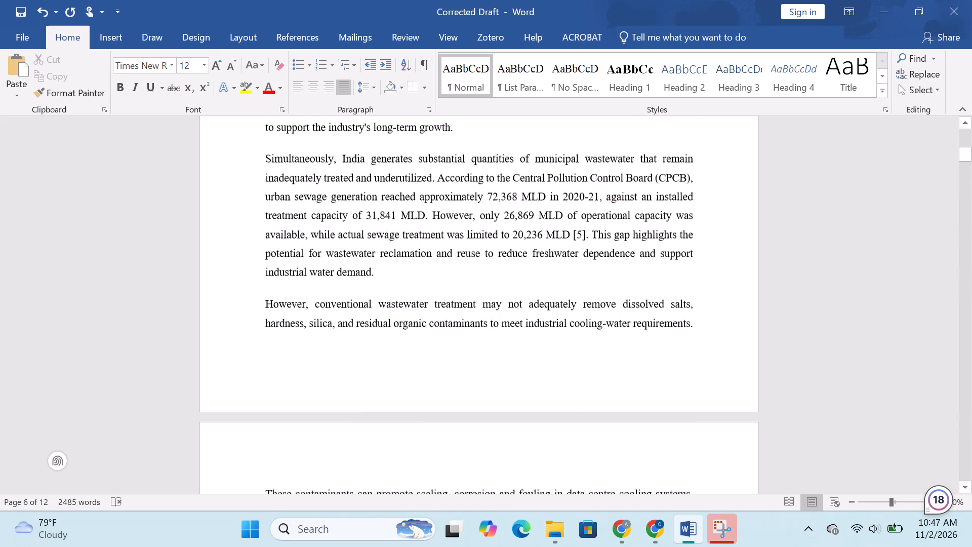
scroll(510, 281, "down", 17)
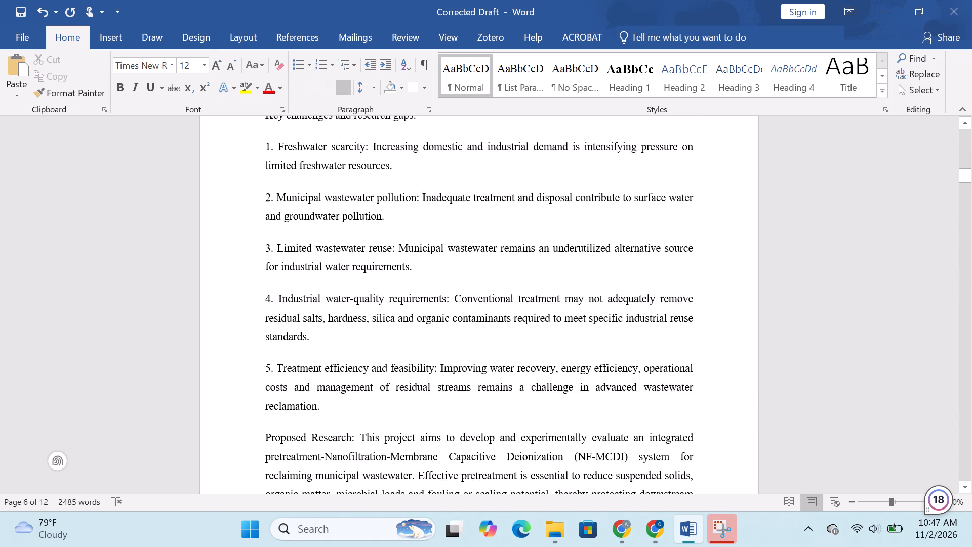
Check the corrected diagram's generation progress in ChatGPT again.
left_click(619, 526)
scroll(558, 371, "down", 9)
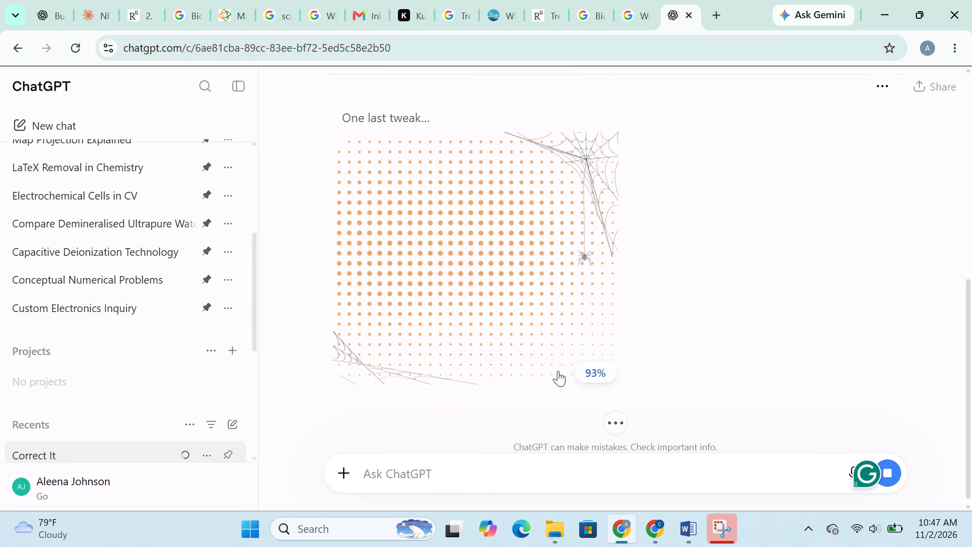
Switch to the Word draft and reread the title and the A.1 Background and Rationale paragraphs.
left_click(690, 545)
scroll(451, 353, "up", 20)
scroll(451, 353, "up", 2)
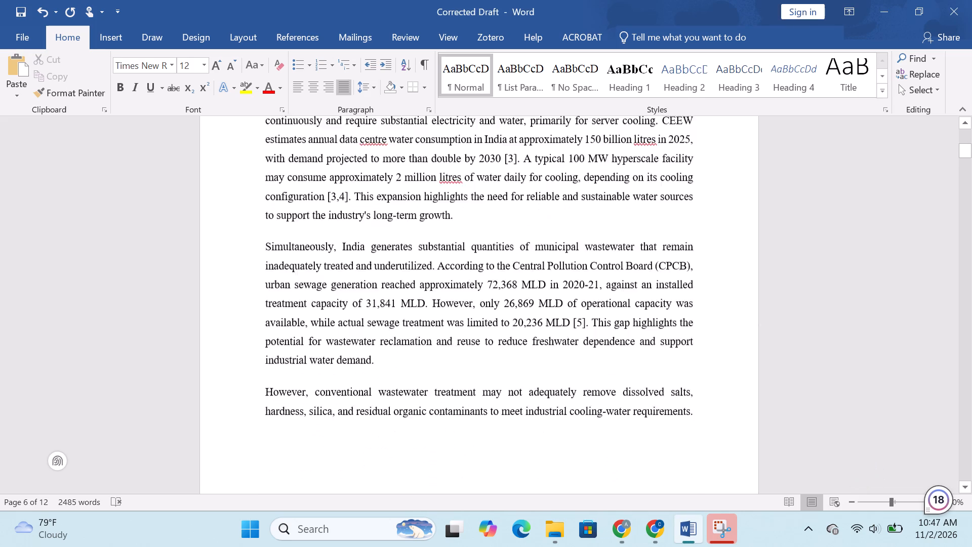
scroll(447, 353, "up", 16)
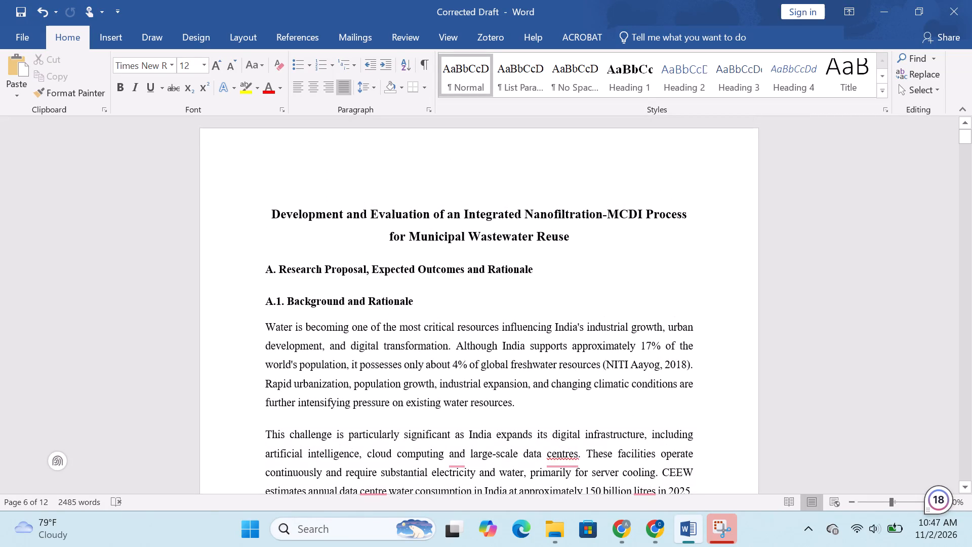
scroll(397, 294, "down", 2)
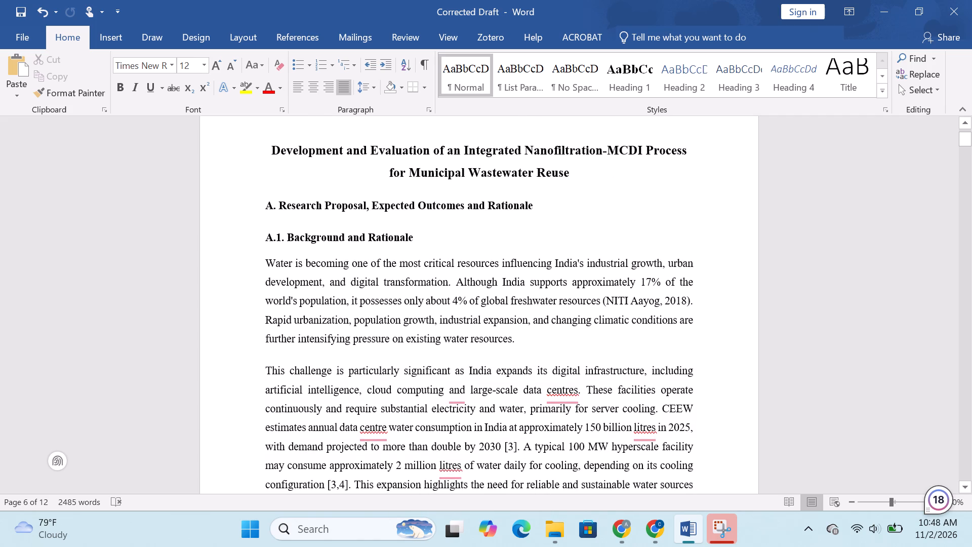
scroll(397, 294, "down", 1)
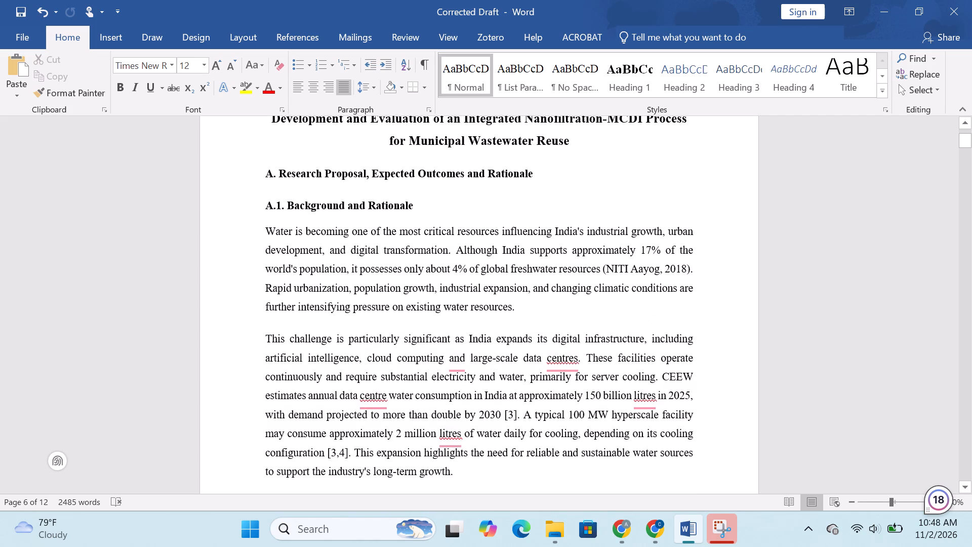
scroll(461, 310, "down", 2)
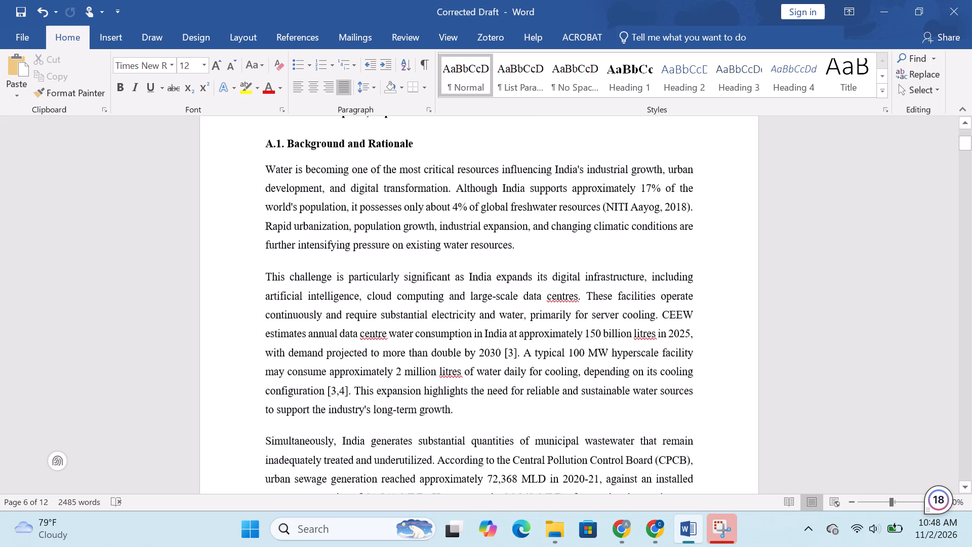
scroll(461, 310, "down", 2)
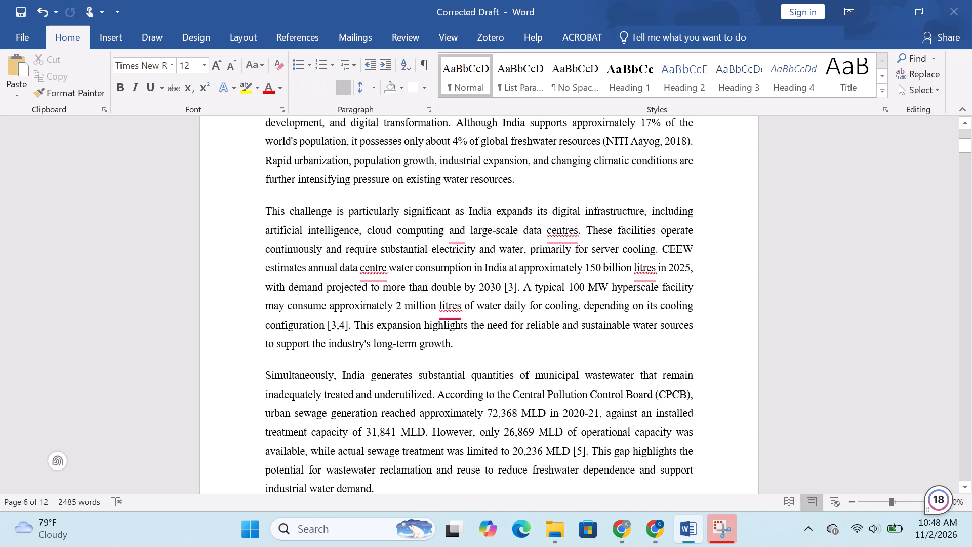
scroll(451, 288, "down", 3)
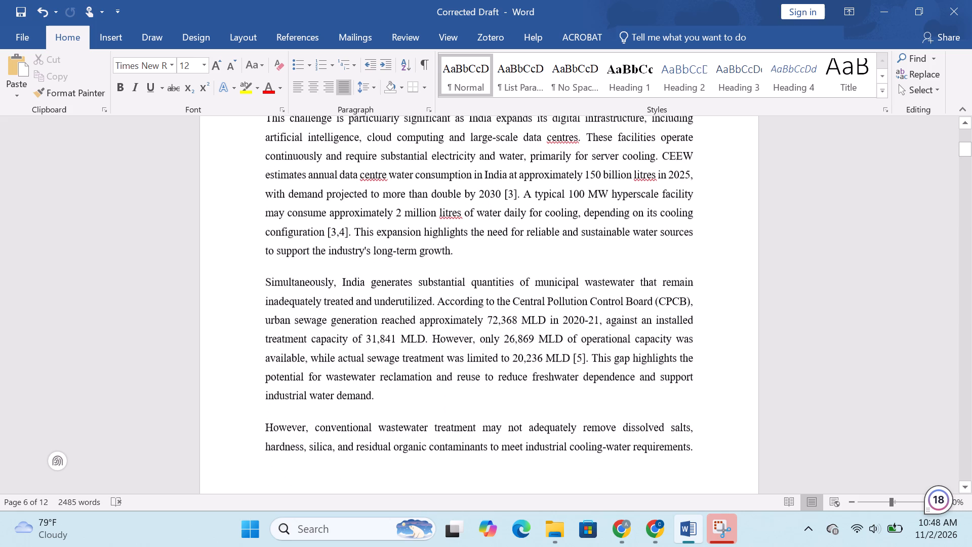
scroll(452, 288, "up", 4)
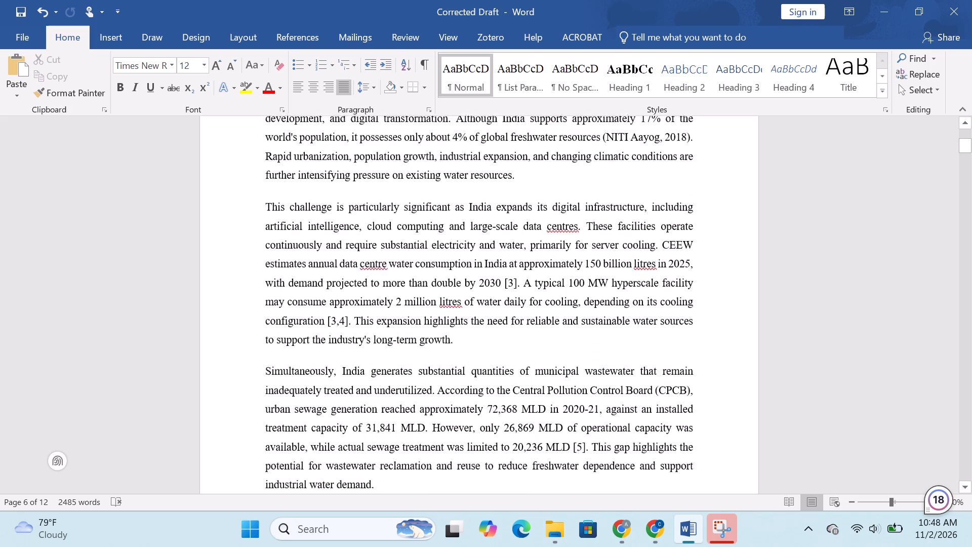
scroll(452, 288, "up", 2)
scroll(452, 288, "down", 3)
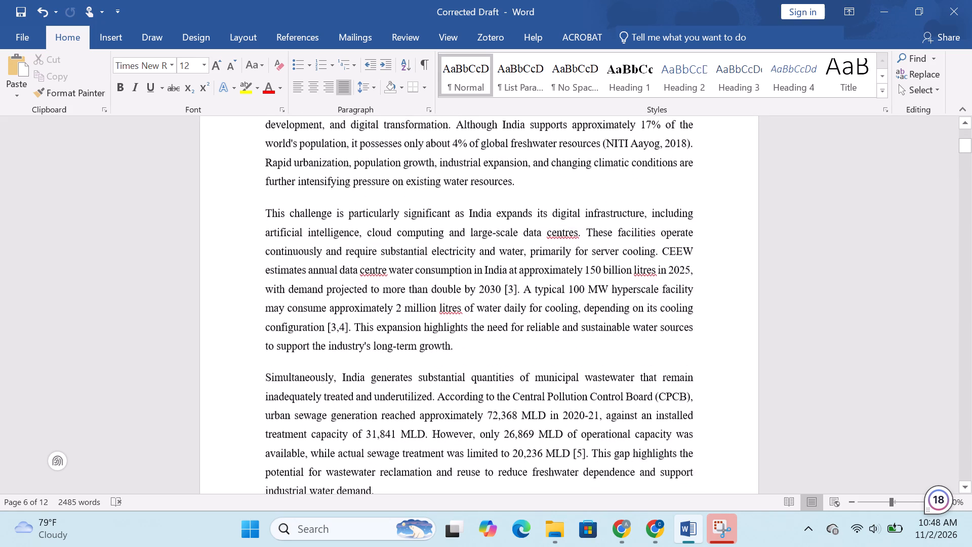
scroll(453, 291, "down", 11)
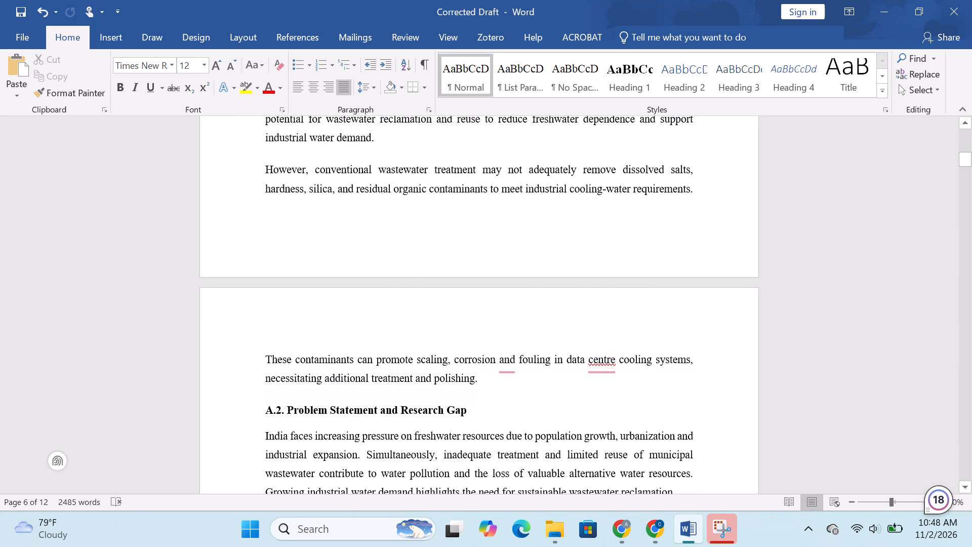
Read on through A.2 Problem Statement and Research Gap and the proposed research text to section B, Aim and specific objectives.
scroll(453, 292, "down", 2)
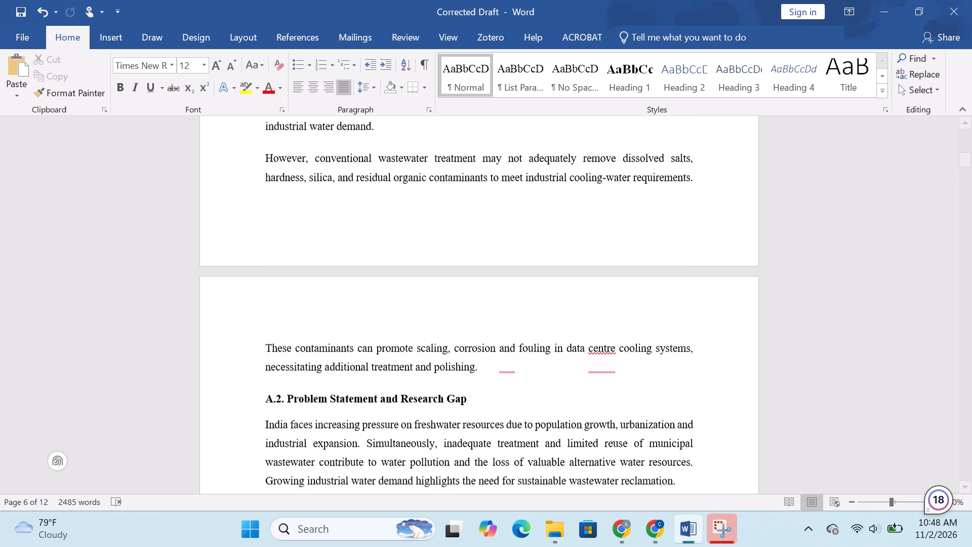
scroll(453, 292, "down", 4)
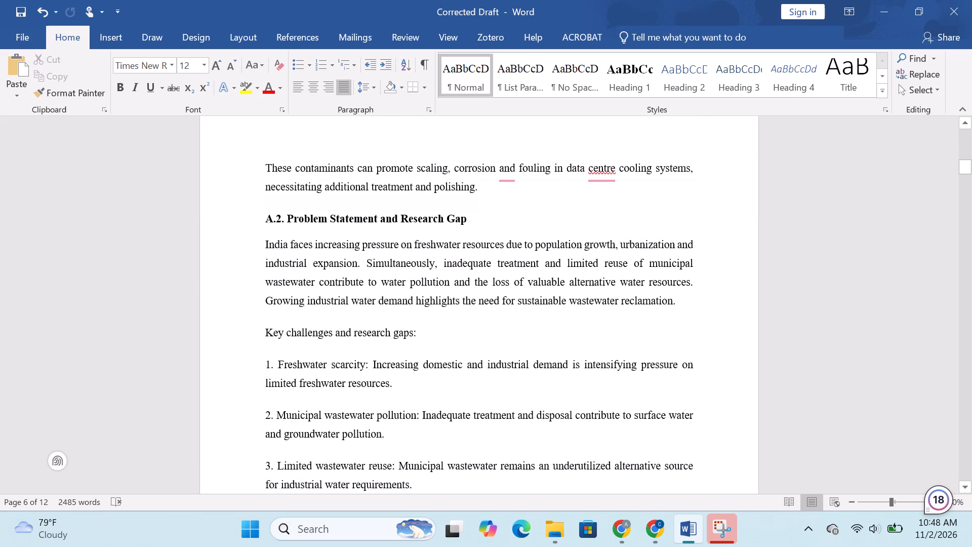
scroll(453, 292, "up", 4)
scroll(453, 292, "down", 7)
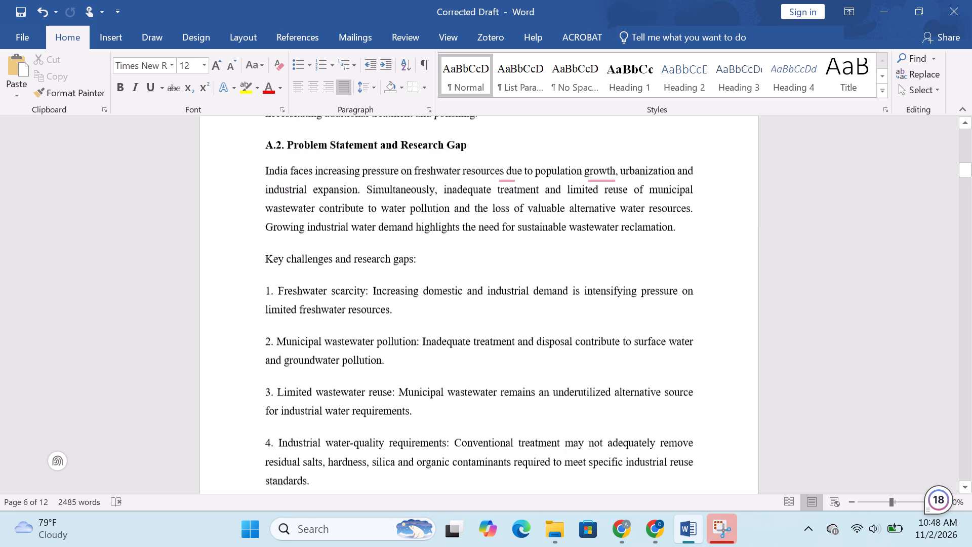
scroll(453, 292, "down", 10)
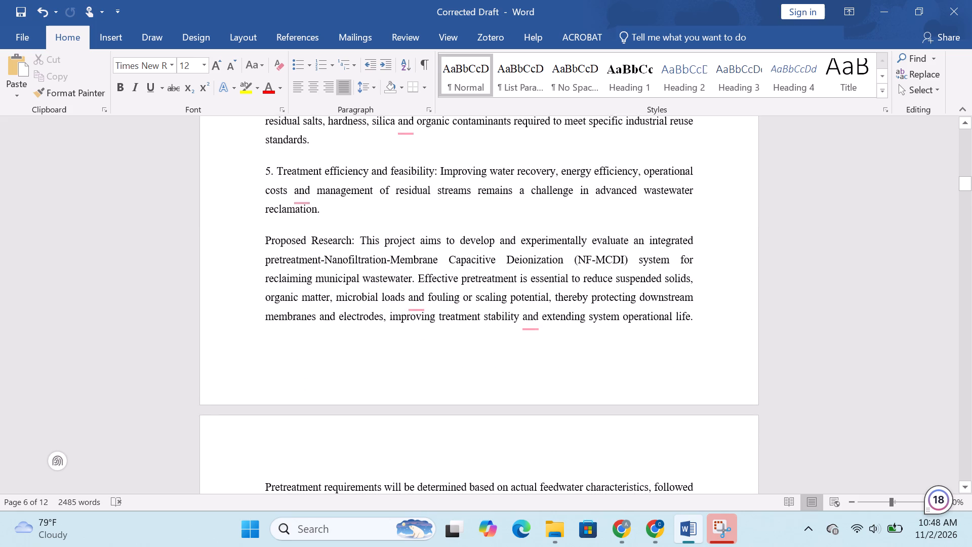
scroll(453, 292, "down", 8)
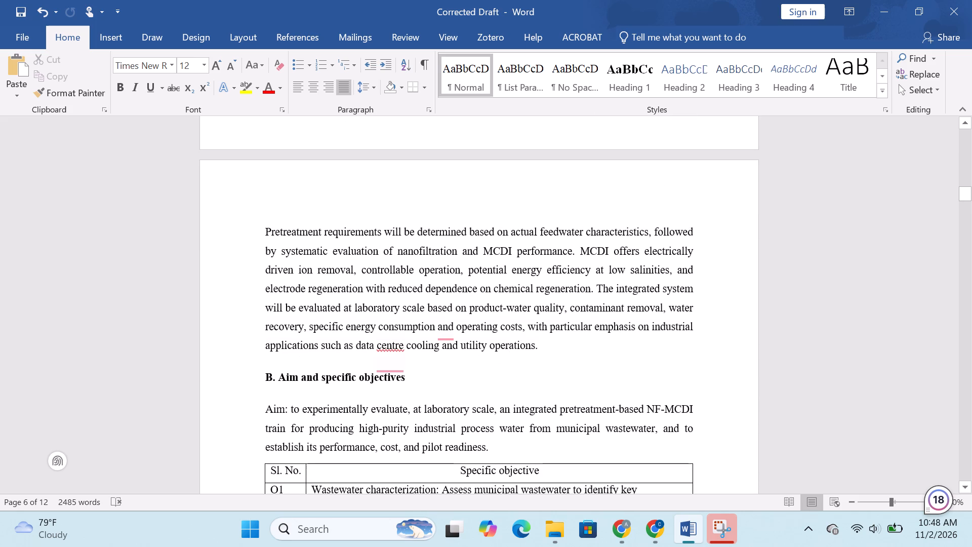
Delete the closing A.1 paragraph, from "However, conventional wastewater treatment" to "necessitating additional treatment and polishing.".
scroll(453, 292, "up", 20)
scroll(453, 292, "up", 11)
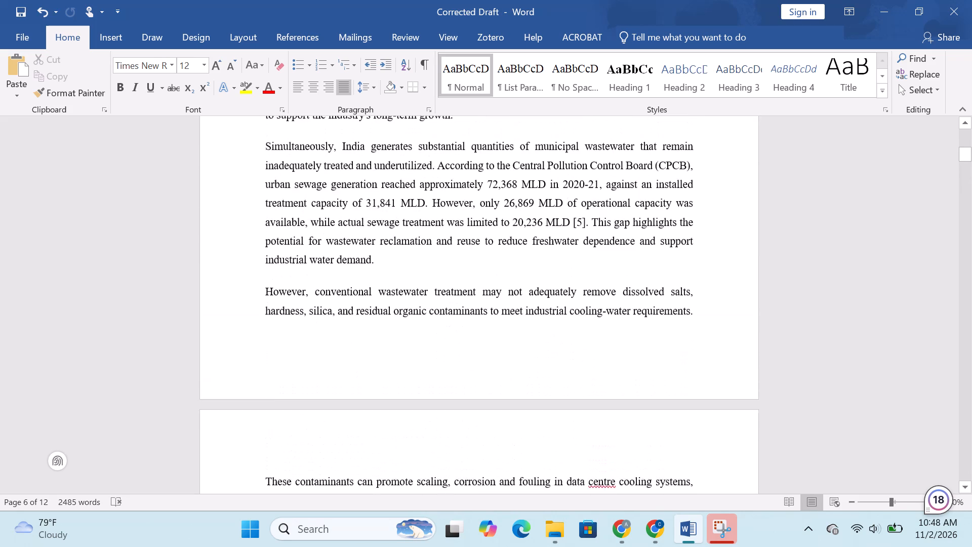
scroll(453, 293, "up", 2)
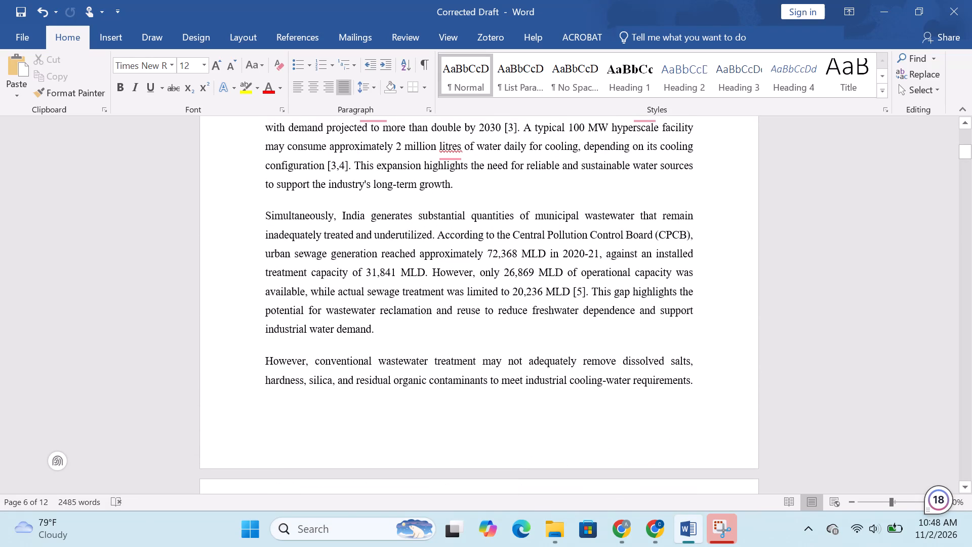
scroll(453, 293, "up", 4)
scroll(453, 293, "down", 2)
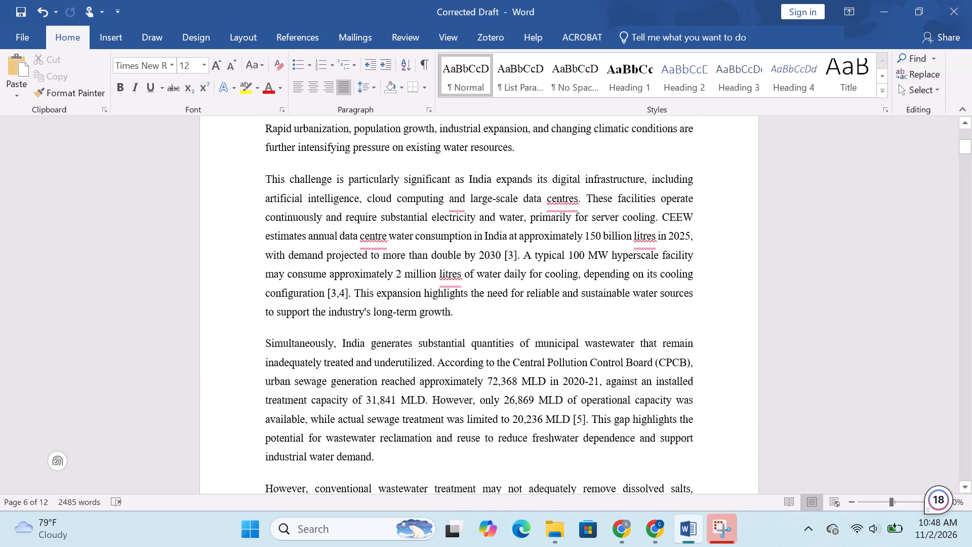
scroll(453, 293, "down", 8)
left_click_drag(480, 381, 439, 361)
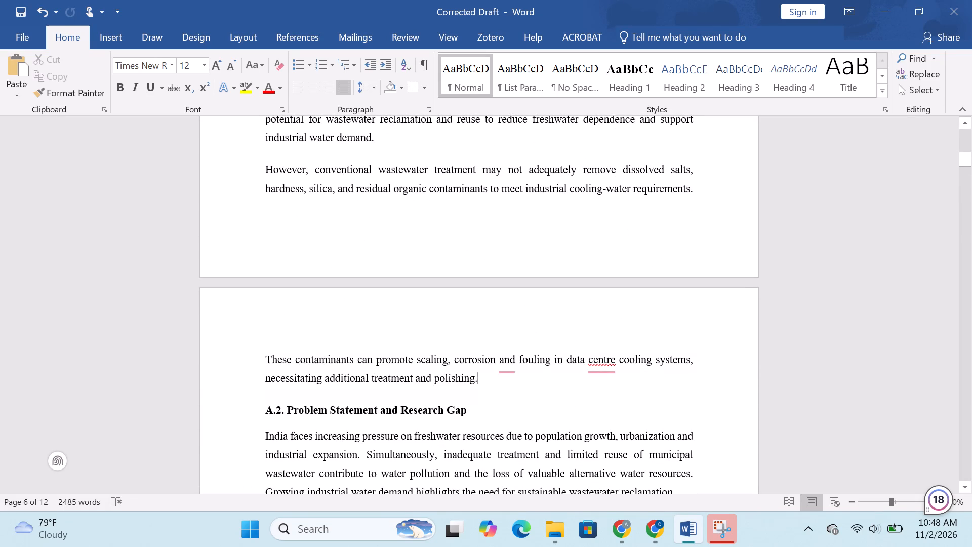
left_click_drag(439, 361, 253, 179)
key("Delete")
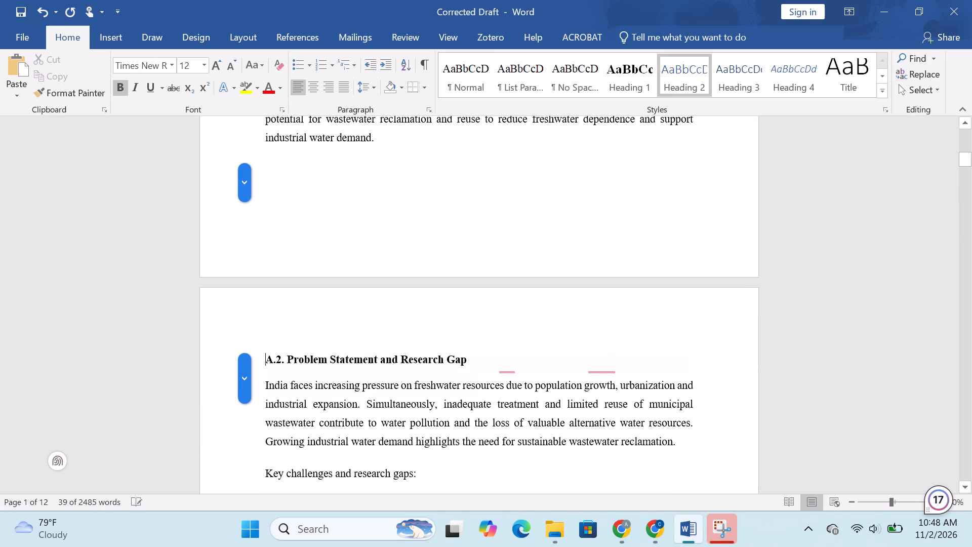
scroll(267, 178, "up", 6)
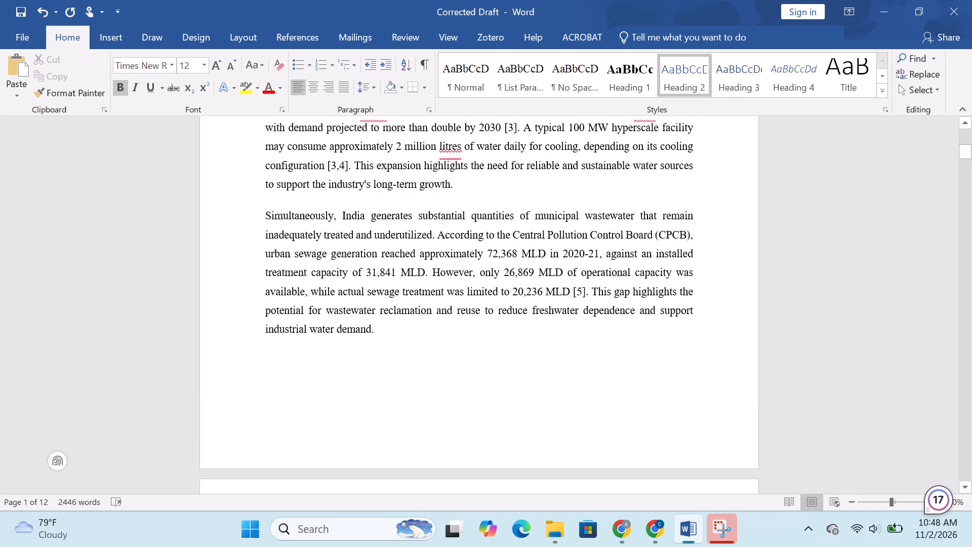
scroll(524, 321, "up", 2)
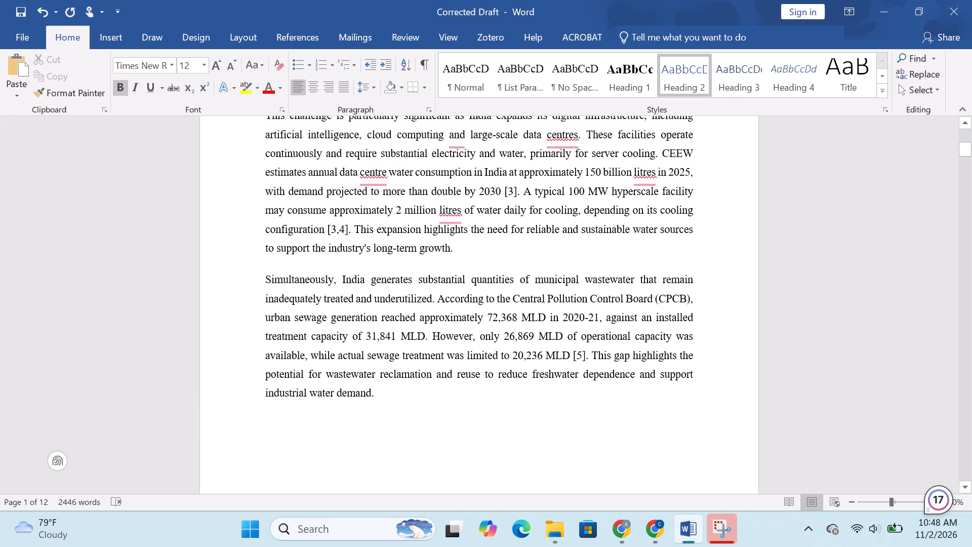
scroll(525, 321, "up", 7)
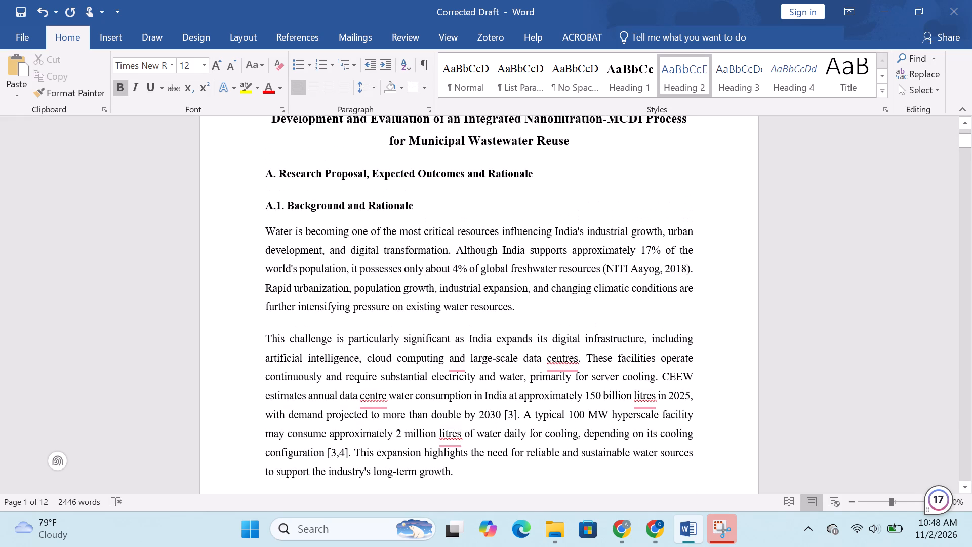
scroll(525, 321, "down", 6)
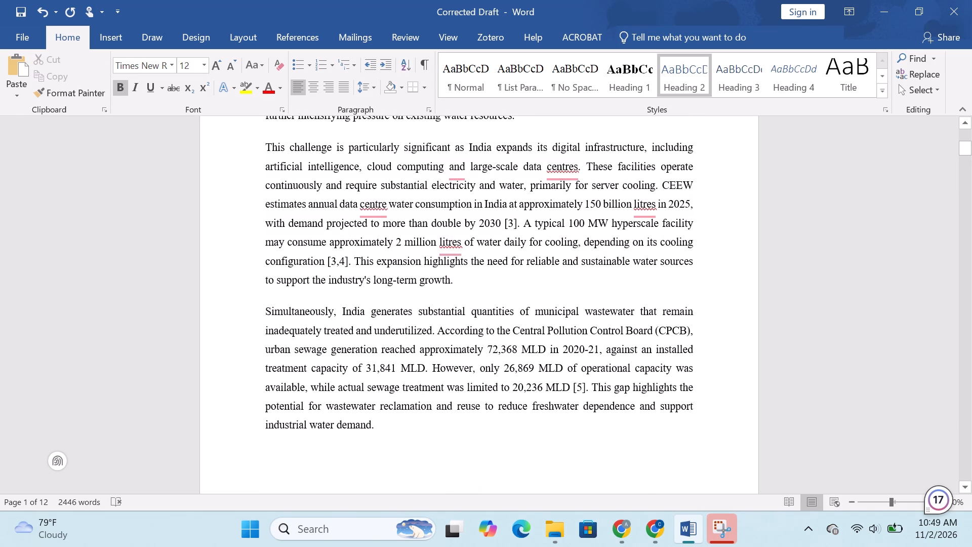
scroll(526, 321, "down", 3)
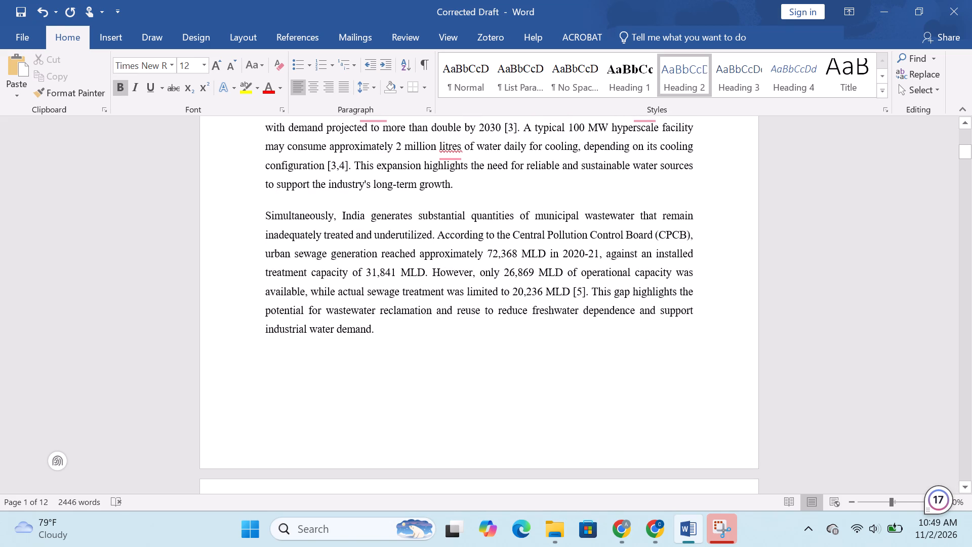
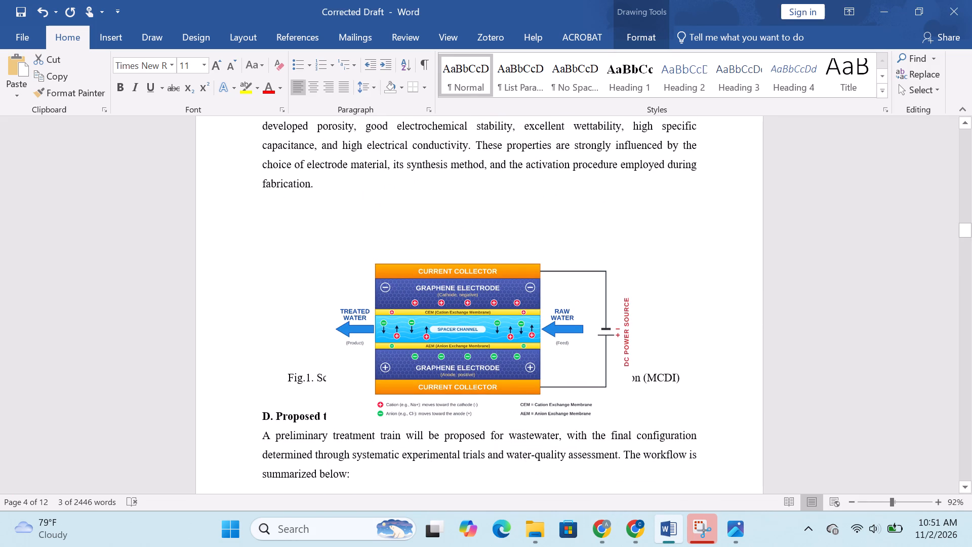
left_click(260, 419)
key("Return")
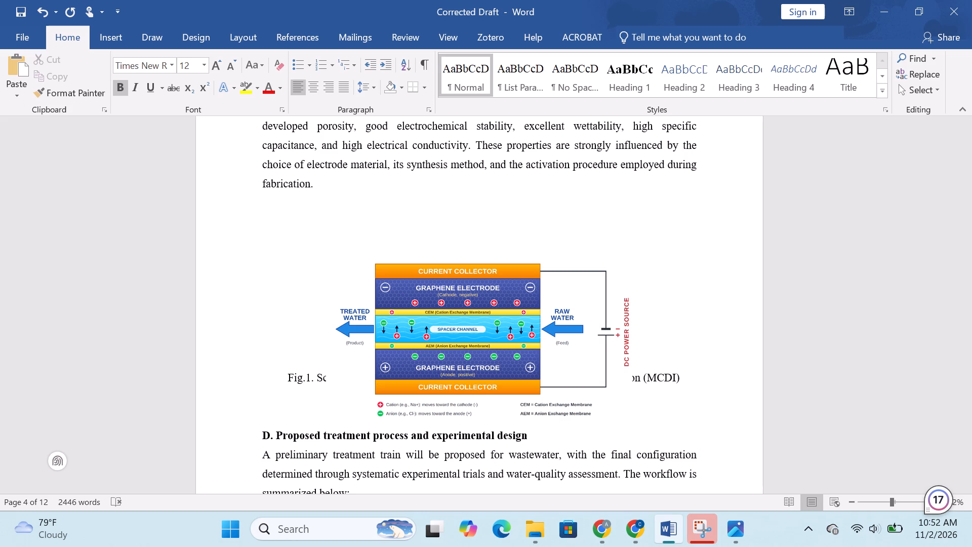
Review the proposal's first page, checking the heading "A. Research Proposal, Expected Outcomes and Rationale" beneath the title.
scroll(471, 444, "up", 5)
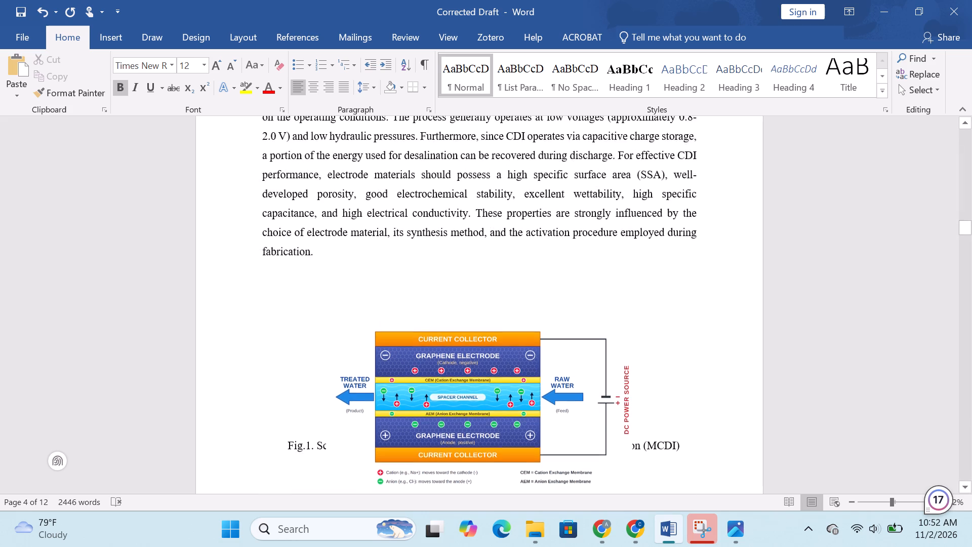
scroll(471, 444, "up", 20)
scroll(471, 444, "up", 4)
scroll(470, 444, "up", 20)
scroll(470, 444, "up", 1)
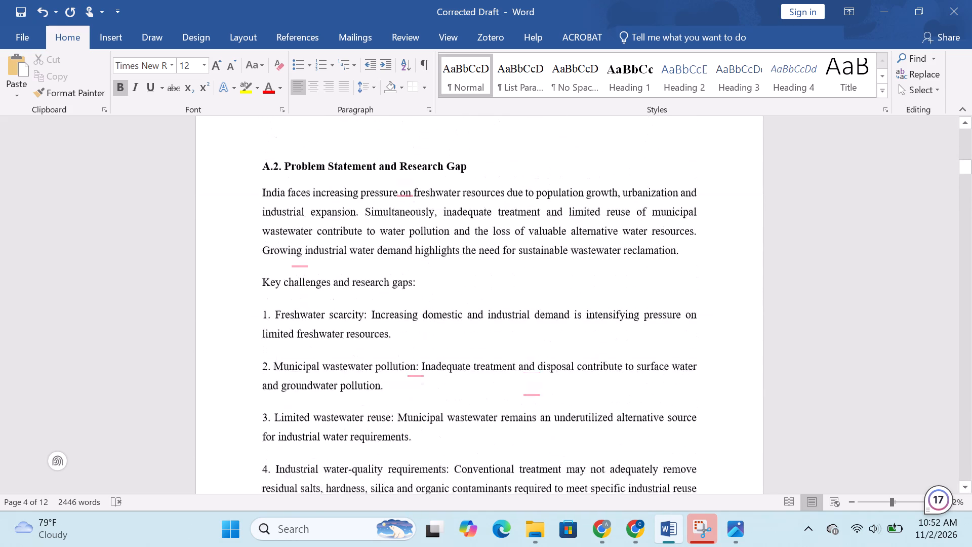
scroll(470, 444, "up", 18)
scroll(470, 444, "up", 5)
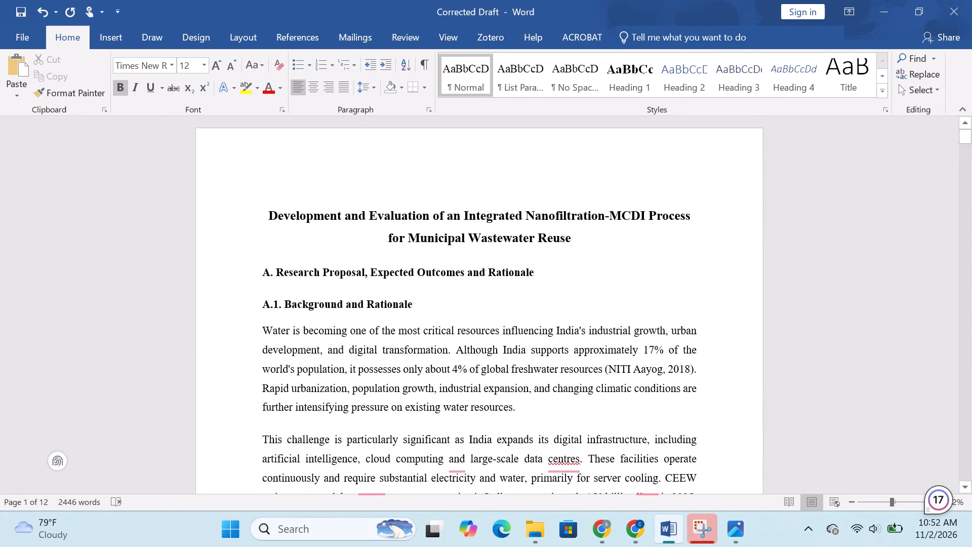
left_click_drag(566, 273, 288, 276)
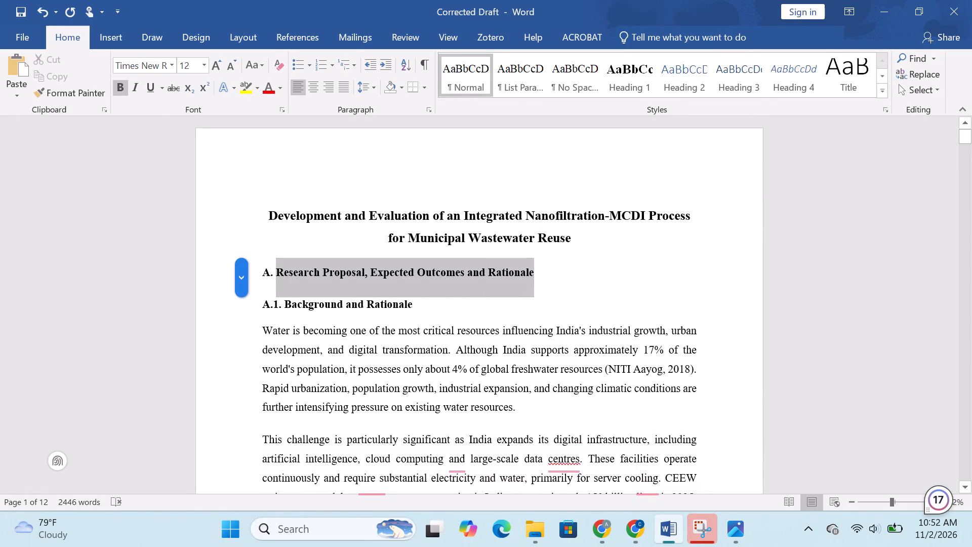
left_click_drag(288, 276, 264, 275)
left_click(264, 275)
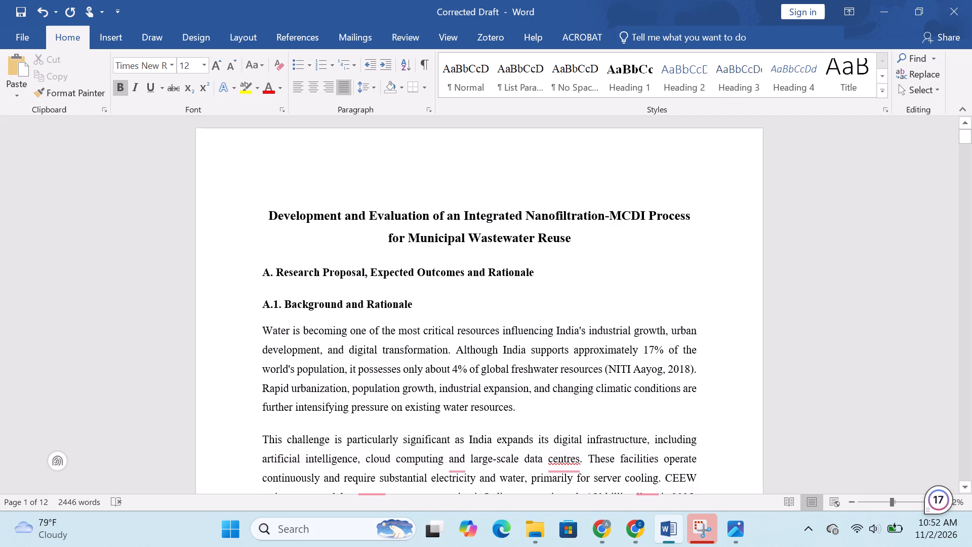
left_click_drag(561, 266, 262, 282)
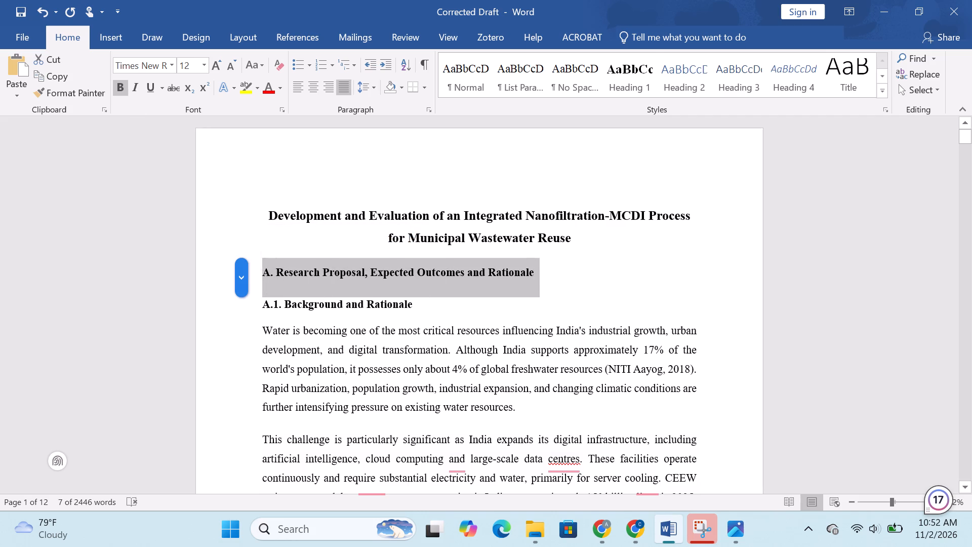
left_click(71, 195)
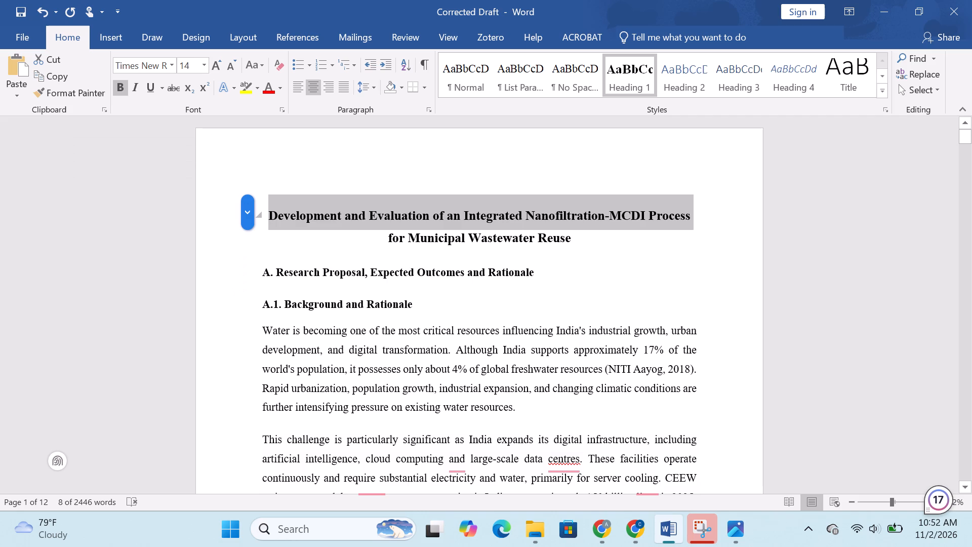
scroll(558, 240, "down", 2)
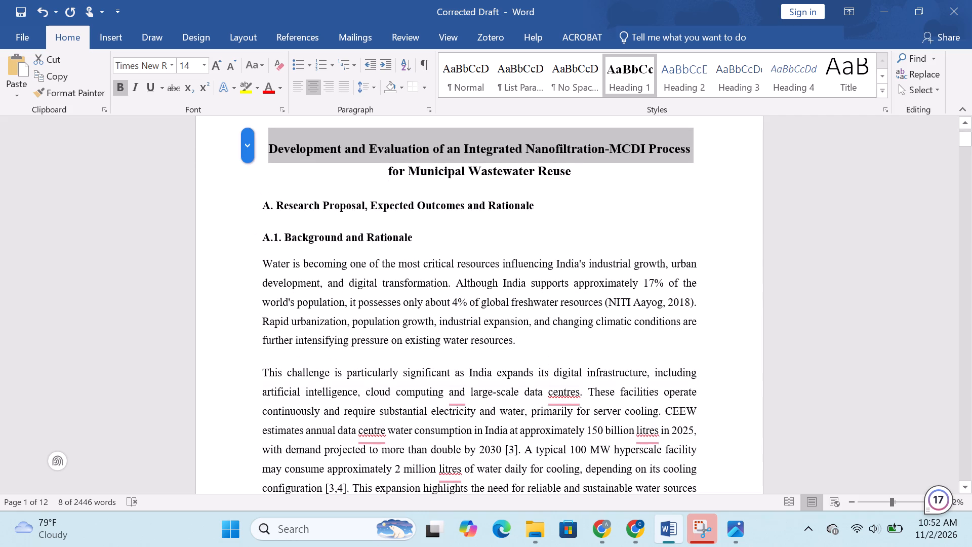
left_click_drag(544, 205, 263, 204)
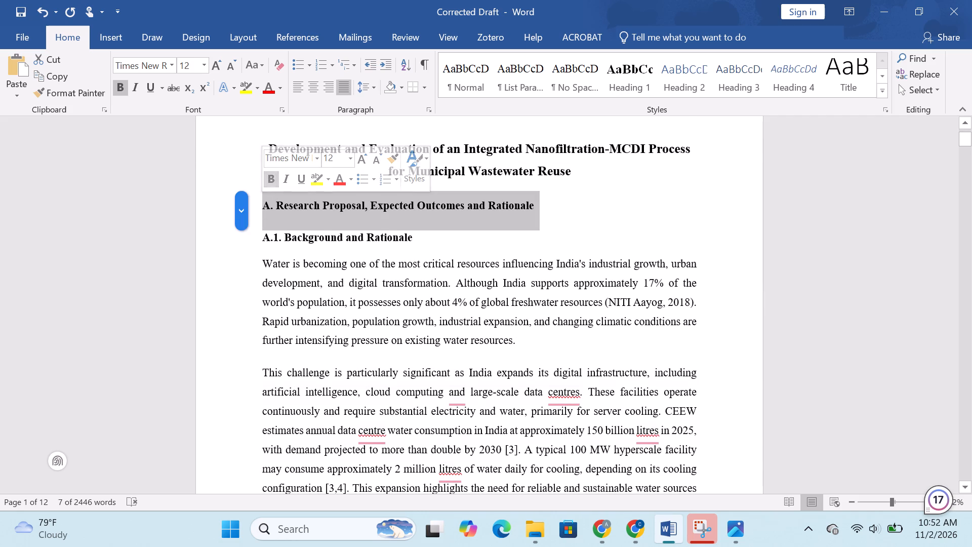
left_click(680, 178)
Read through the proposal from section A.2 to the treatment flowchart and the "Continuous monitoring and control layer" diagram.
scroll(434, 226, "down", 19)
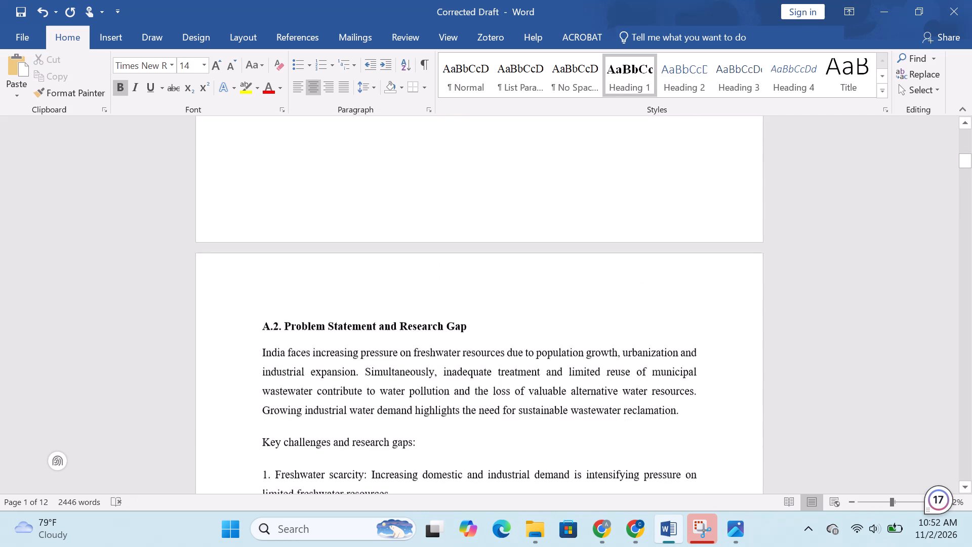
scroll(440, 226, "down", 17)
scroll(442, 226, "down", 20)
scroll(442, 226, "down", 1)
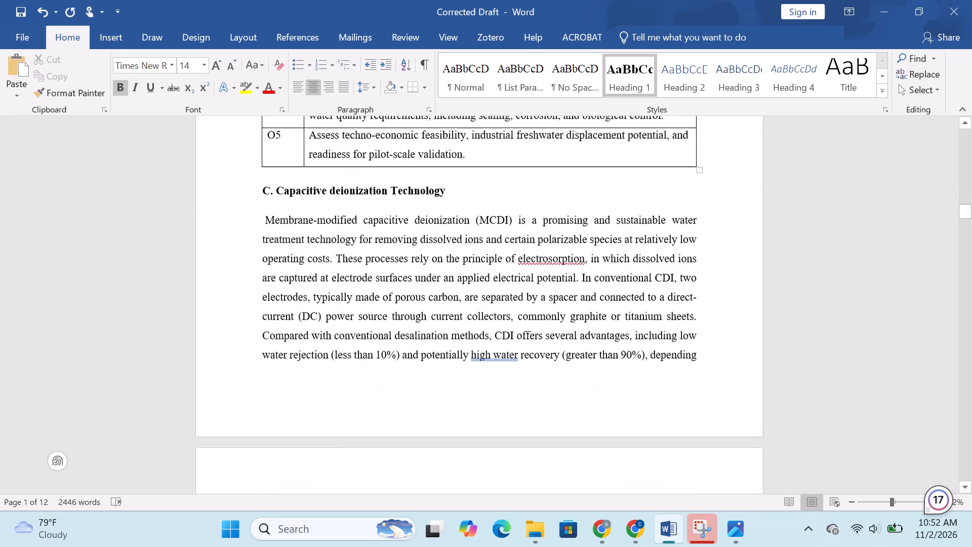
scroll(440, 227, "down", 20)
scroll(440, 227, "down", 15)
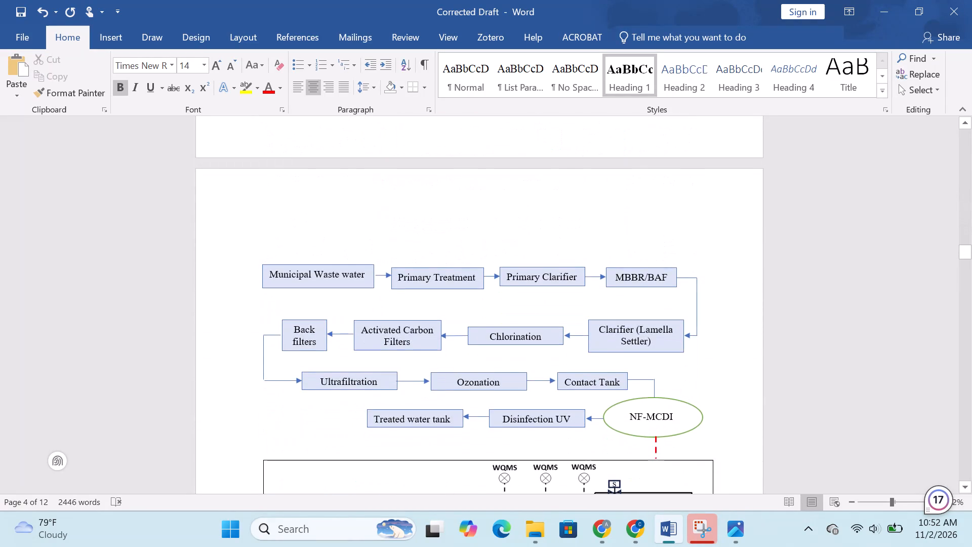
scroll(439, 227, "down", 11)
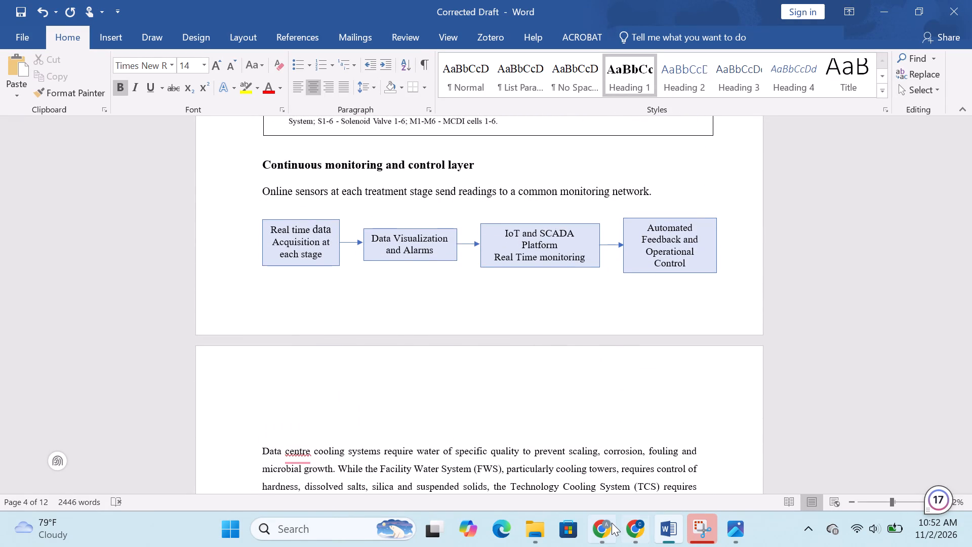
Switch to the ChatGPT conversation in Chrome and examine Matplotlib Chart.png in Photos for the NF-H-MCDI process layout.
left_click(612, 523)
left_click(823, 333)
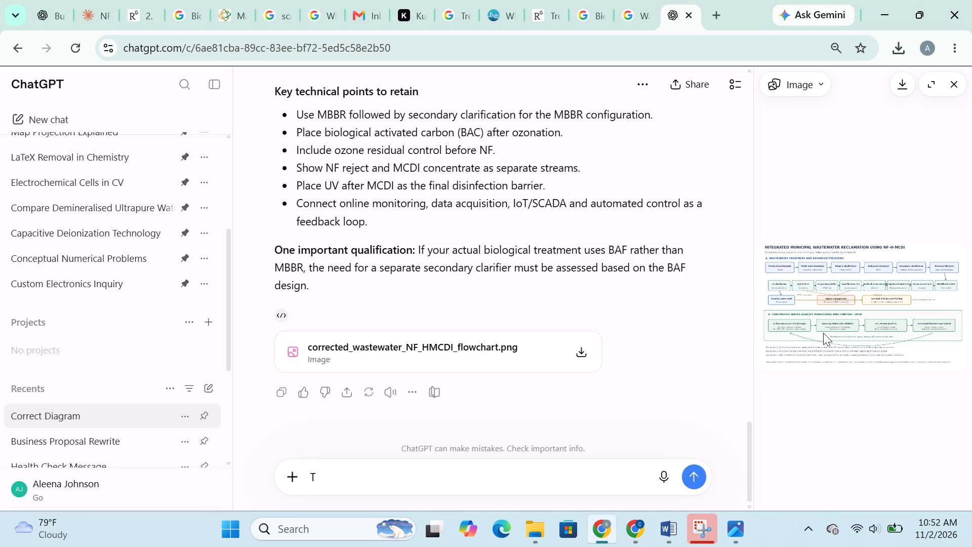
left_click(727, 536)
left_click(714, 453)
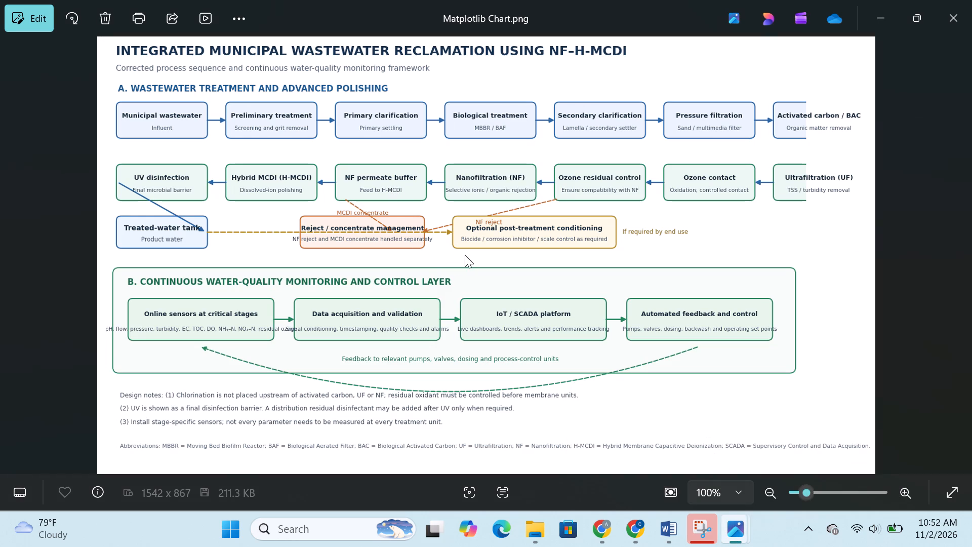
Back in Word, review the remaining sections through the J.1 project timeline and return to the treatment process diagrams.
left_click(665, 520)
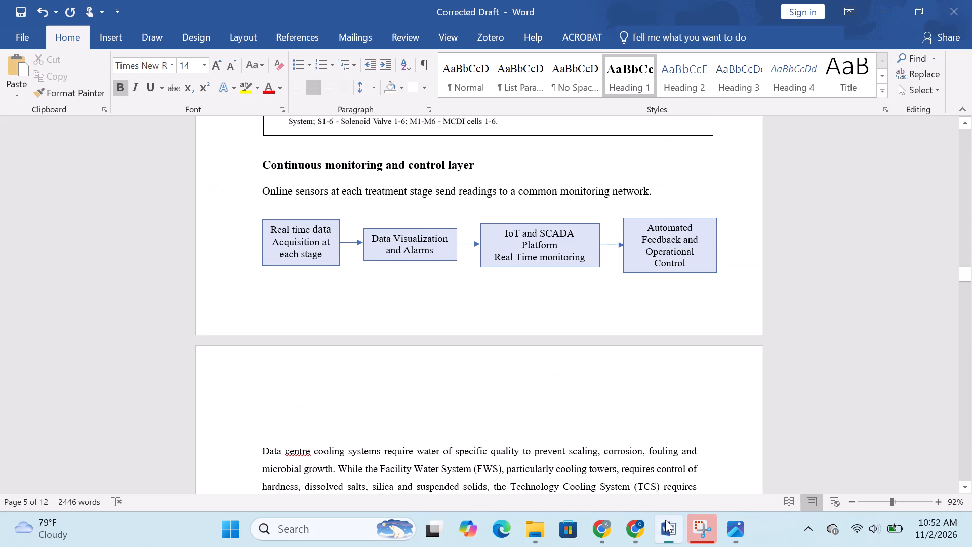
scroll(584, 327, "down", 17)
scroll(584, 327, "down", 11)
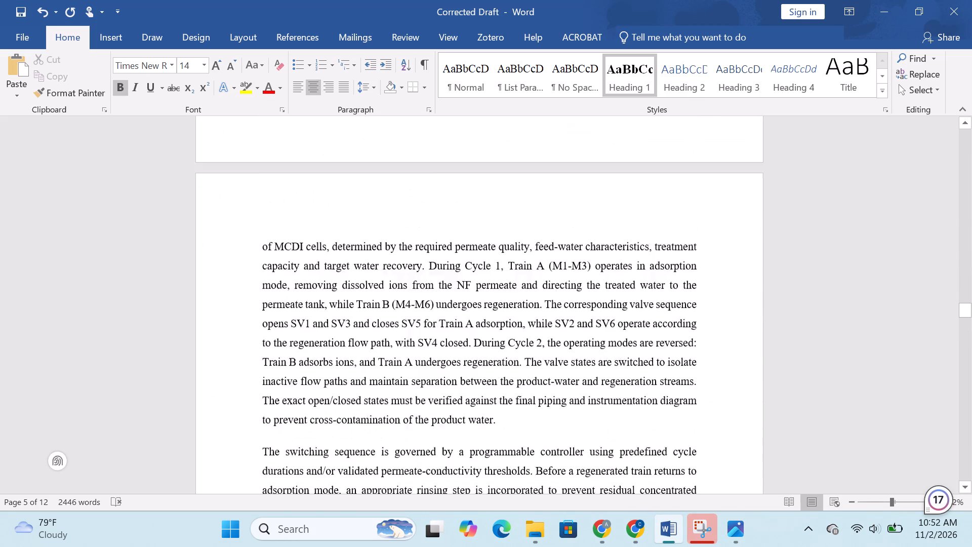
scroll(584, 327, "down", 7)
scroll(584, 327, "down", 20)
scroll(584, 327, "down", 10)
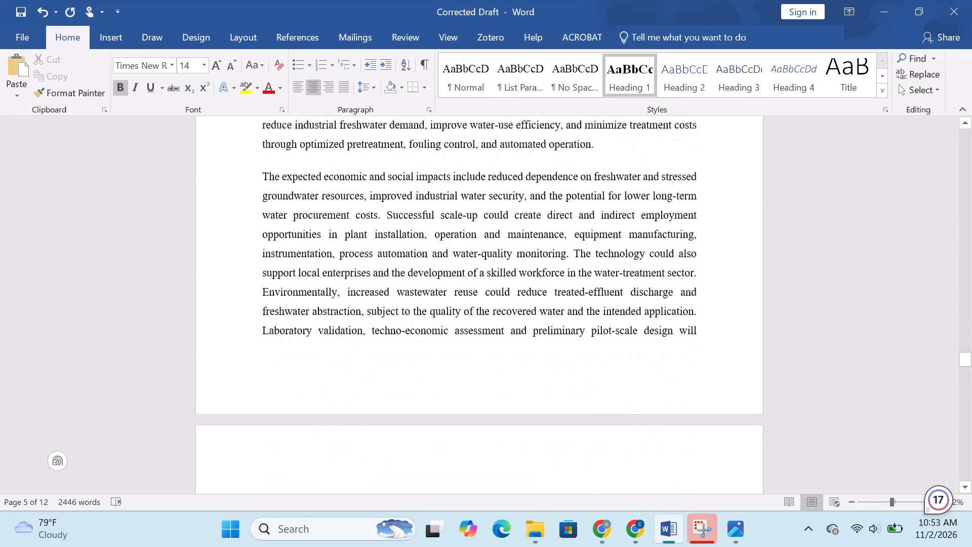
scroll(584, 327, "down", 19)
scroll(584, 327, "down", 10)
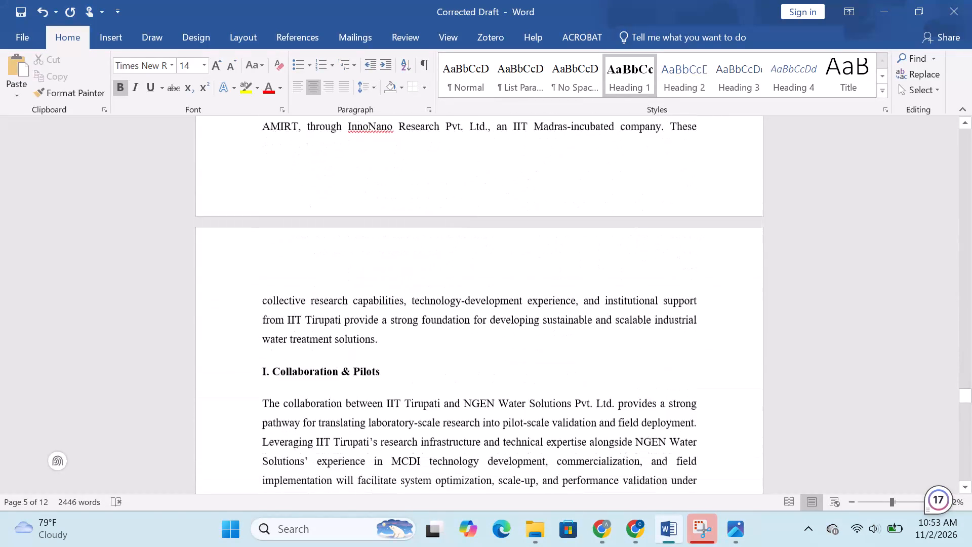
scroll(584, 327, "down", 5)
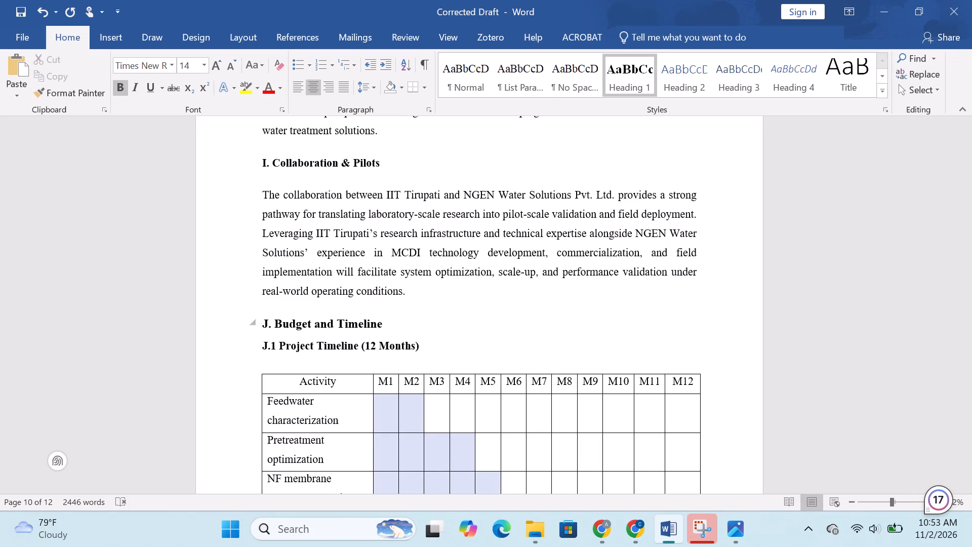
scroll(610, 278, "down", 2)
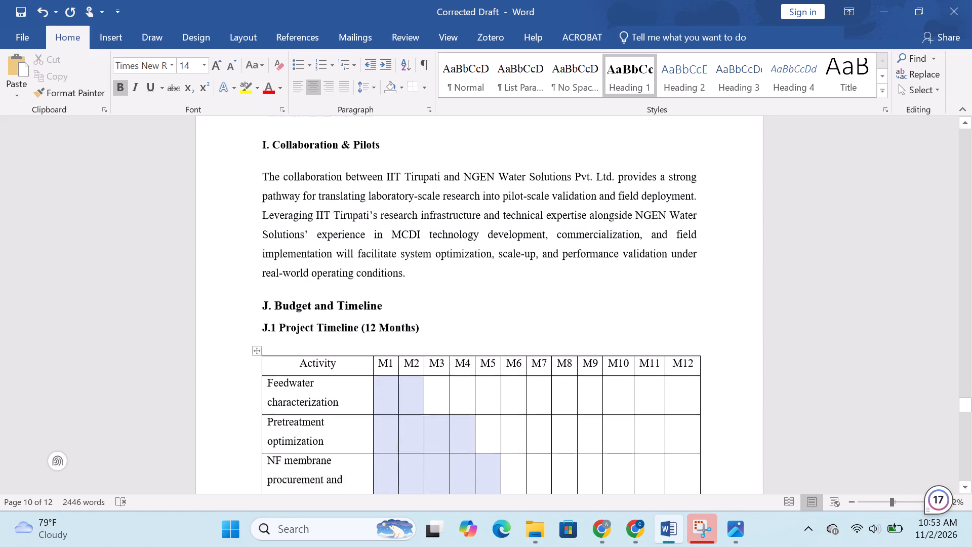
scroll(609, 277, "down", 13)
scroll(608, 277, "up", 1)
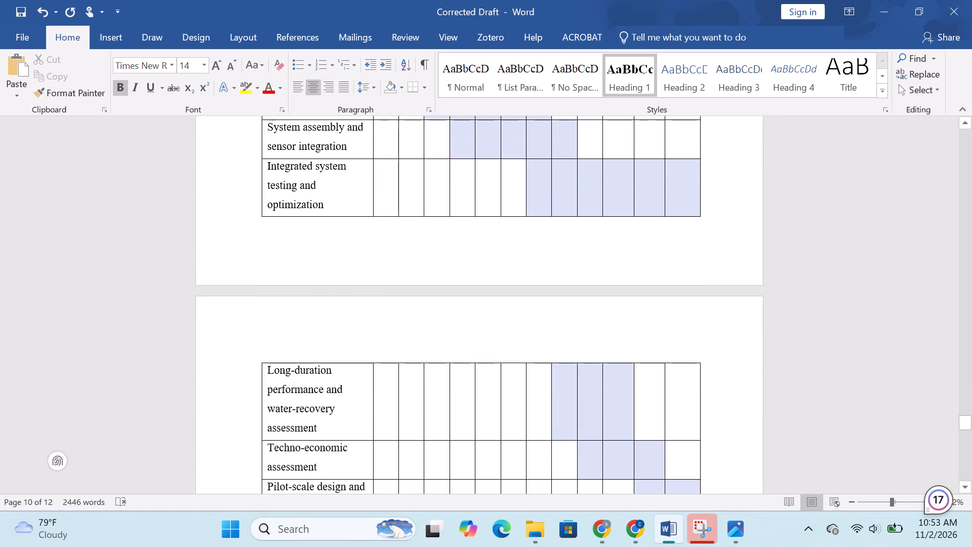
scroll(608, 277, "up", 20)
scroll(608, 277, "up", 10)
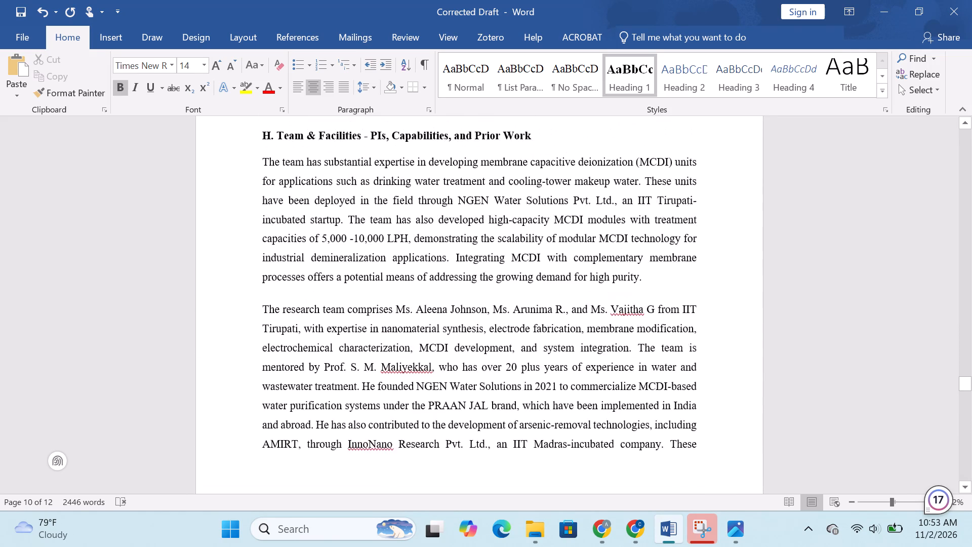
scroll(608, 277, "up", 20)
scroll(608, 277, "up", 12)
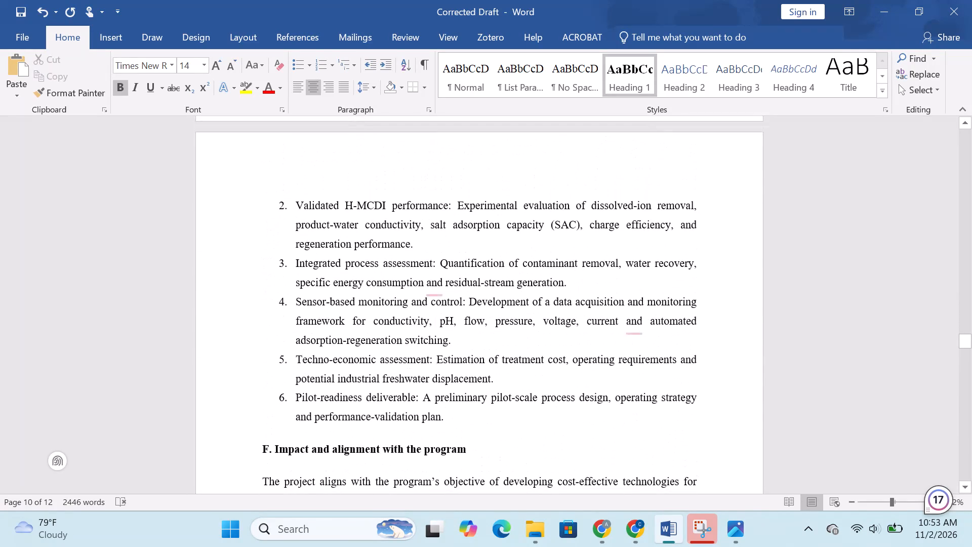
scroll(608, 277, "up", 14)
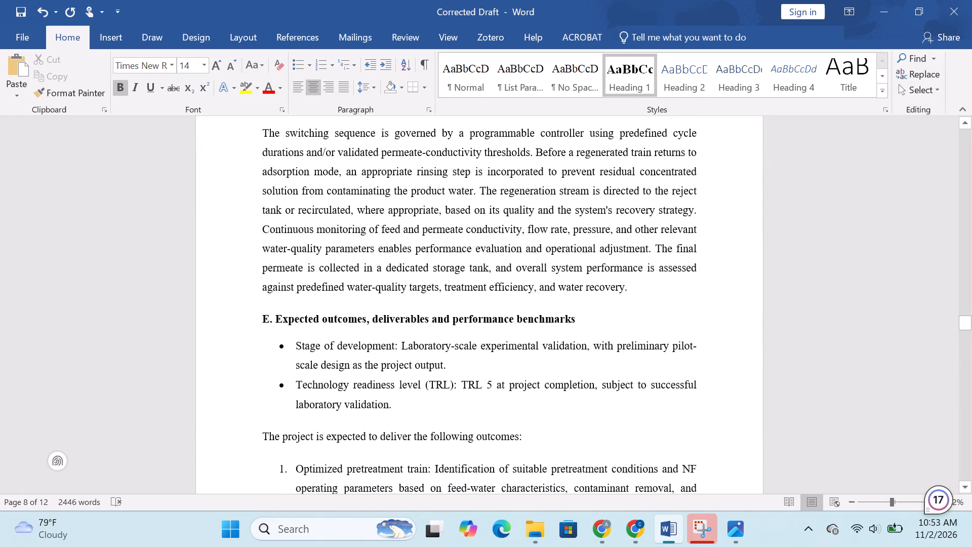
scroll(608, 277, "up", 20)
scroll(608, 277, "up", 20)
scroll(608, 277, "up", 3)
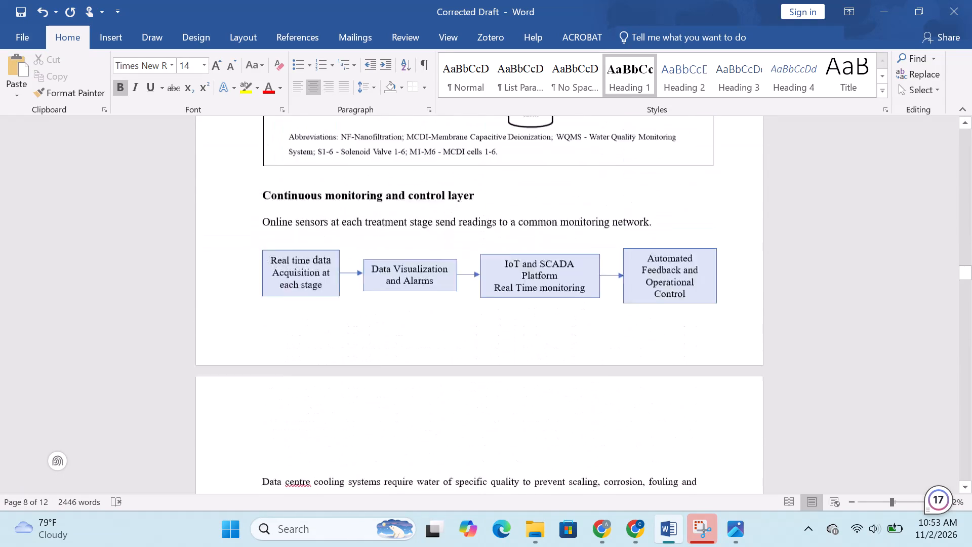
scroll(608, 277, "up", 13)
Insert blank lines before the paragraph beginning "Data centre cooling systems" to move it onto the following page, leaving an empty page.
scroll(631, 267, "down", 12)
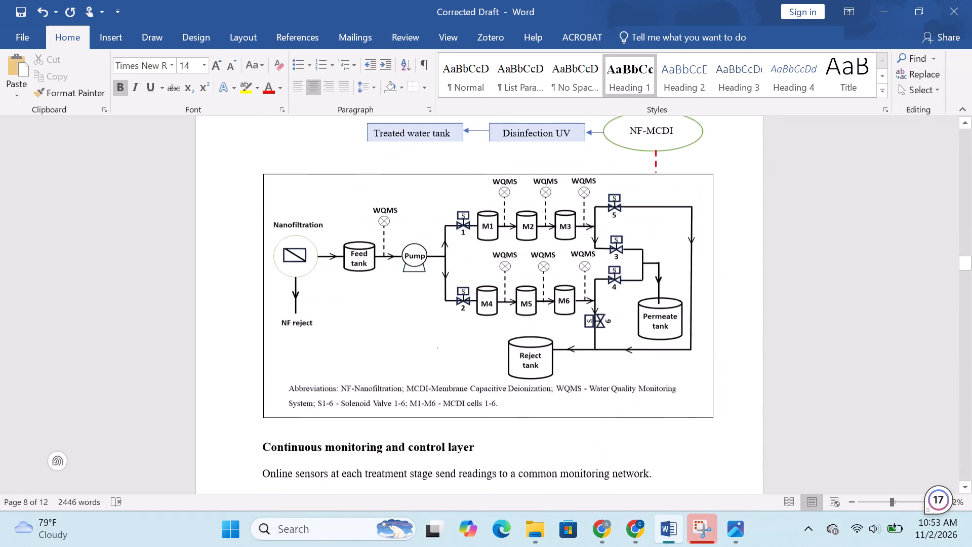
scroll(629, 267, "down", 5)
scroll(283, 298, "down", 9)
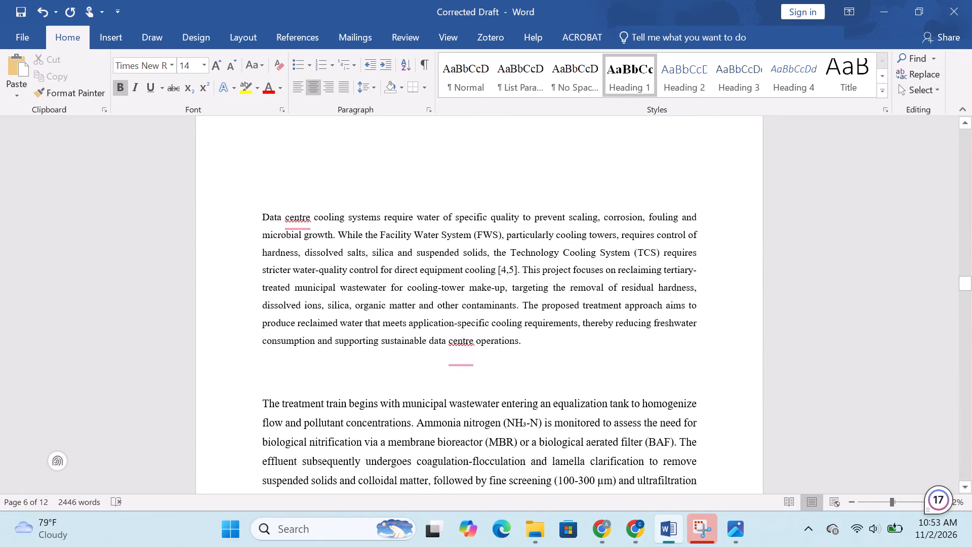
left_click(257, 220)
key("Return")
key("Return")
key("Return")
key("Return")
key("Return")
key("Return")
key("Return")
key("Return")
key("Return")
key("Return")
key("Return")
key("Return")
key("Return")
key("Return")
key("Return")
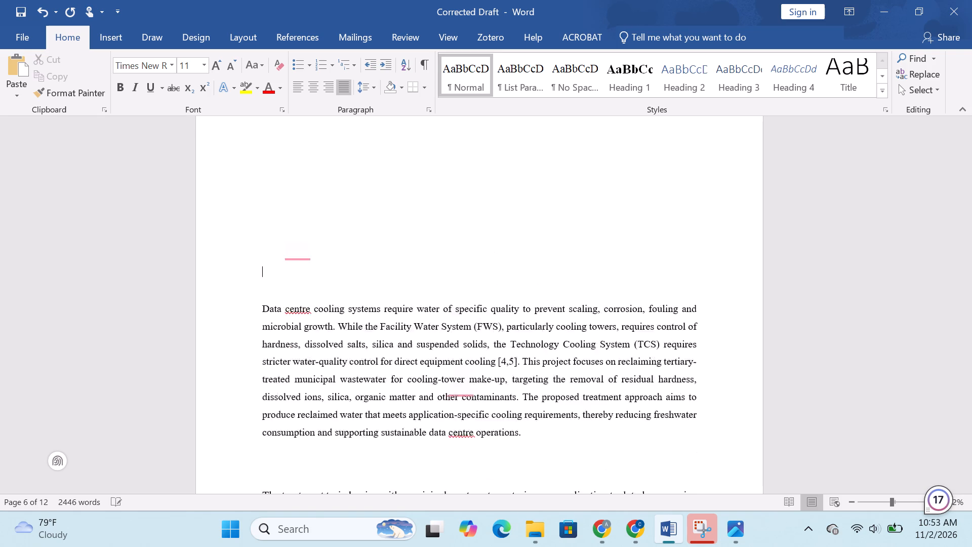
scroll(257, 220, "down", 10)
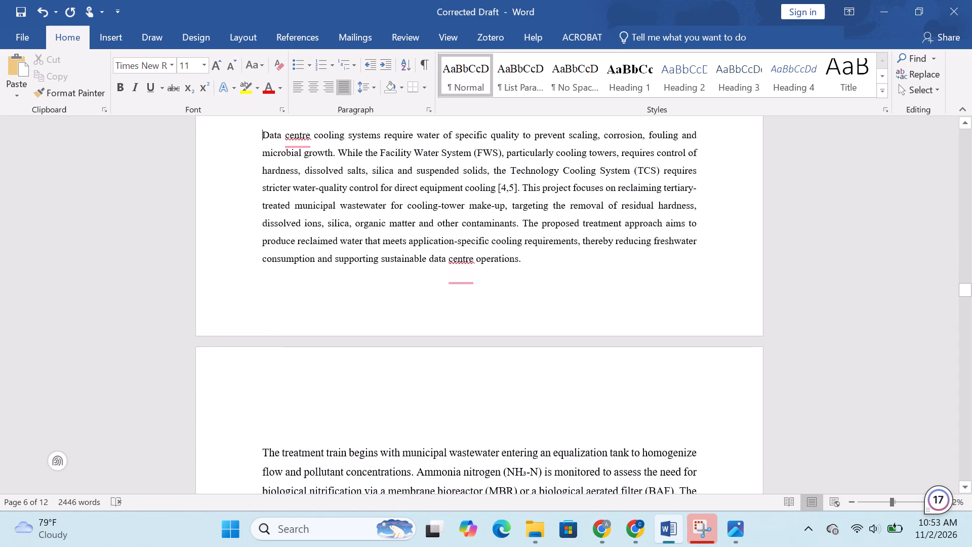
key("Return")
key("Return")
key("Return")
key("Return")
key("Return")
key("BackSpace")
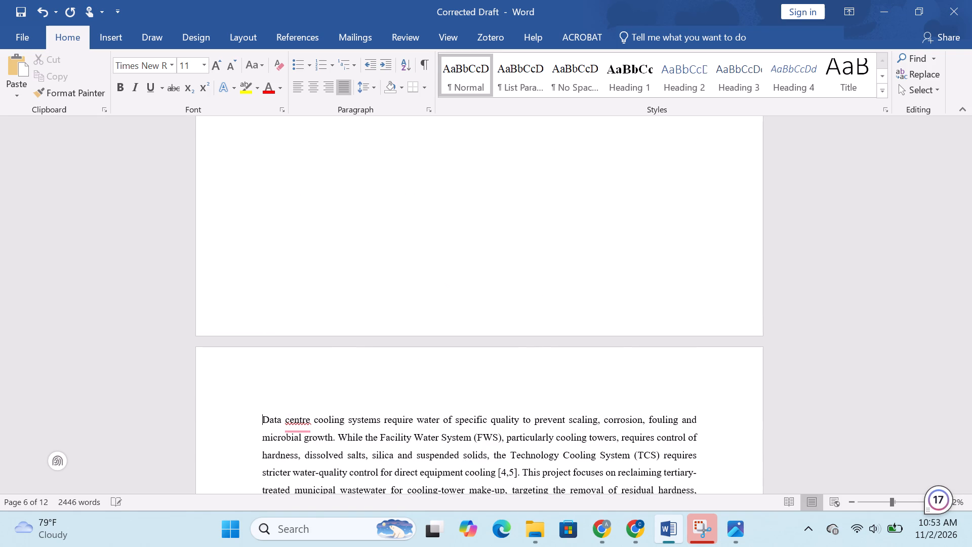
scroll(341, 205, "up", 20)
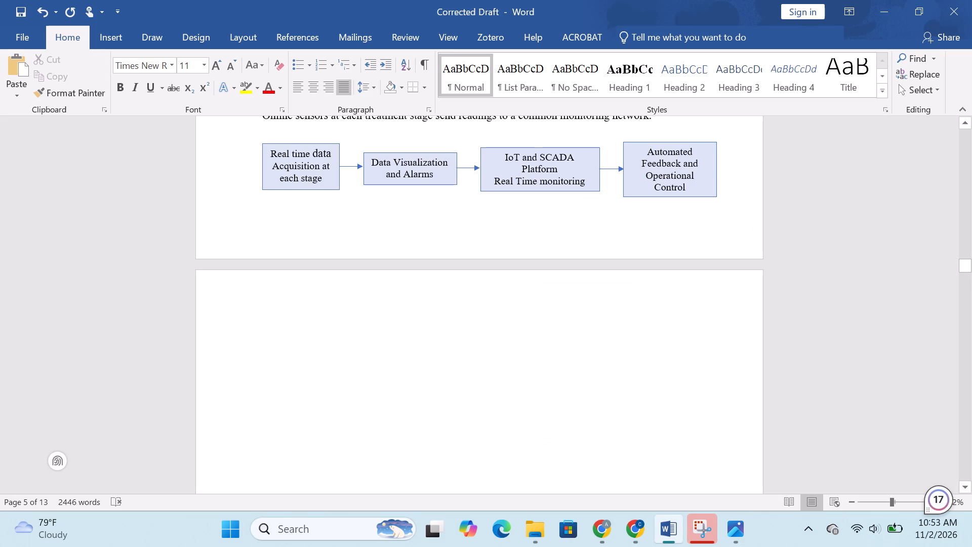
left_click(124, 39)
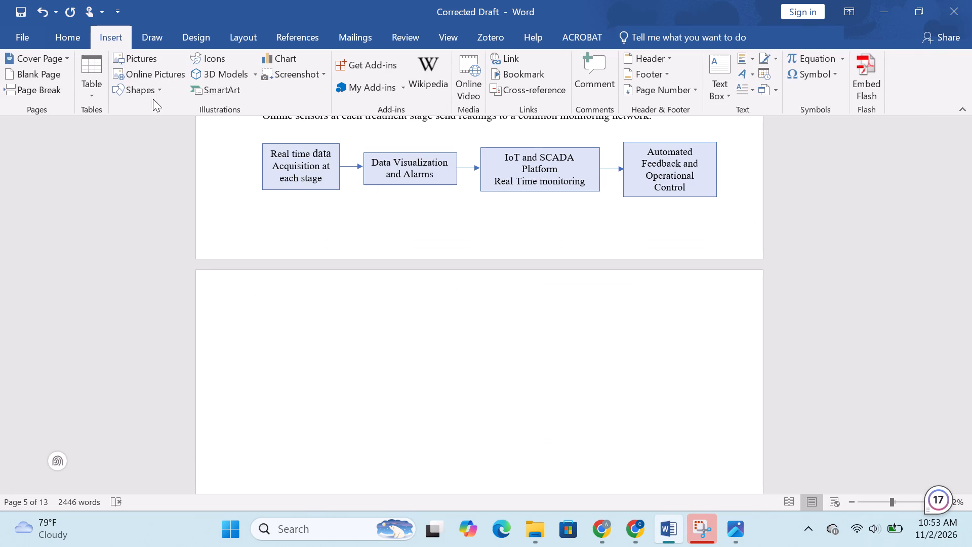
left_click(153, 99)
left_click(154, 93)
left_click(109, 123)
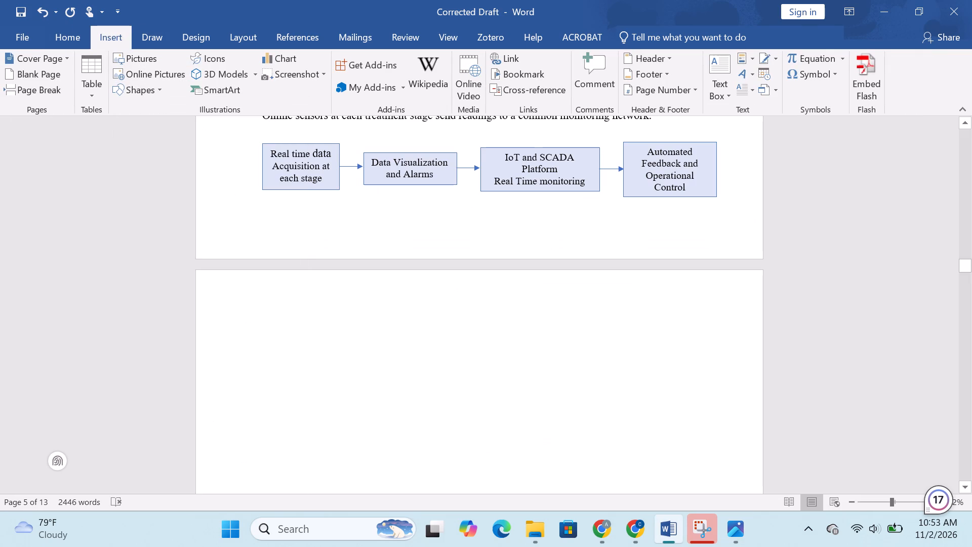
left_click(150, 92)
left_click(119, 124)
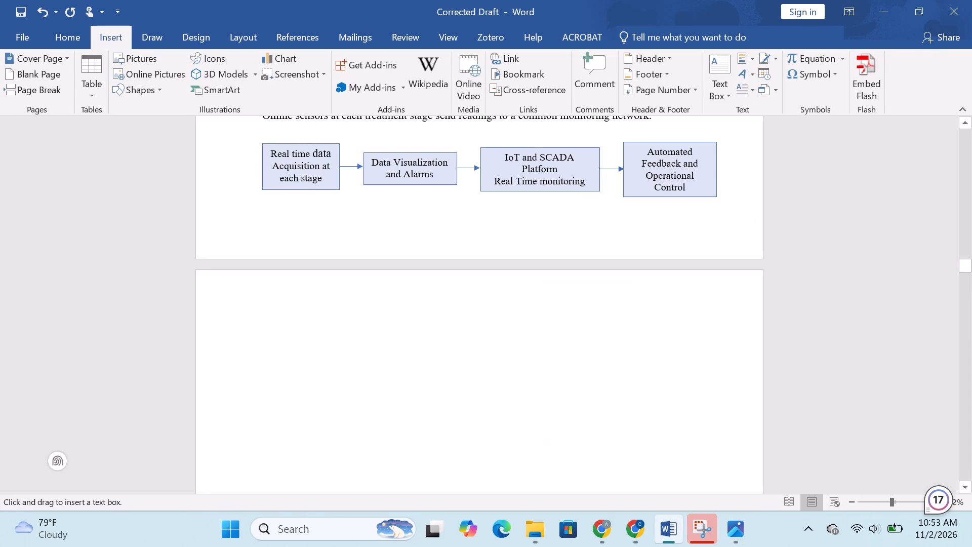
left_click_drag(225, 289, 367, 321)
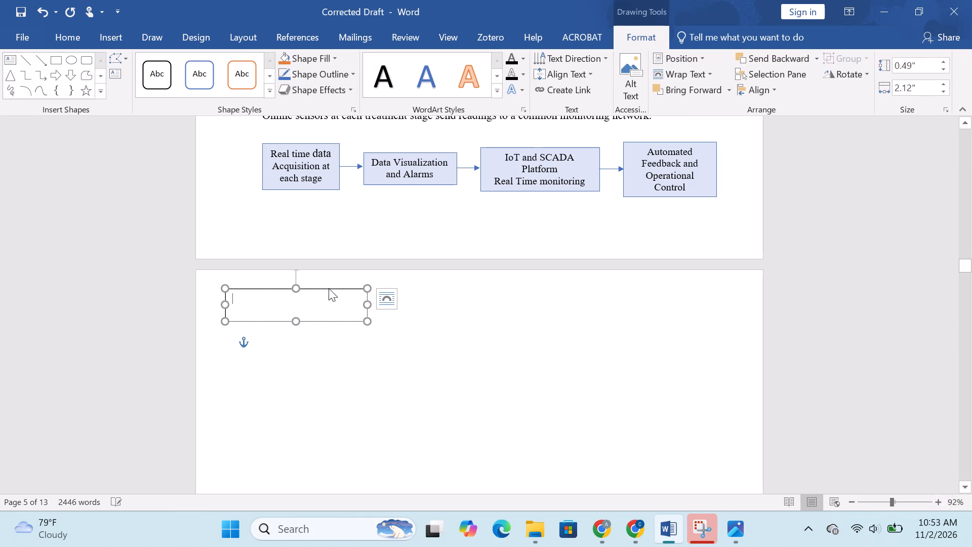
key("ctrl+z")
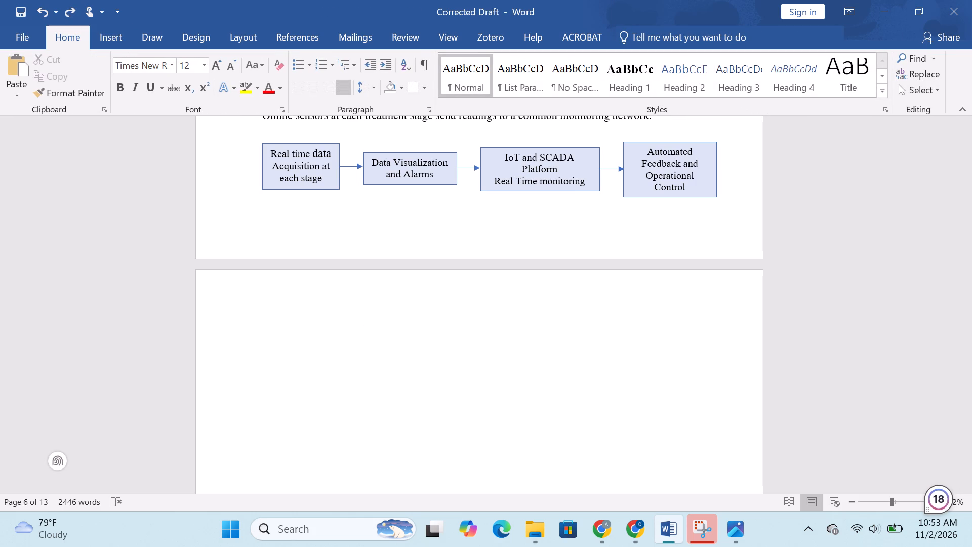
Draw a text box about 1.27 by 0.35 inches at the top of the empty page, containing "Municipal Waste water".
left_click(119, 47)
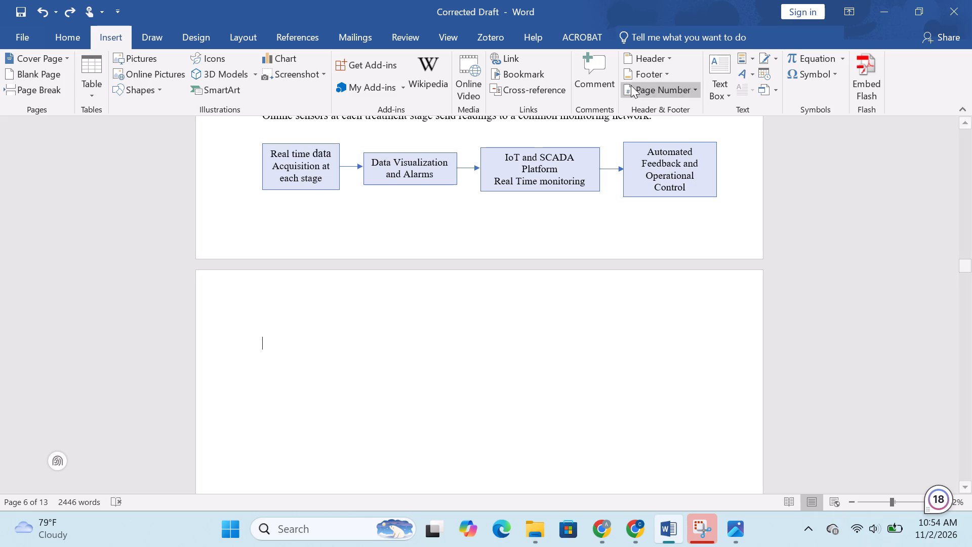
left_click(722, 86)
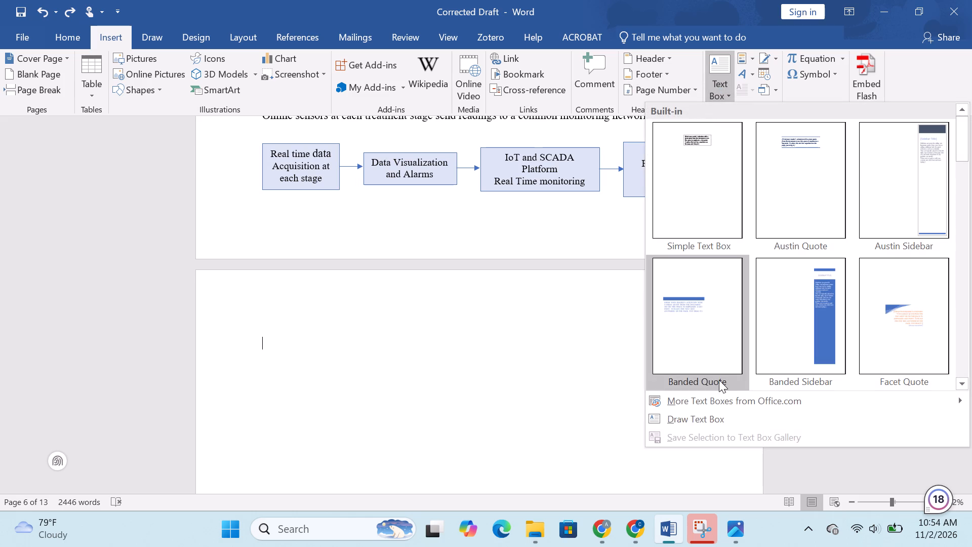
left_click(699, 425)
left_click_drag(257, 337, 342, 360)
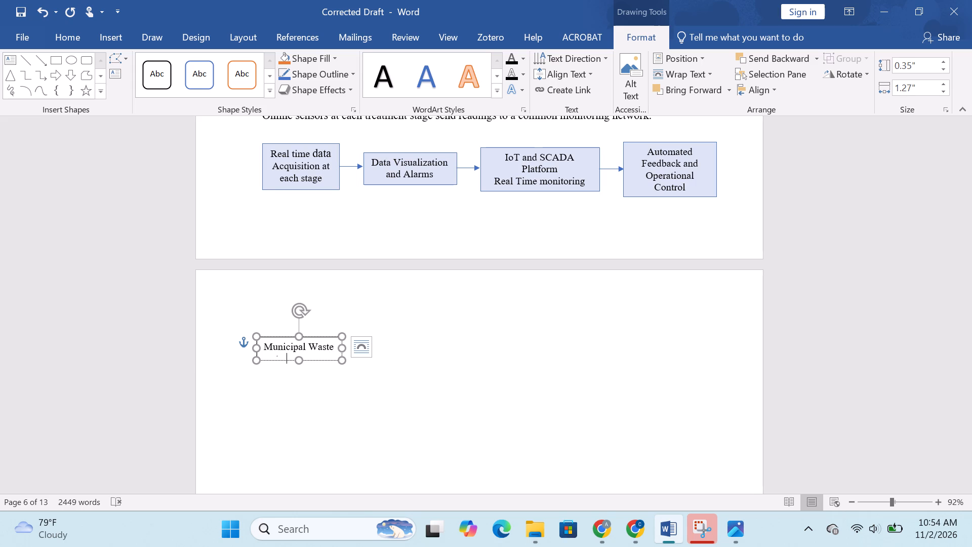
Enlarge the "Municipal Waste water" text box to about 1.7 inches wide and 0.49 inches high so its text fits one line.
left_click_drag(343, 348, 355, 348)
left_click_drag(355, 348, 362, 348)
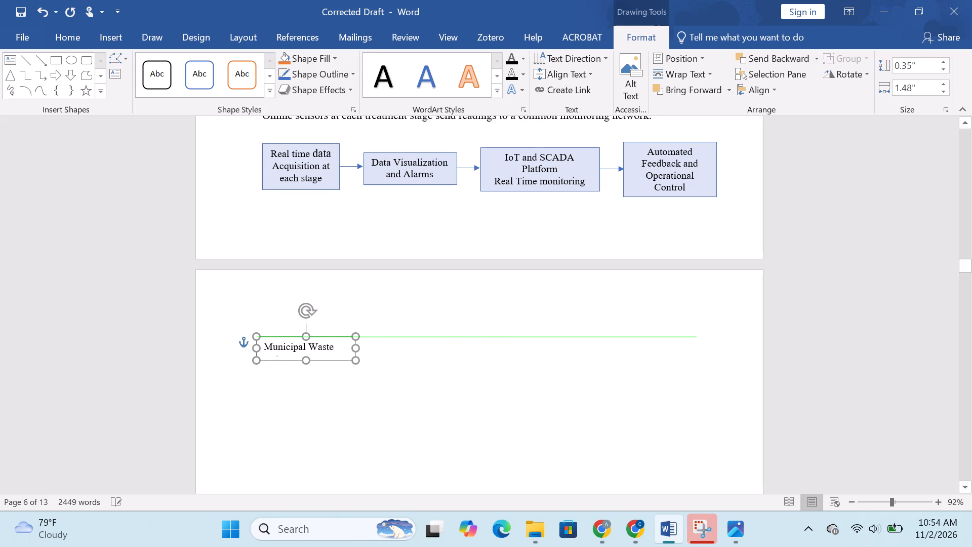
left_click_drag(362, 348, 363, 348)
left_click(341, 348)
left_click_drag(313, 361, 310, 370)
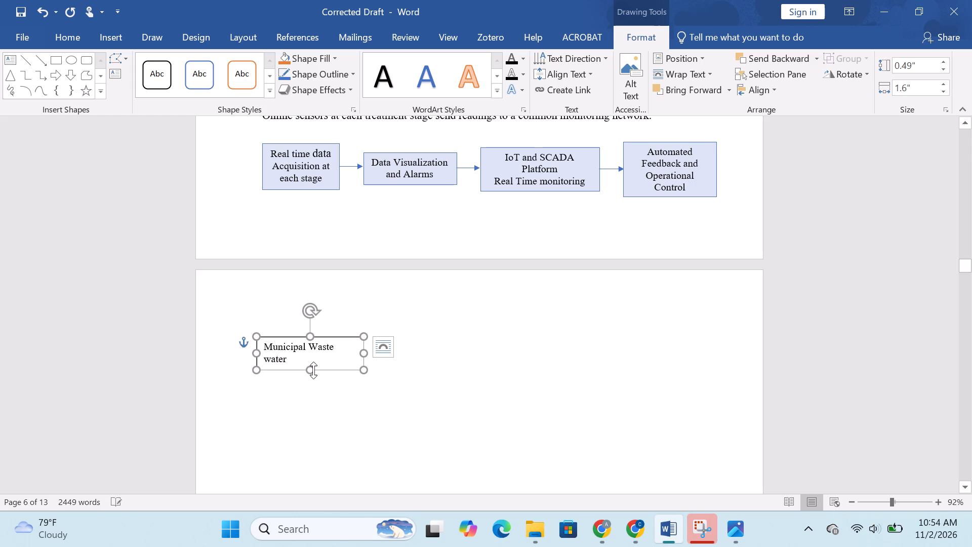
left_click_drag(368, 353, 376, 355)
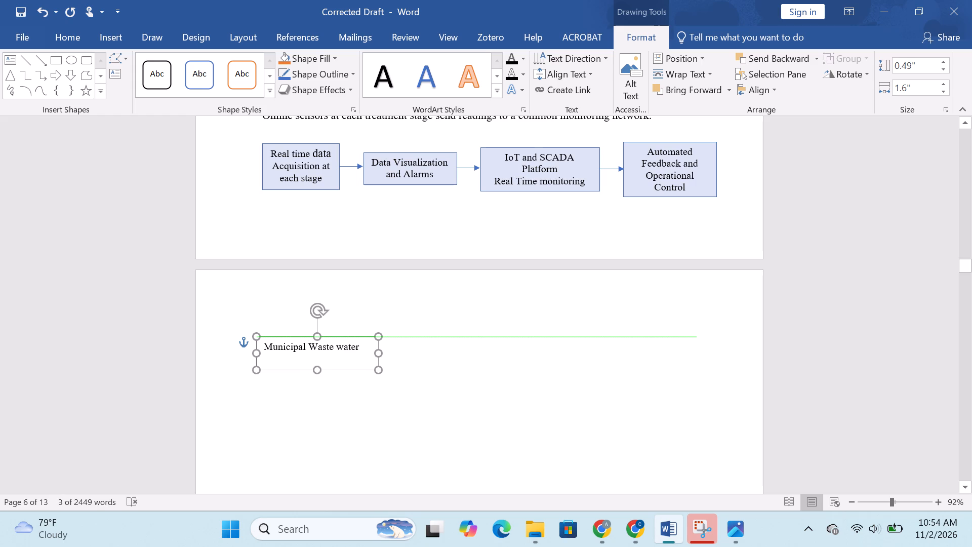
left_click_drag(376, 355, 328, 355)
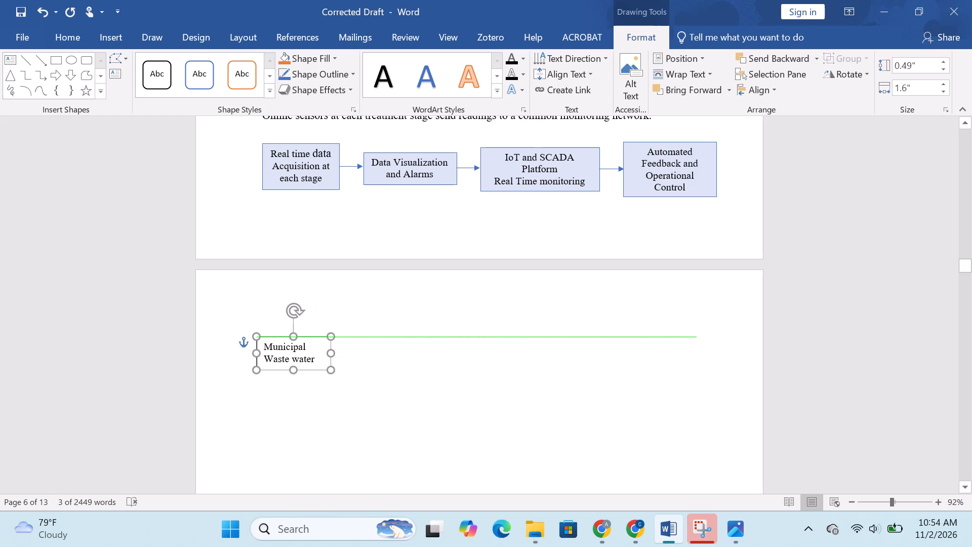
left_click_drag(328, 355, 330, 355)
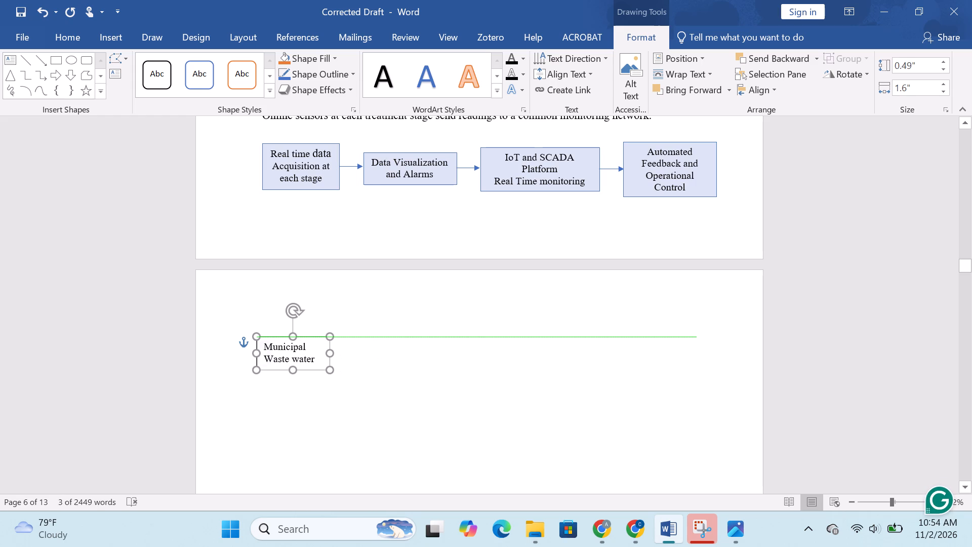
left_click_drag(330, 355, 351, 359)
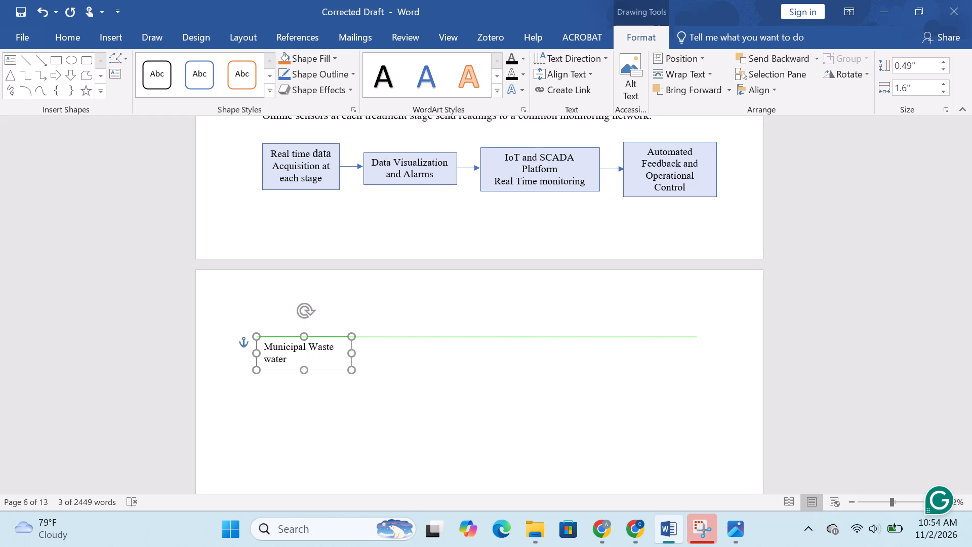
left_click_drag(351, 359, 370, 359)
left_click(287, 359)
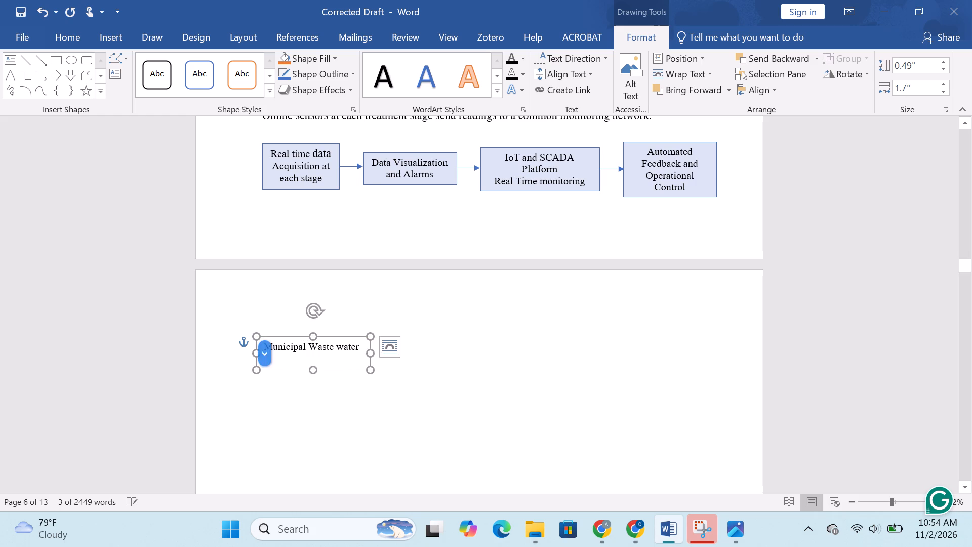
Add "(Influent)" as a second line below "Municipal Waste water" in the text box.
left_click(363, 349)
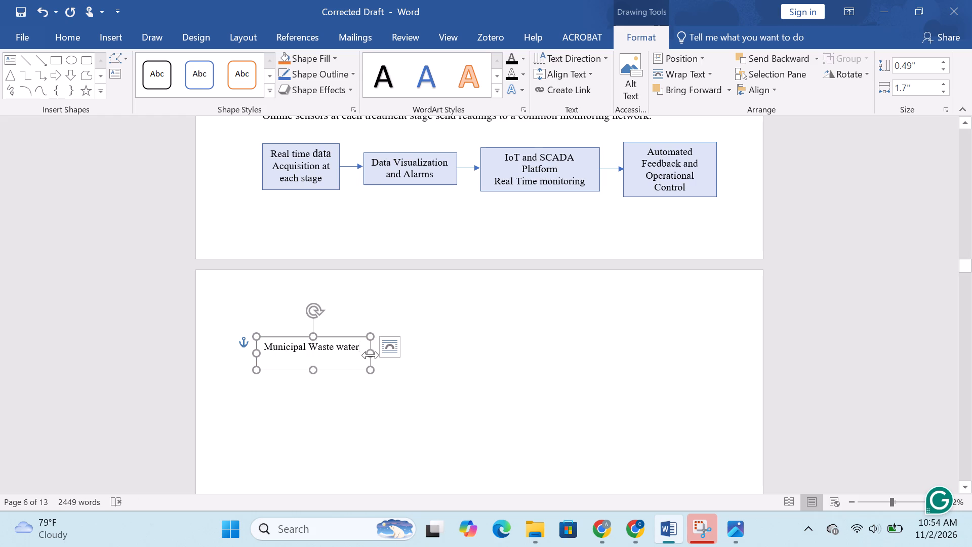
key("Return")
key("shift+parenleft")
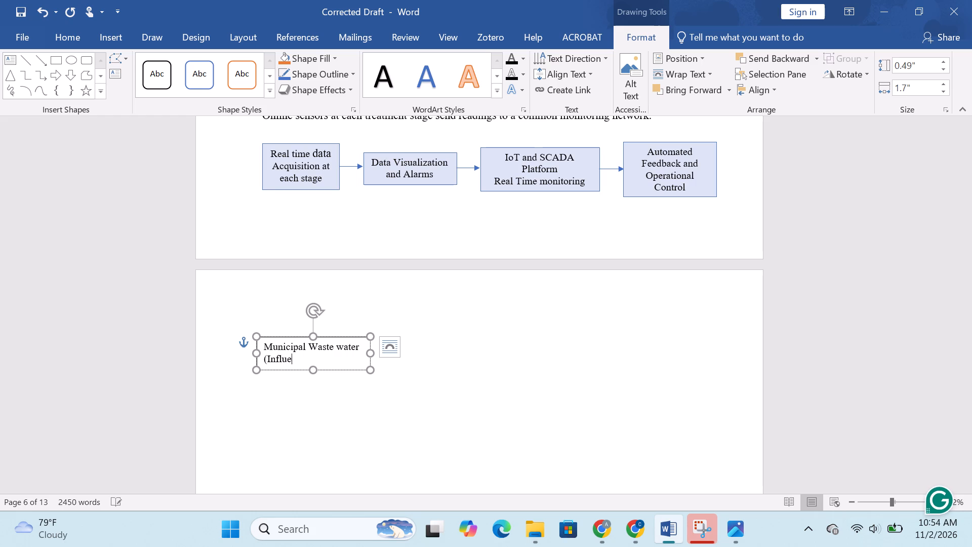
key("shift+parenright")
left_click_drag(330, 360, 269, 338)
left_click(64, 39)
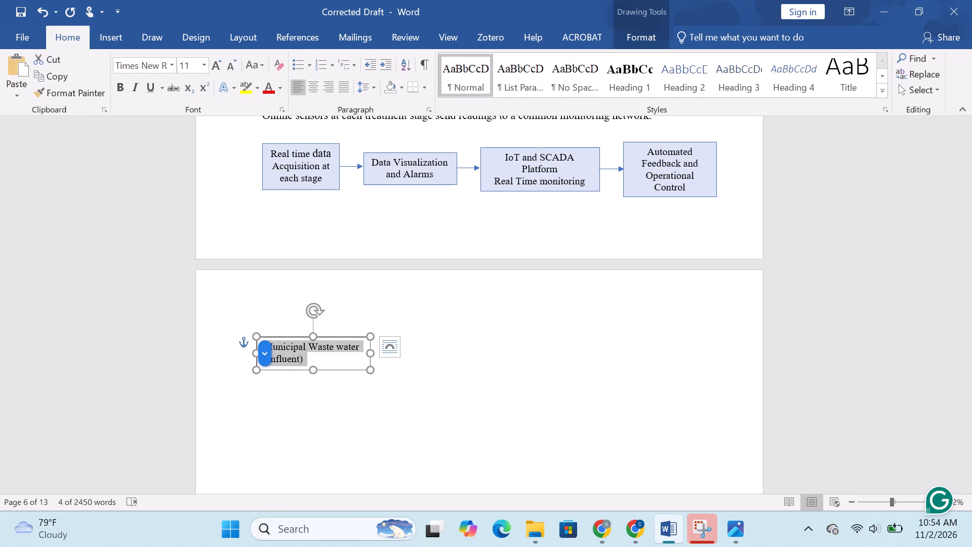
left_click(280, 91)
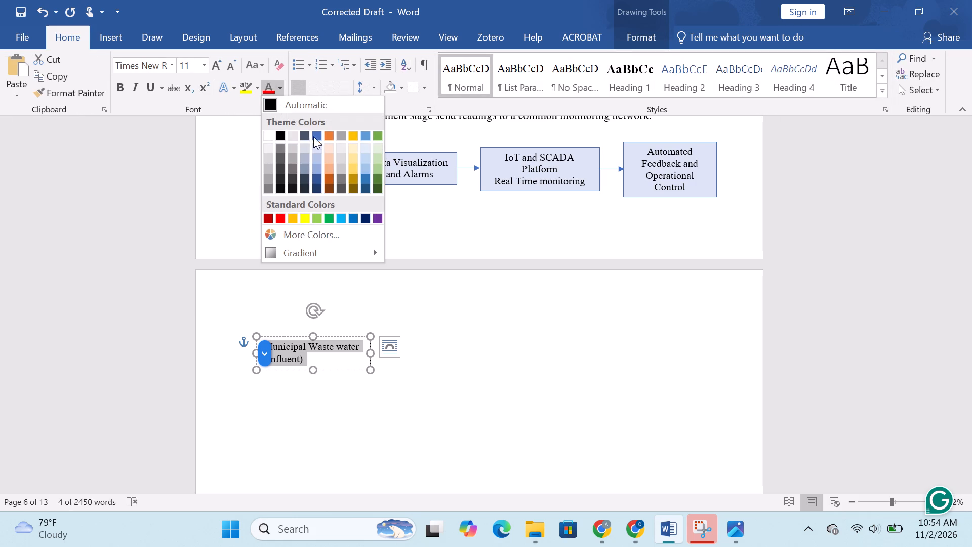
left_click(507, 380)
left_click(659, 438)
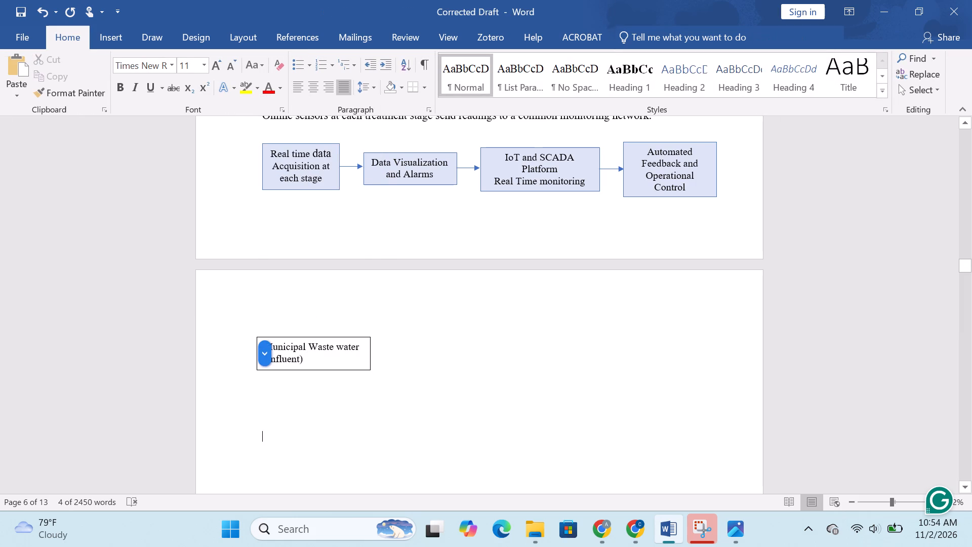
Centre both lines of text in the "Municipal Waste water (Influent)" box.
left_click_drag(310, 361, 268, 347)
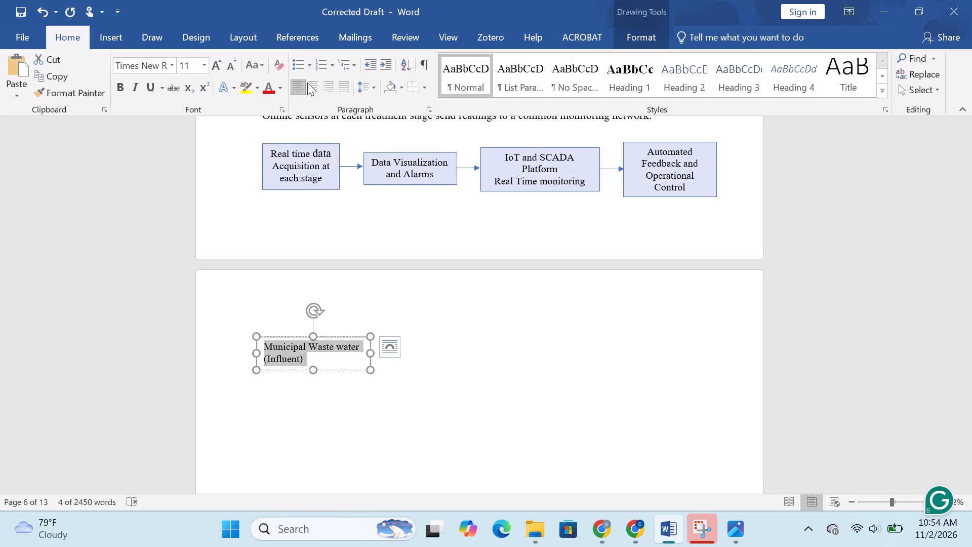
left_click(317, 83)
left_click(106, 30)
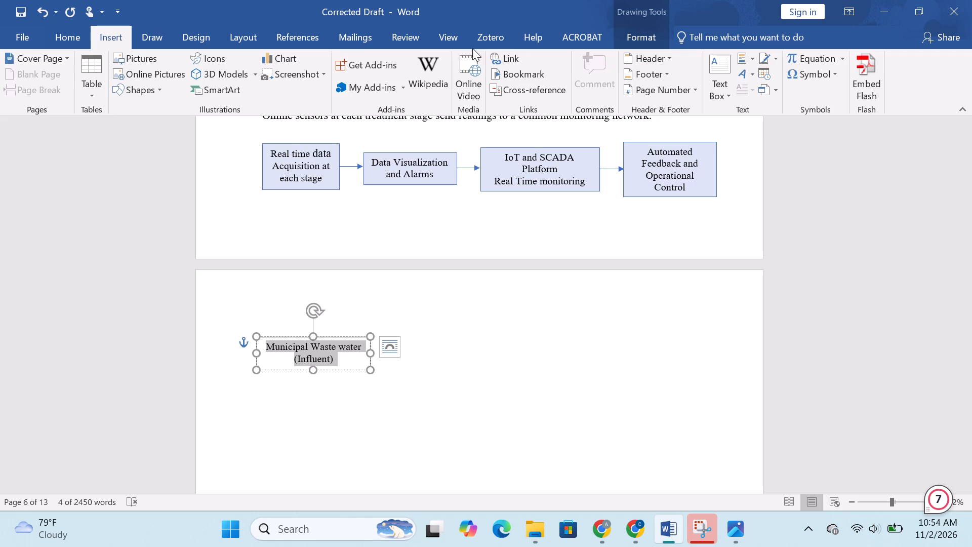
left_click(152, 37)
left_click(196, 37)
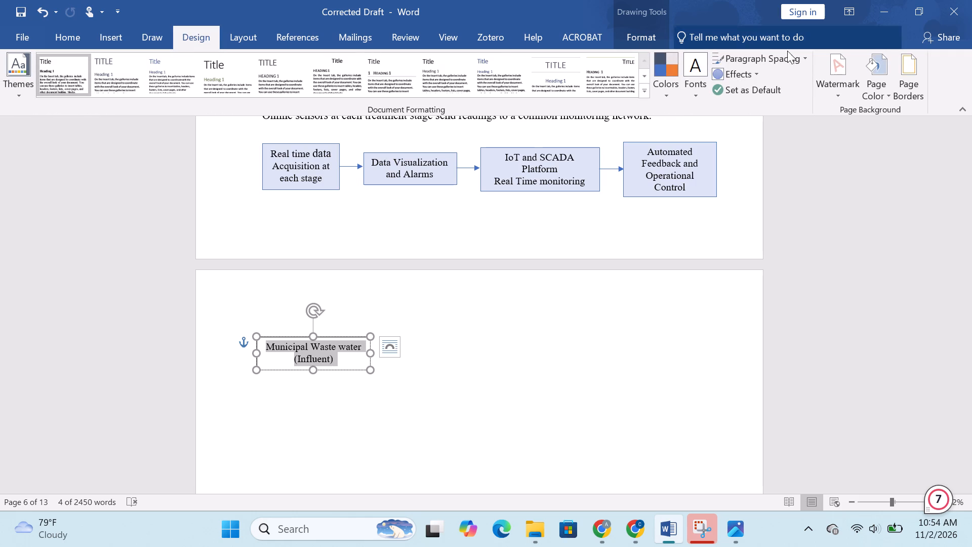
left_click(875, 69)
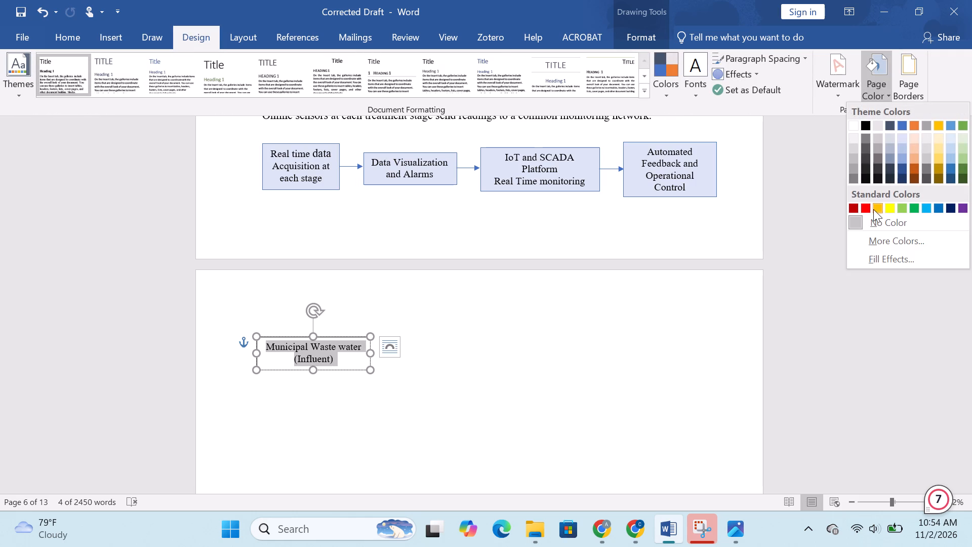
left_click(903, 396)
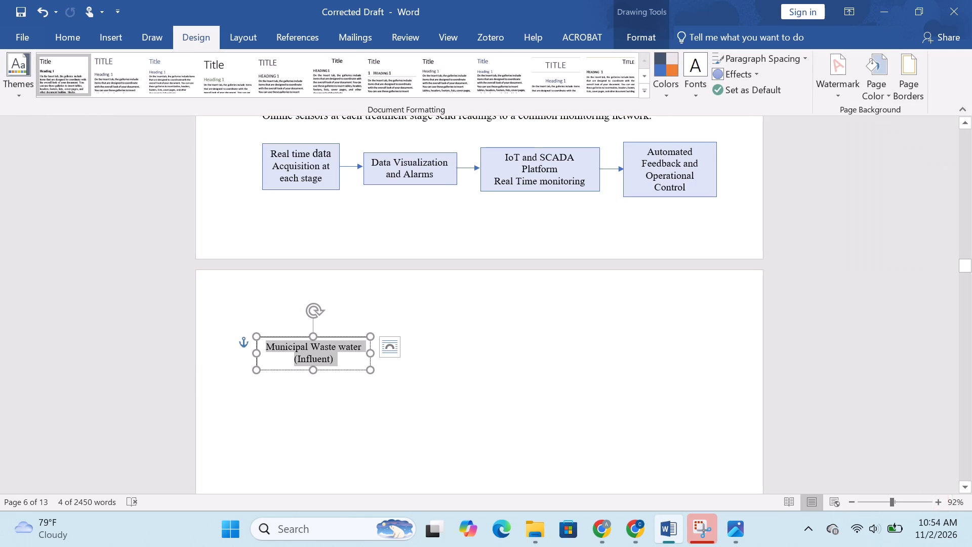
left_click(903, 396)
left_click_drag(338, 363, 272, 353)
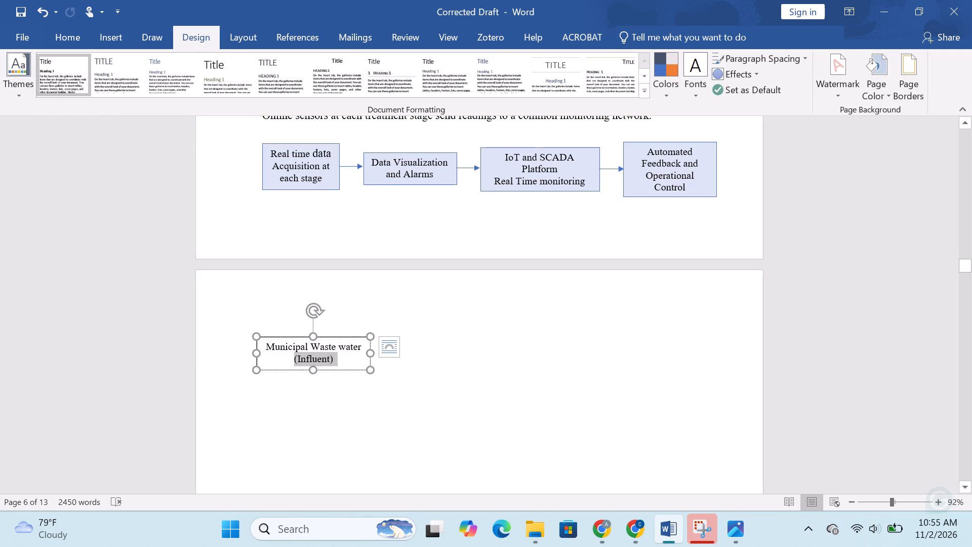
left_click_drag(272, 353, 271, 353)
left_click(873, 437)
Fill the "Municipal Waste water (Influent)" box with the same light blue as the boxes in the flowchart above.
left_click(345, 336)
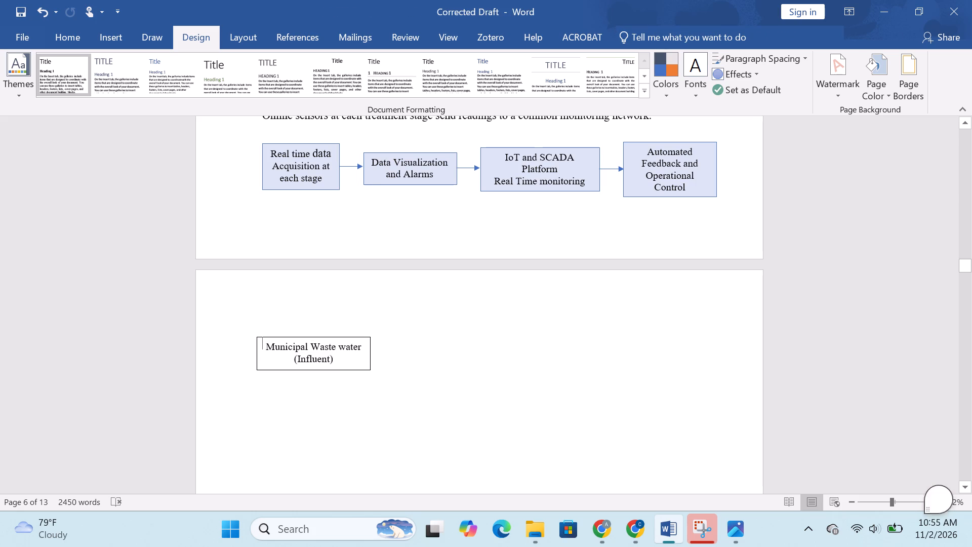
left_click(349, 339)
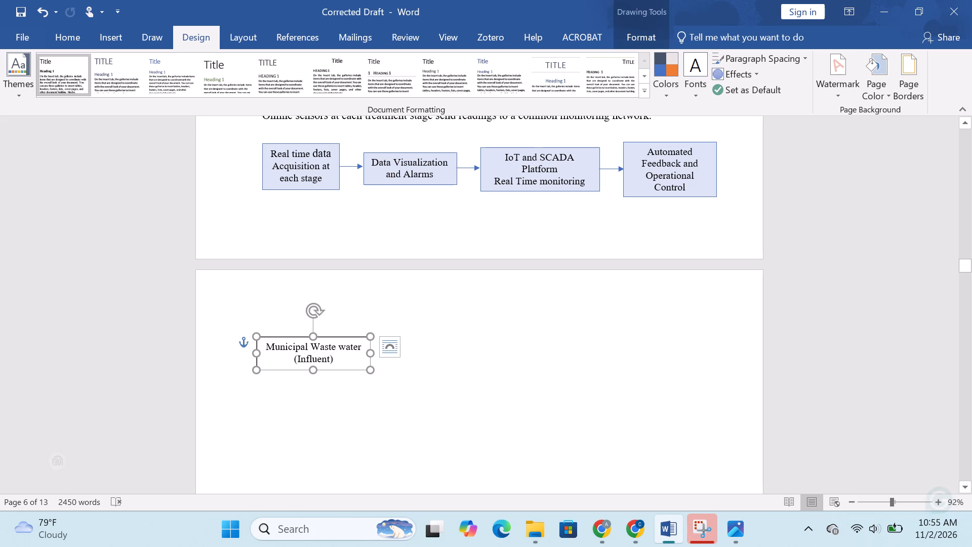
left_click(74, 41)
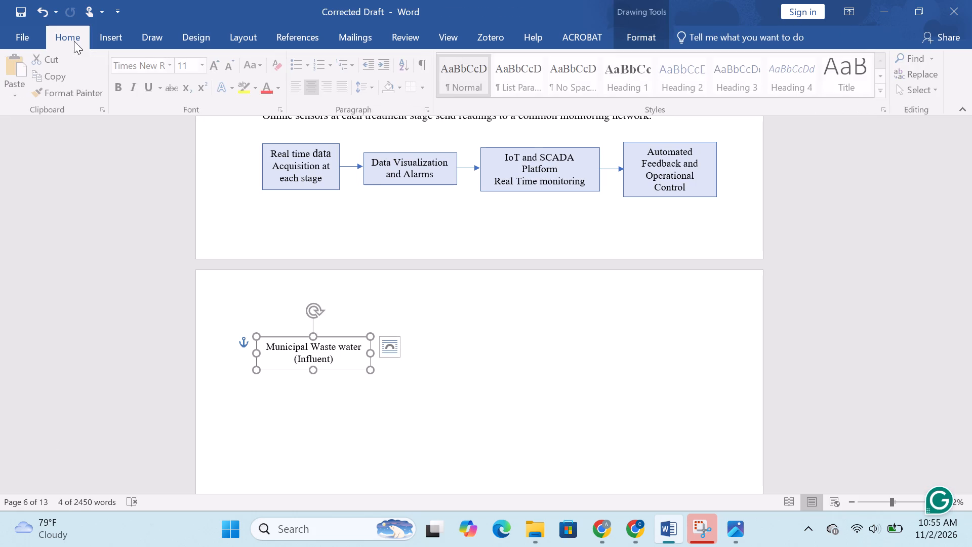
left_click(112, 37)
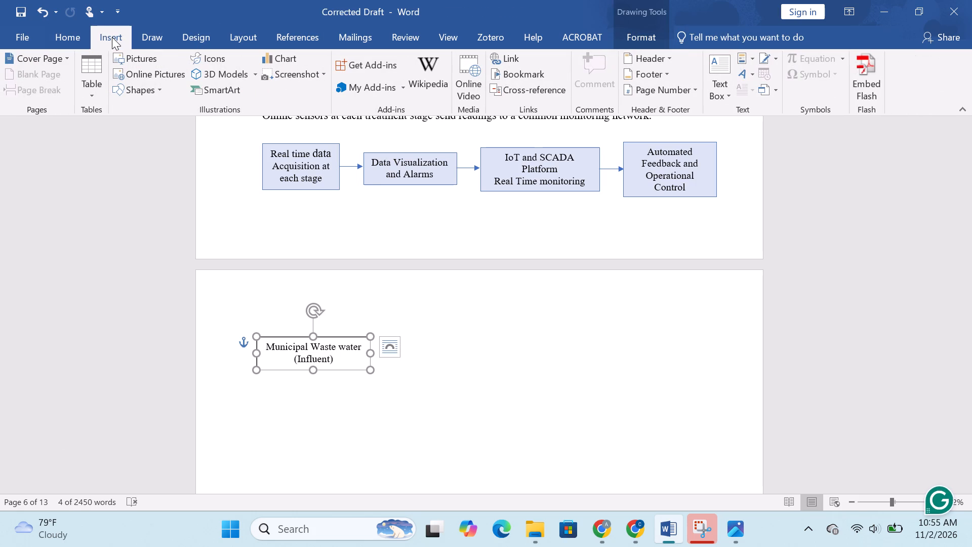
left_click(657, 30)
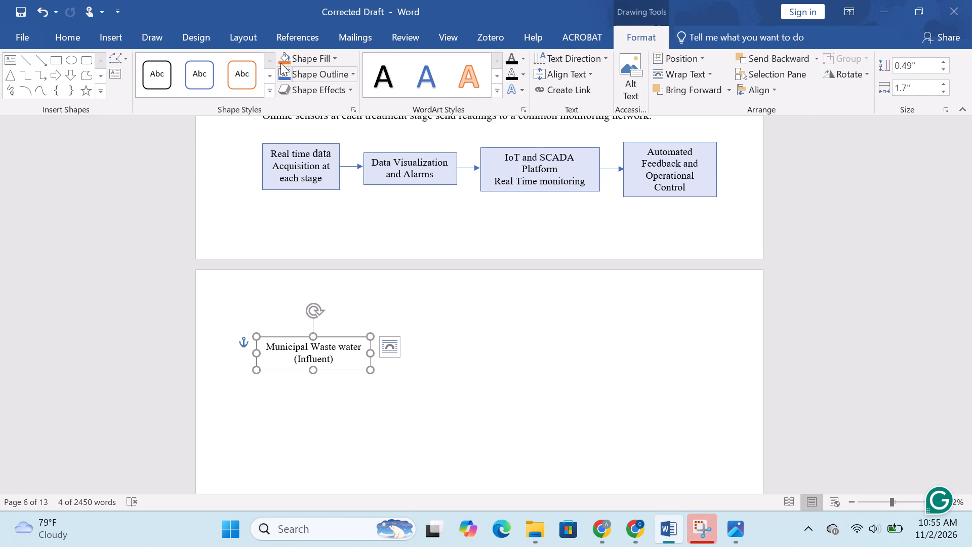
left_click(334, 60)
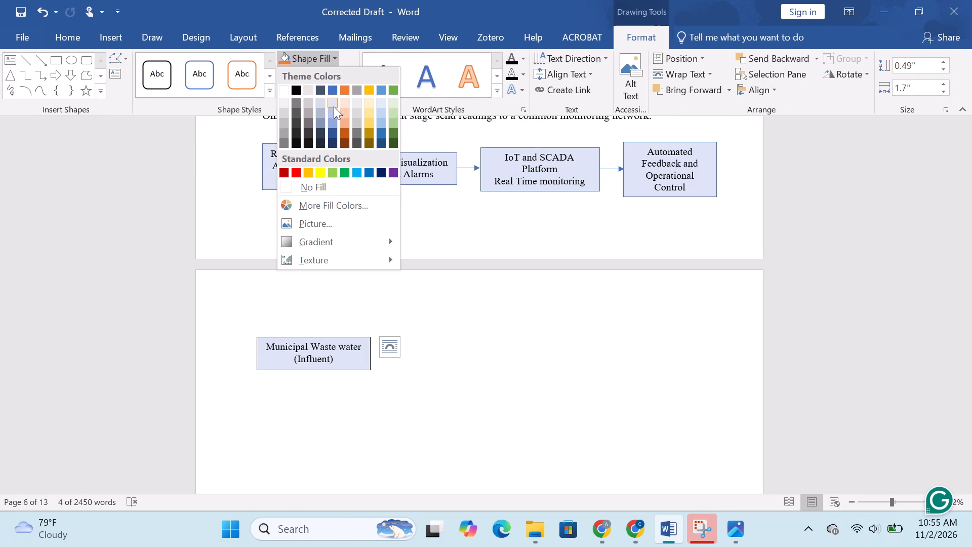
left_click(333, 106)
scroll(424, 327, "up", 20)
scroll(424, 327, "up", 12)
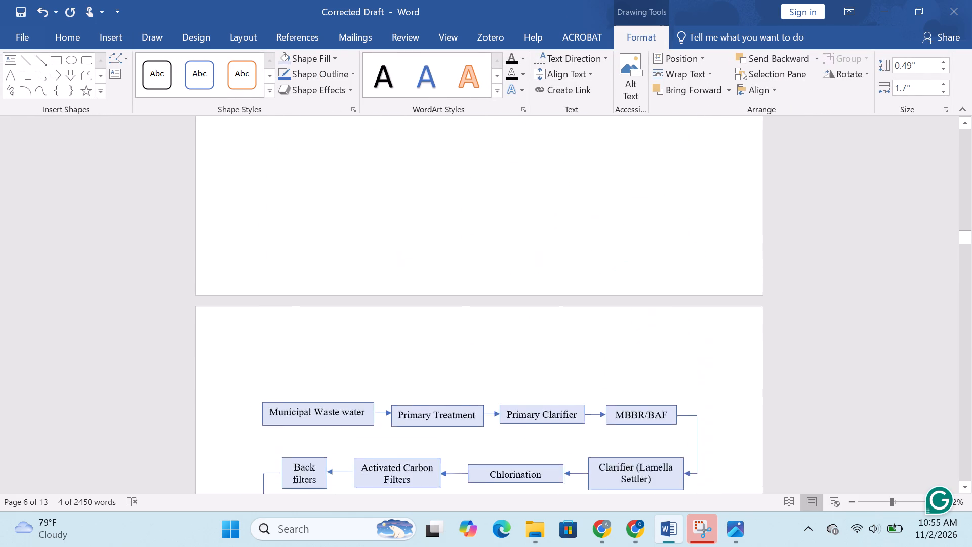
scroll(424, 327, "up", 20)
scroll(424, 327, "up", 20)
scroll(424, 327, "up", 10)
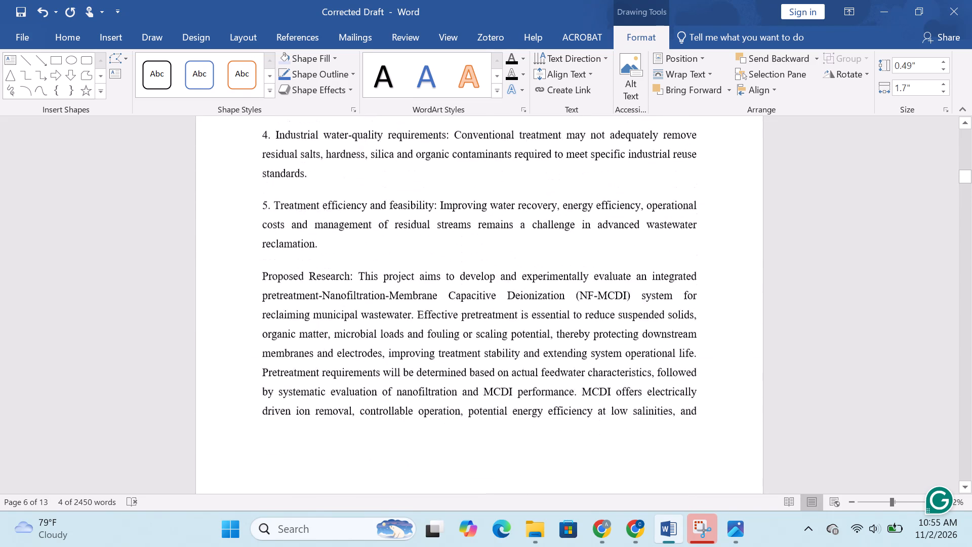
scroll(424, 327, "up", 20)
scroll(424, 327, "up", 13)
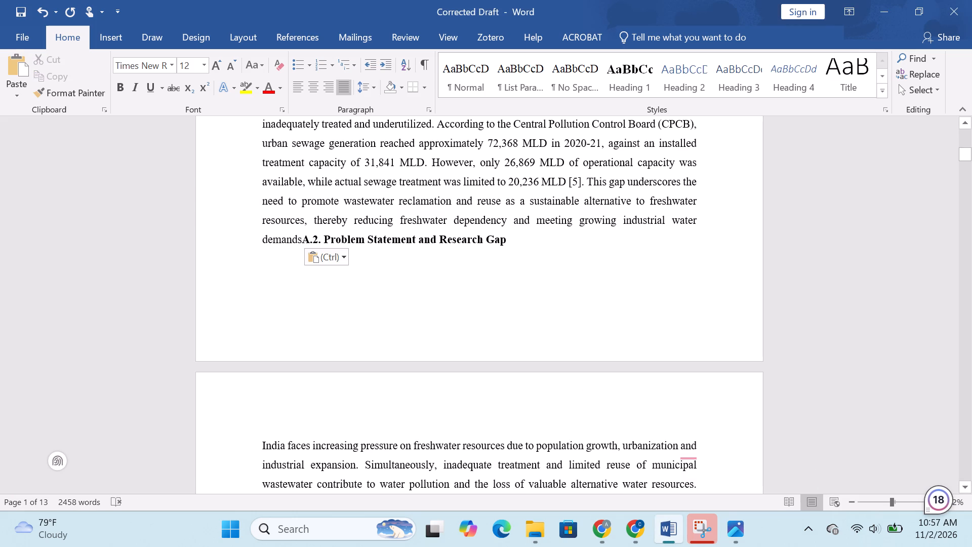
key("period")
key("Return")
key("Return")
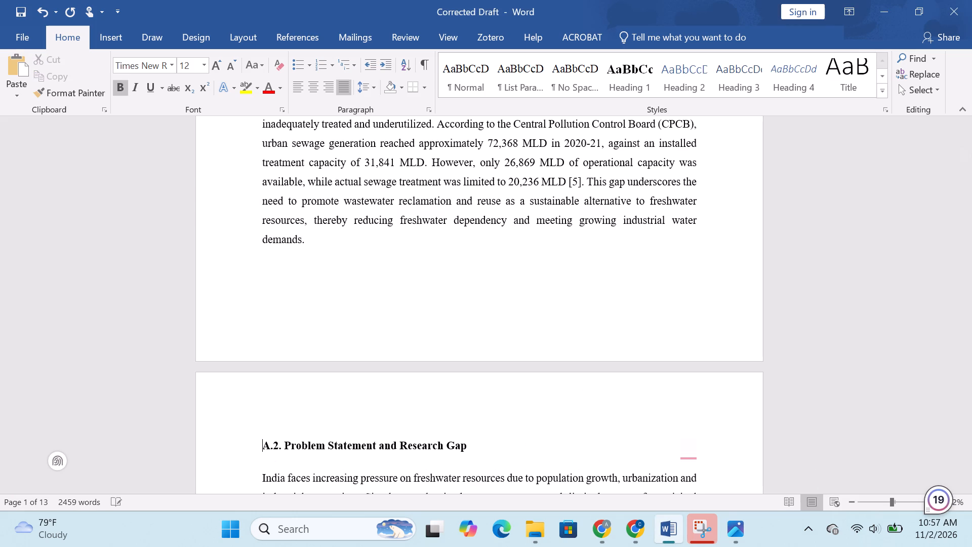
Apply Grammarly's rewrite to the closing A.1 sentence, using "alternative to freshwater" and "freshwater dependence".
left_click_drag(589, 182, 597, 220)
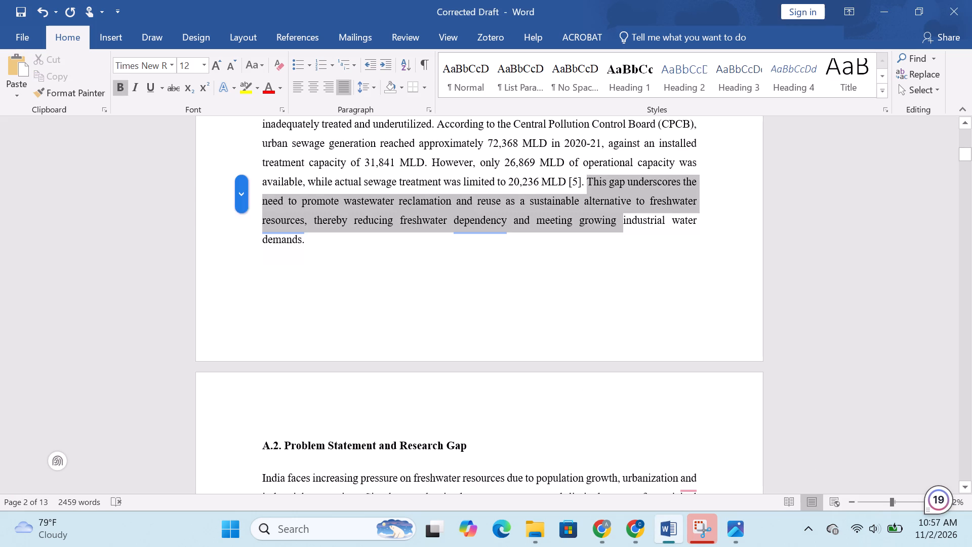
left_click_drag(597, 220, 596, 233)
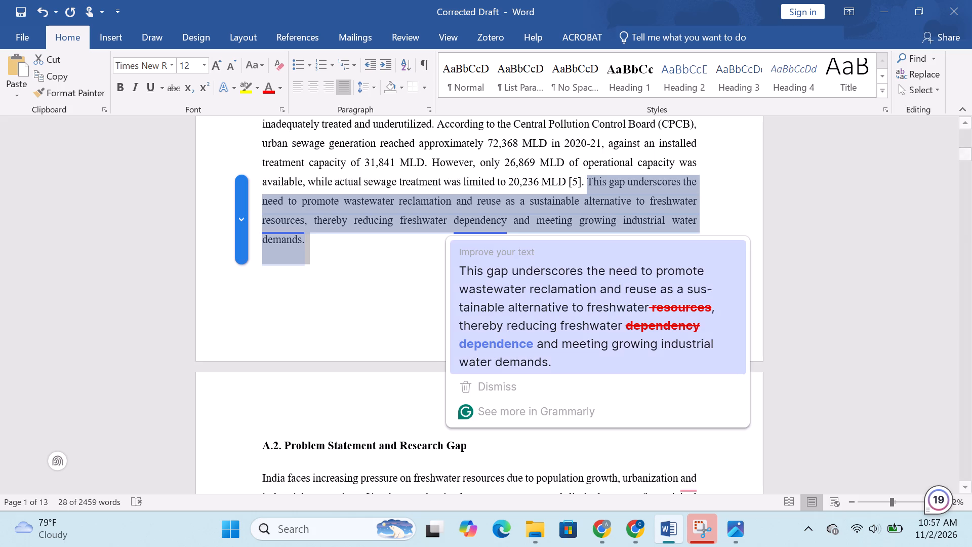
left_click(499, 278)
Push the "A.2. Problem Statement and Research Gap" heading onto the following page.
left_click(260, 288)
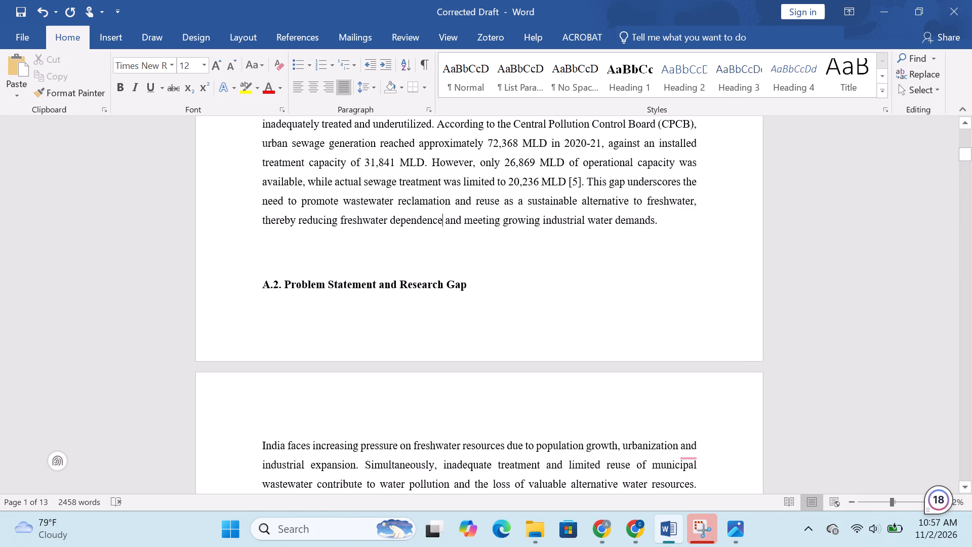
key("Return")
Review the proposal from the title through sections A.1, A.2 and B to the capacitive deionization section for remaining issues.
scroll(614, 248, "up", 1)
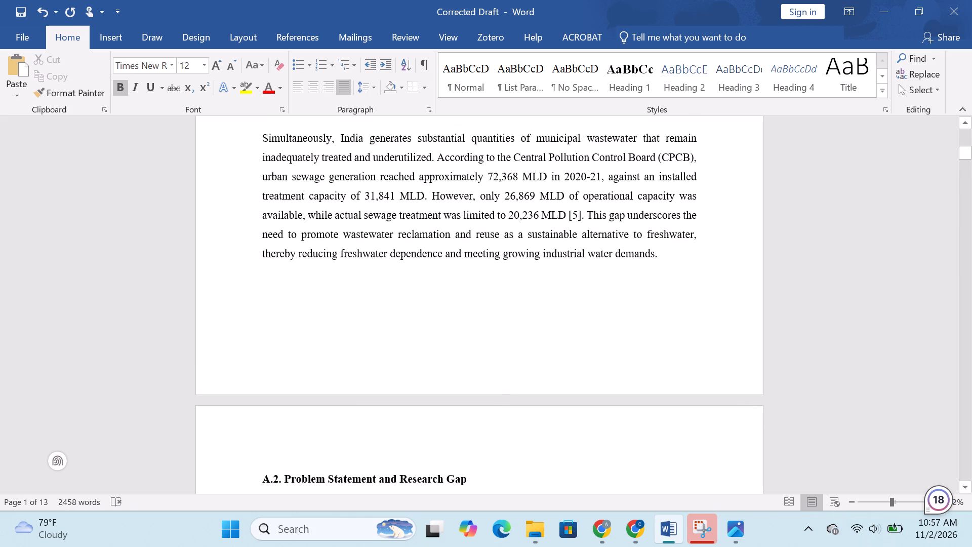
scroll(610, 247, "up", 17)
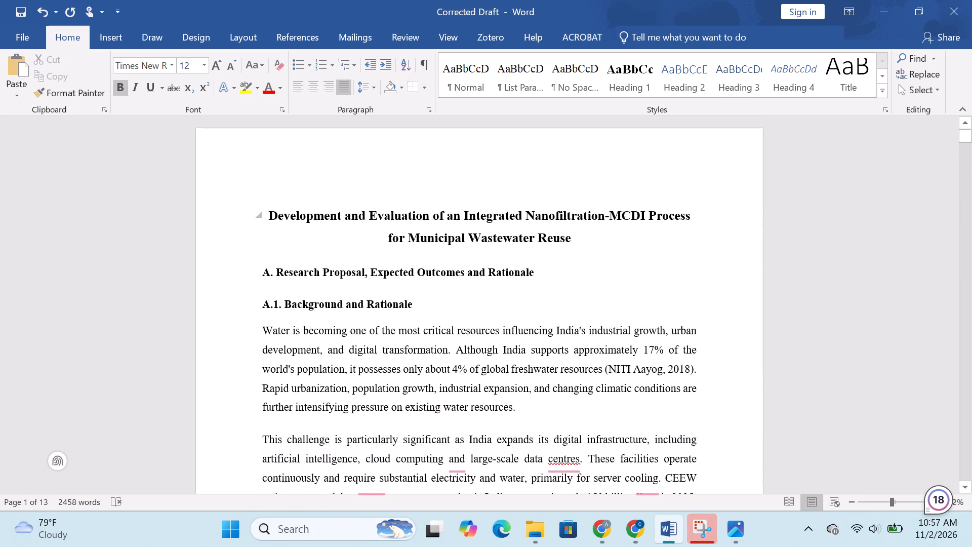
scroll(271, 280, "down", 2)
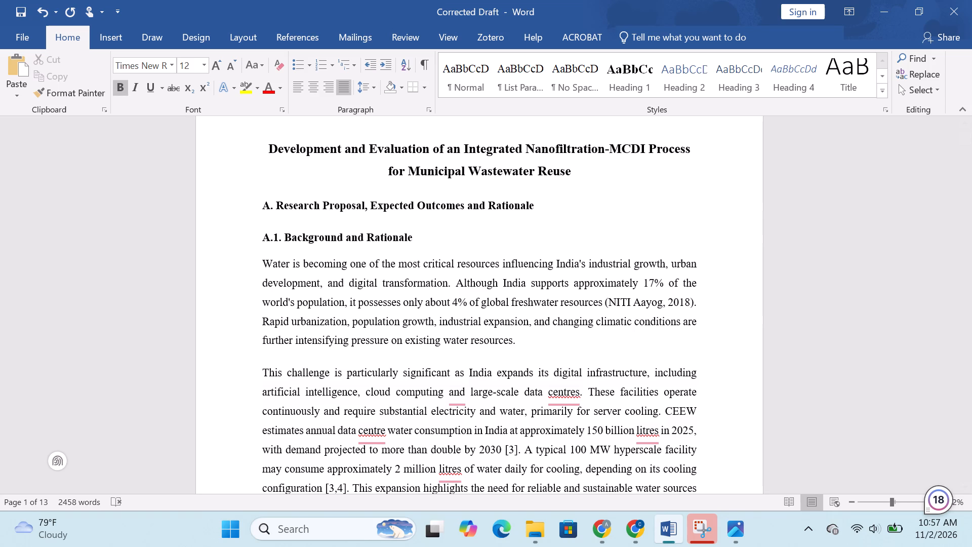
scroll(572, 249, "down", 5)
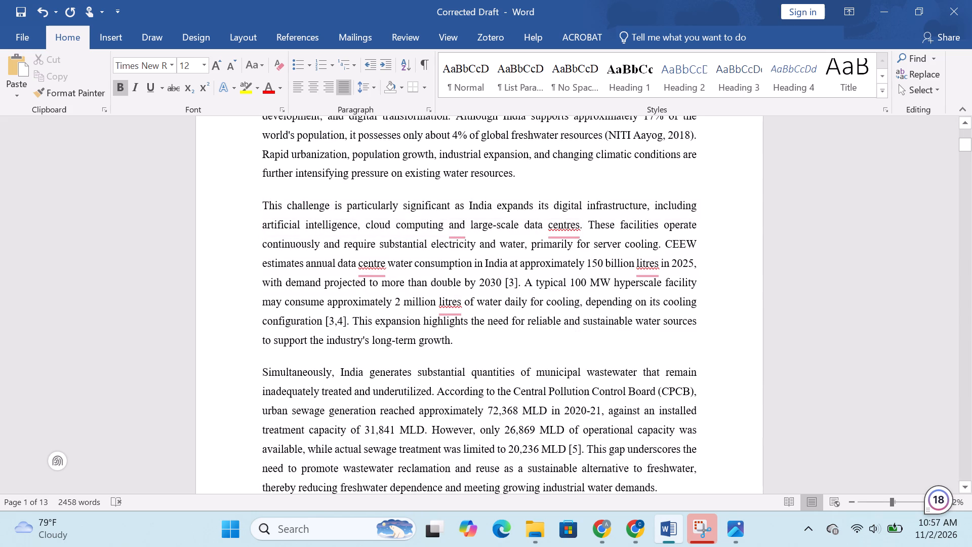
scroll(339, 223, "down", 18)
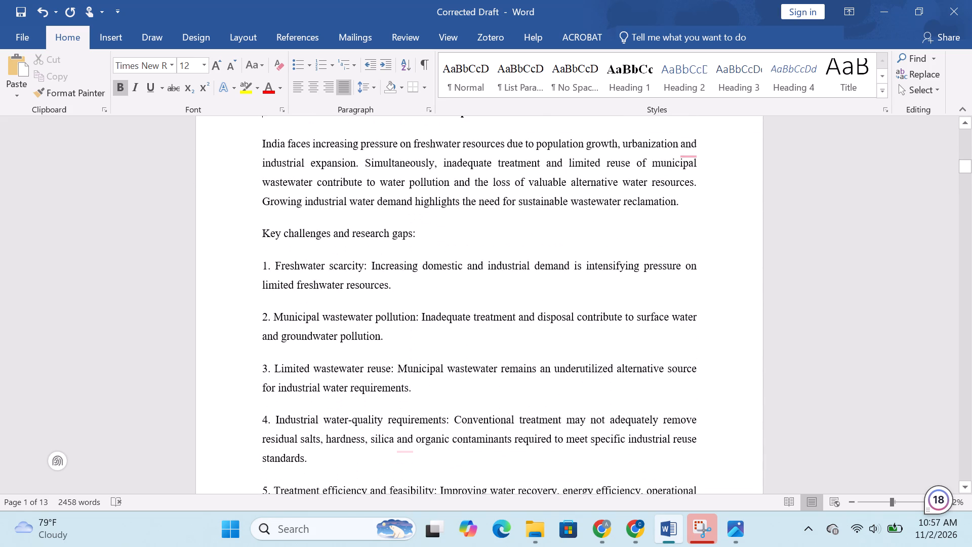
scroll(340, 224, "down", 10)
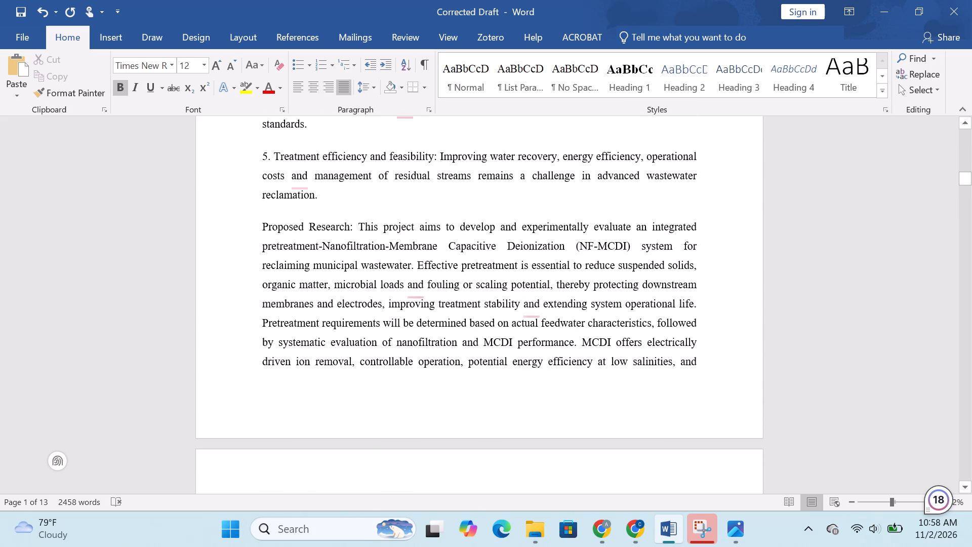
scroll(500, 278, "down", 2)
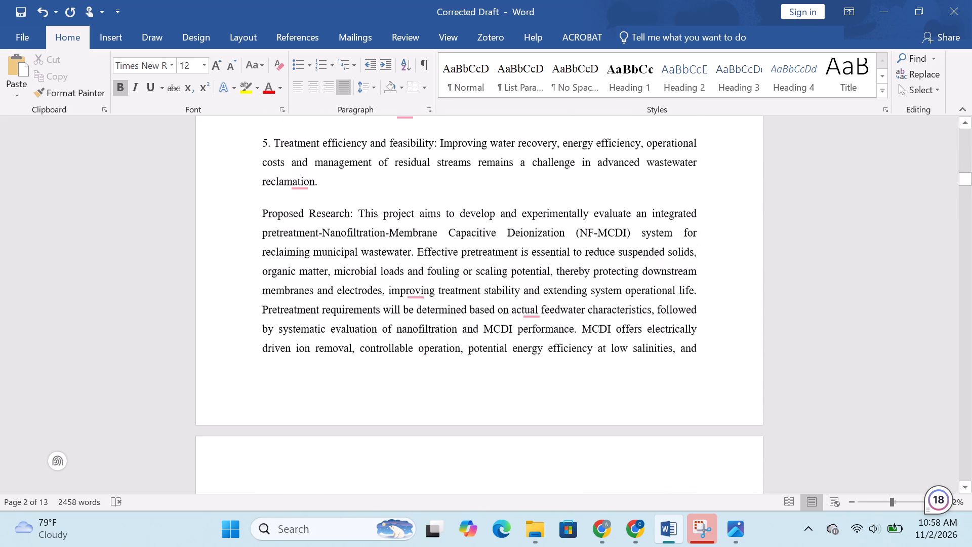
scroll(500, 278, "down", 11)
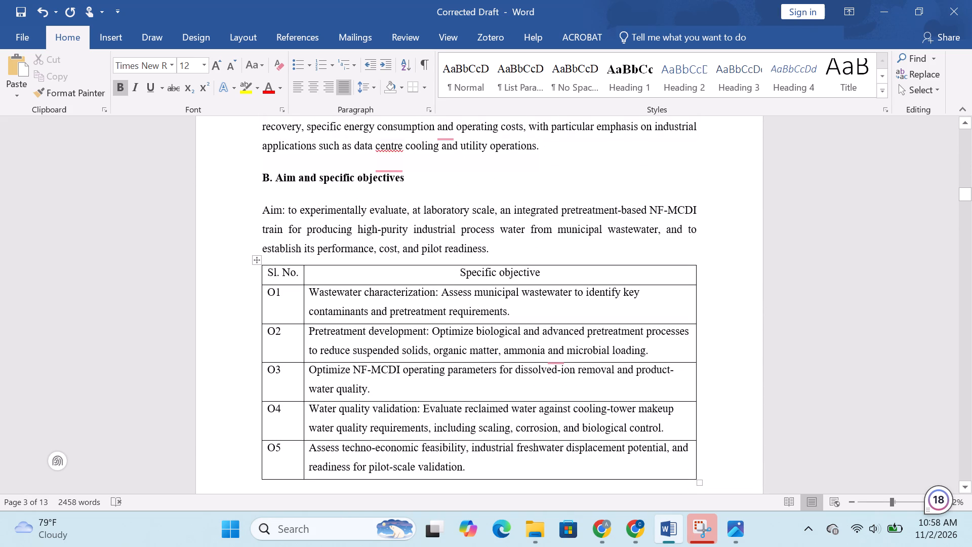
left_click(261, 208)
scroll(496, 273, "down", 3)
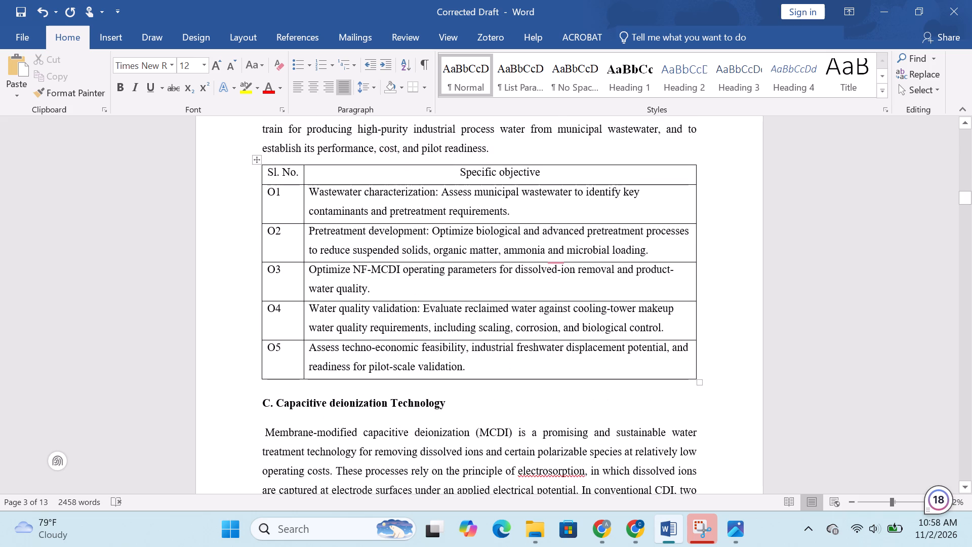
scroll(502, 273, "down", 17)
Accept the grammar correction "high-water" in the sentence on potential water recovery in section C.
scroll(503, 273, "up", 4)
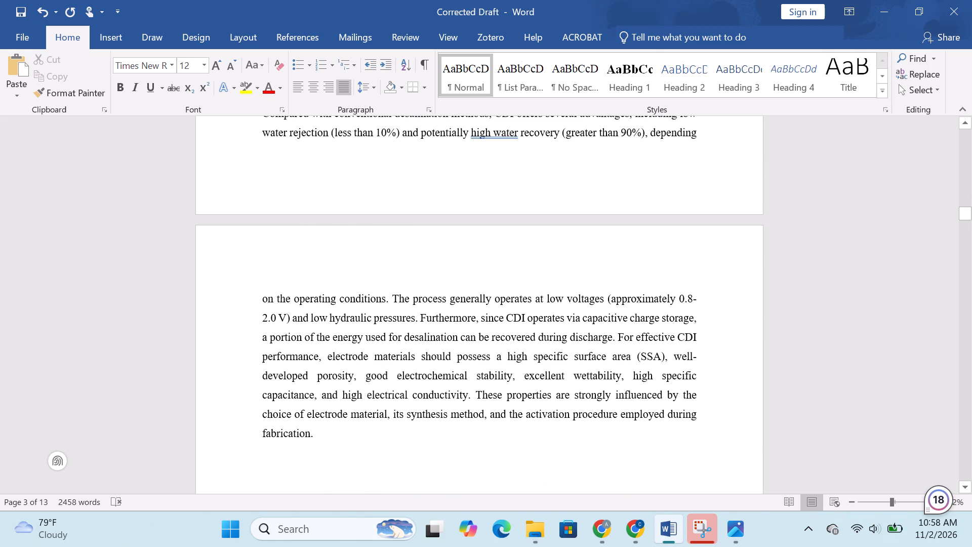
left_click(498, 135)
right_click(498, 135)
left_click(493, 144)
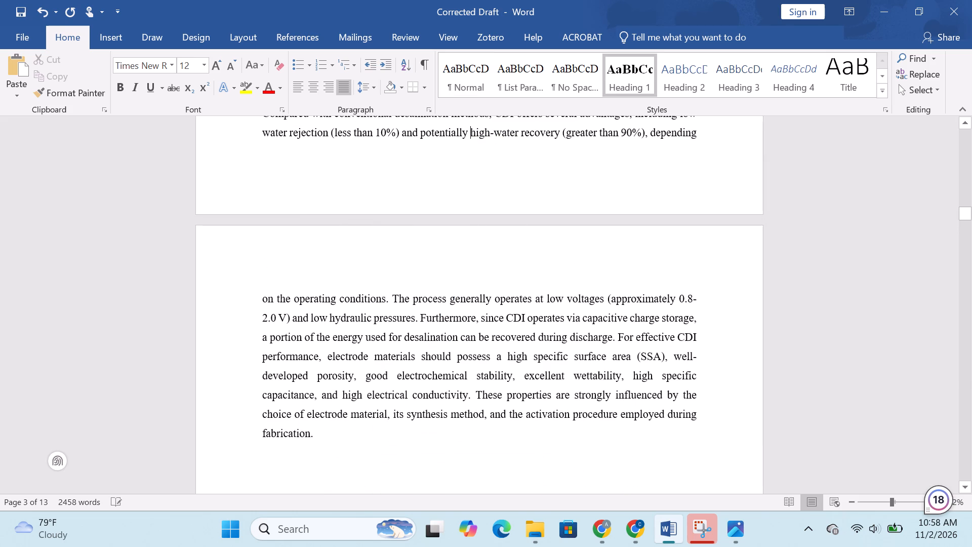
Move the MCDI schematic up so it sits centred between the end of section C's text and the Fig.1 caption.
scroll(496, 204, "down", 15)
scroll(497, 209, "up", 6)
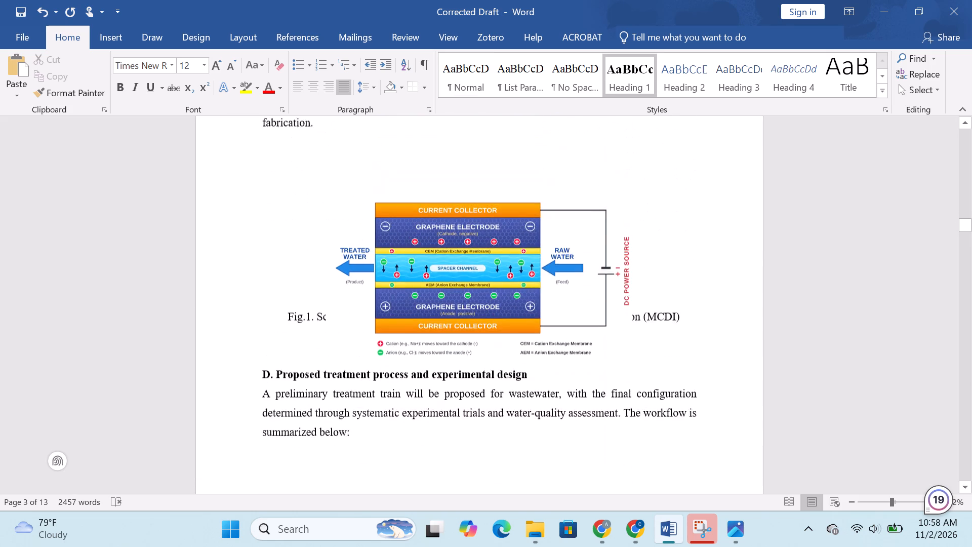
left_click(480, 259)
left_click_drag(479, 259, 479, 198)
left_click_drag(475, 289, 475, 215)
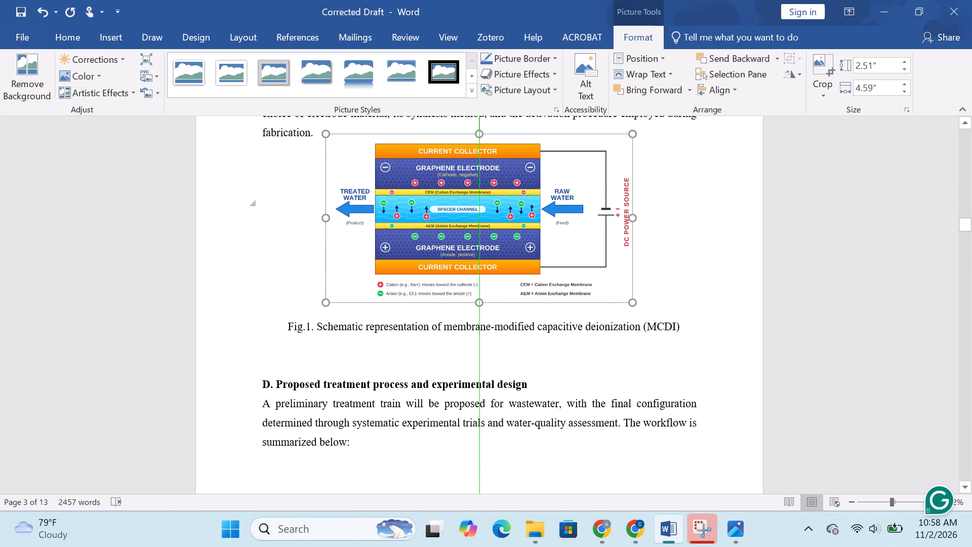
left_click_drag(475, 215, 473, 228)
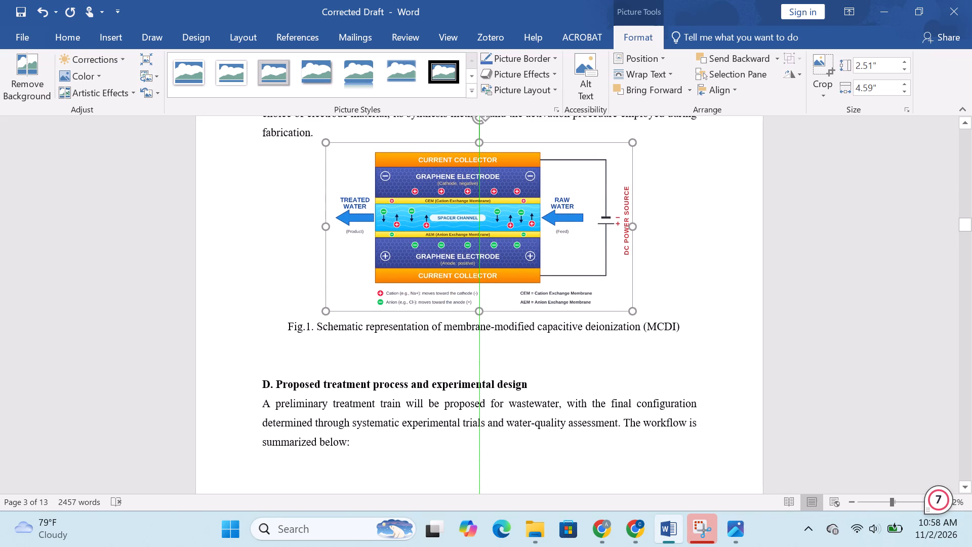
Remove one blank line above the "D. Proposed treatment process and experimental design" heading.
left_click(257, 387)
key("BackSpace")
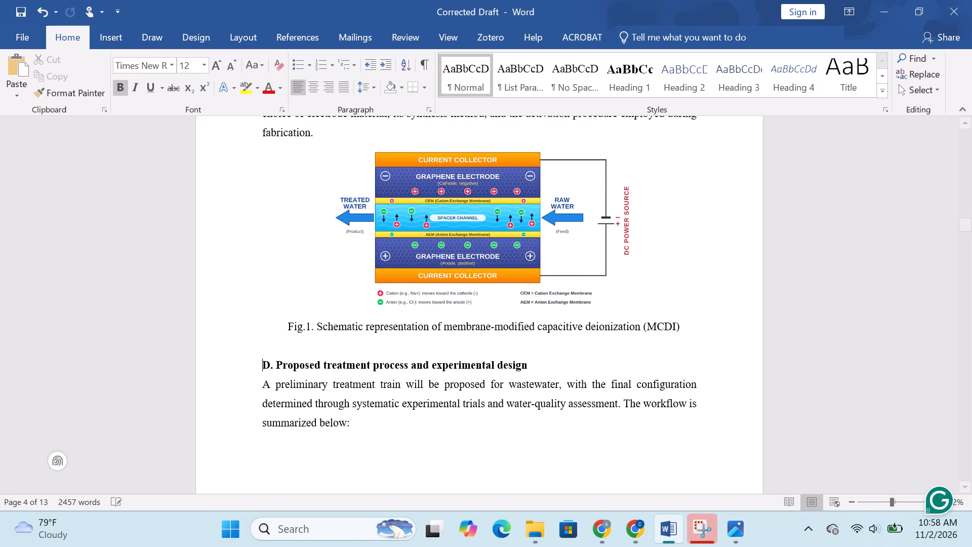
Examine the section D layout, including the space below its introduction and the treatment flowchart on the following pages.
scroll(412, 354, "down", 17)
scroll(415, 351, "up", 14)
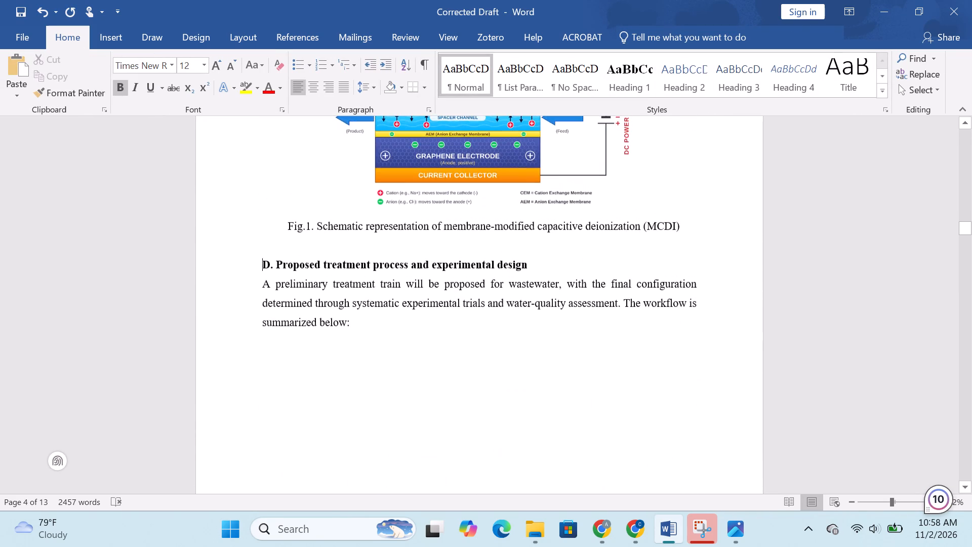
scroll(415, 351, "down", 6)
scroll(415, 351, "up", 4)
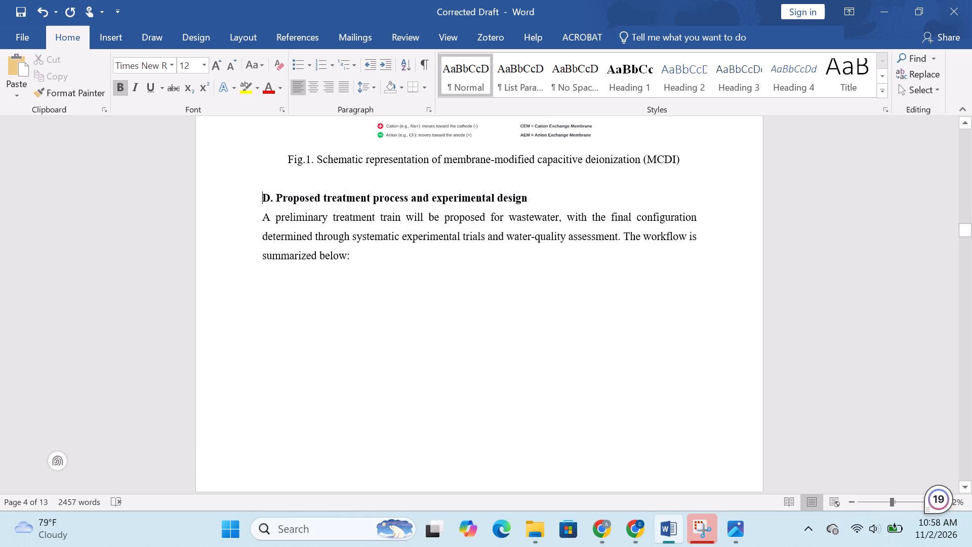
scroll(415, 351, "down", 4)
scroll(415, 351, "up", 1)
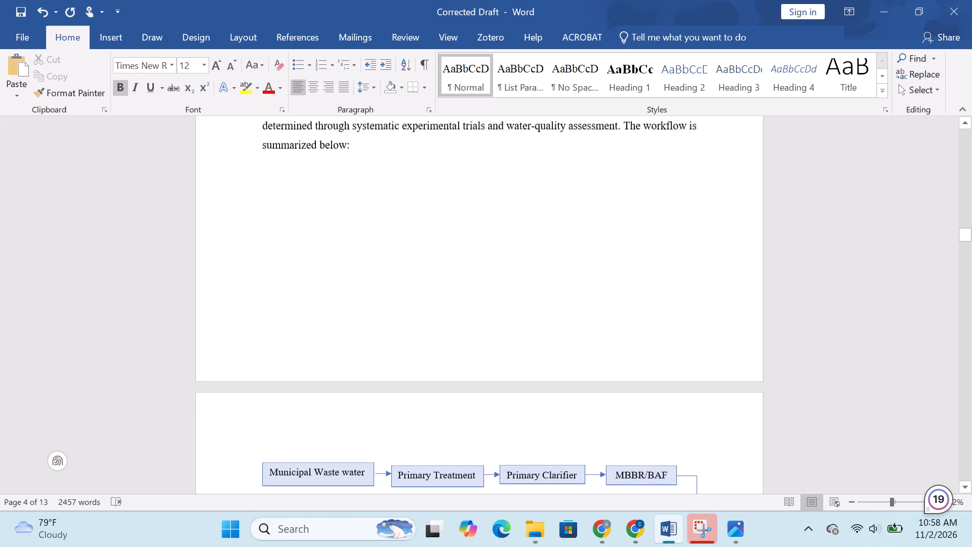
scroll(415, 351, "up", 2)
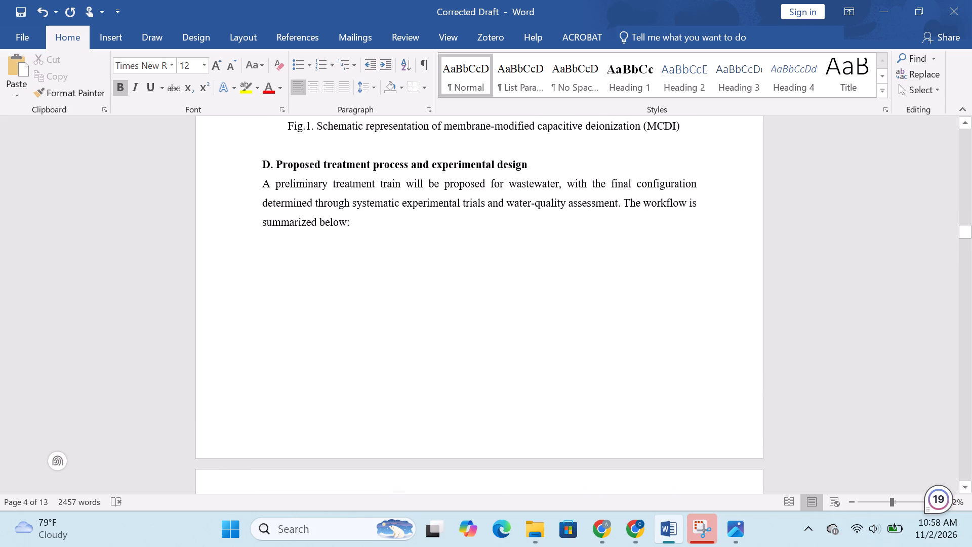
scroll(414, 350, "down", 4)
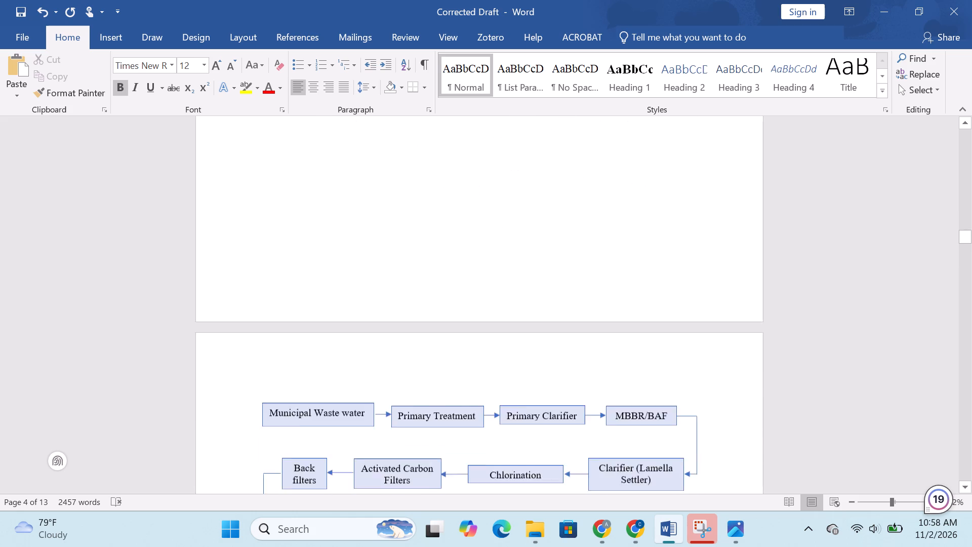
scroll(414, 350, "down", 20)
scroll(414, 350, "down", 11)
scroll(413, 350, "up", 7)
Insert a line break below the monitoring flowchart row to push the "Municipal Waste water (Influent)" box onto the next page.
left_click(255, 187)
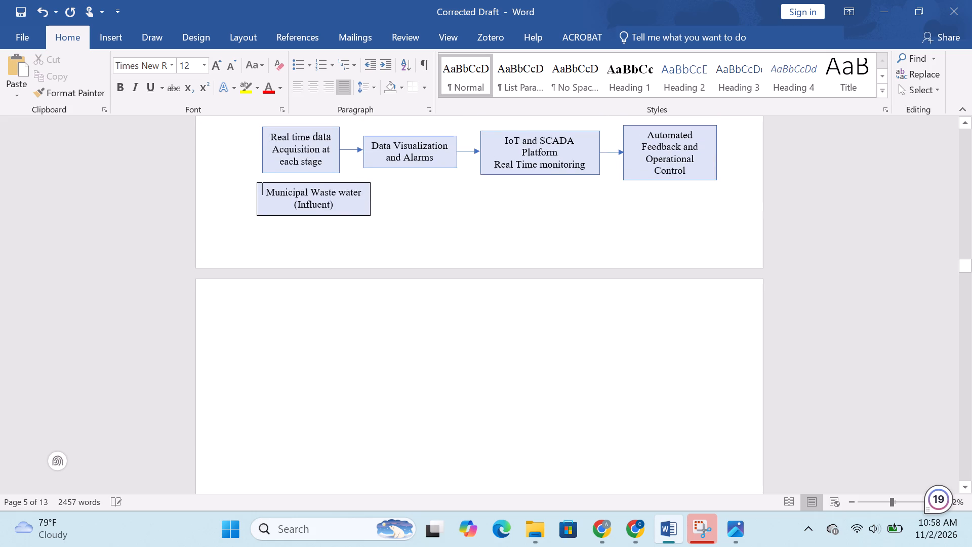
left_click(390, 196)
left_click(735, 154)
key("Return")
left_click(422, 358)
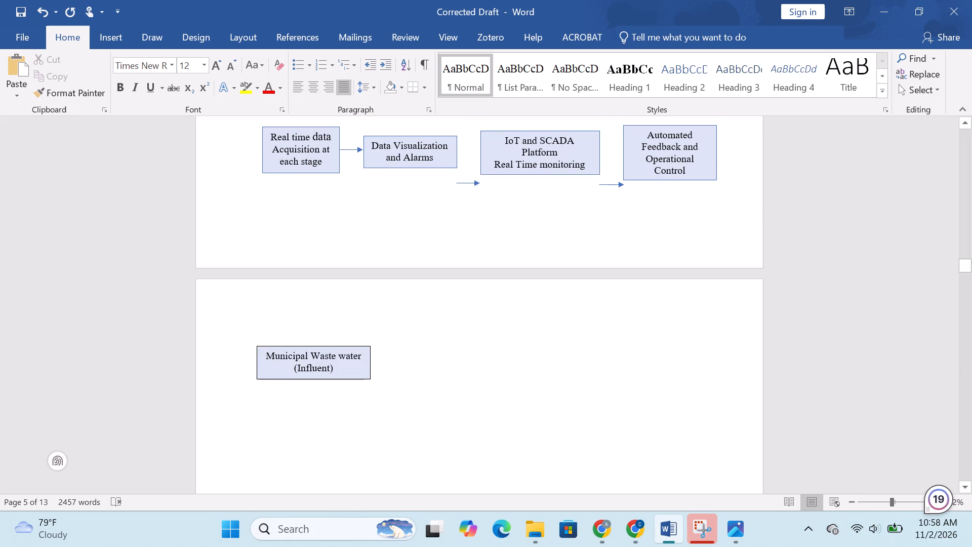
Copy the arrow between "Real time data Acquisition" and "Data Visualization" and place it leading out of the "Municipal Waste water (Influent)" box.
left_click(354, 149)
key("ctrl+c")
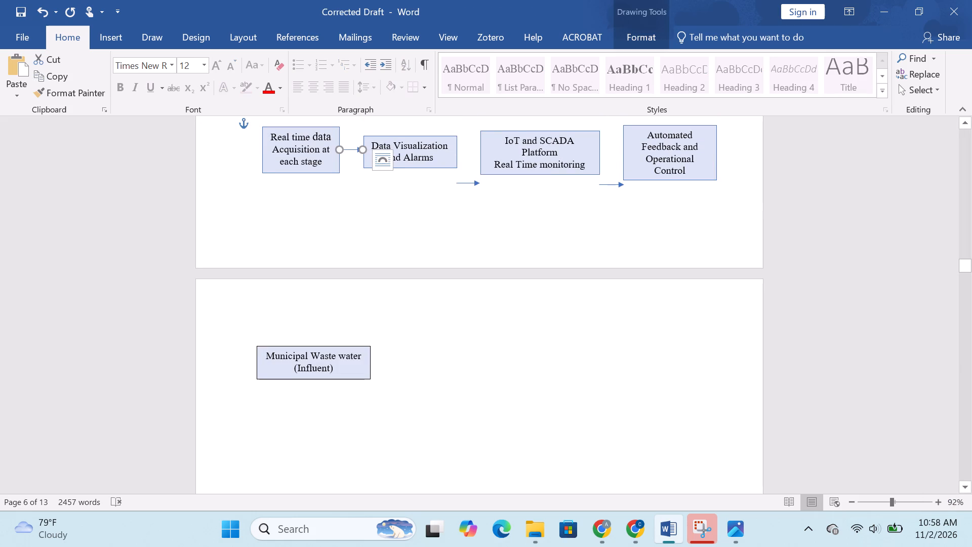
left_click(430, 356)
key("ctrl+v")
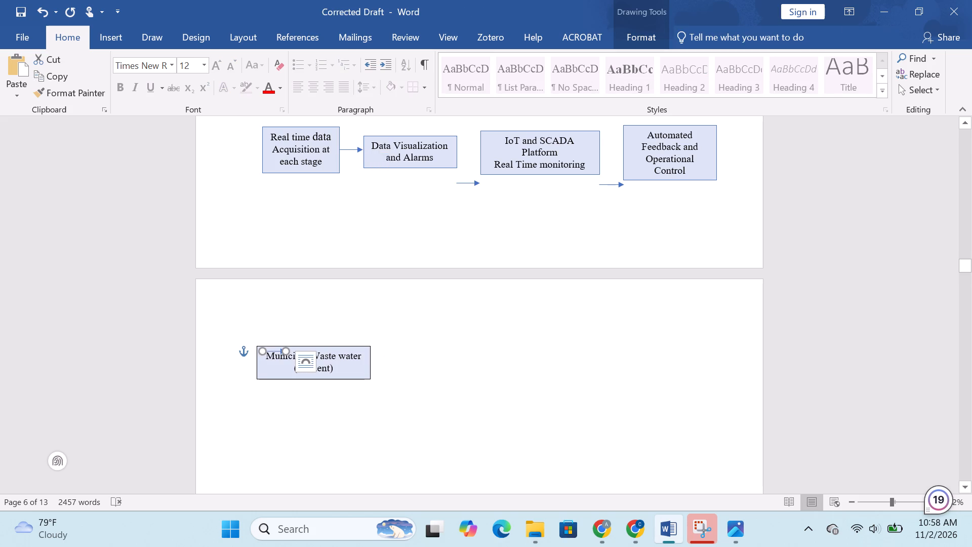
left_click_drag(275, 350, 384, 363)
left_click(390, 330)
left_click(379, 364)
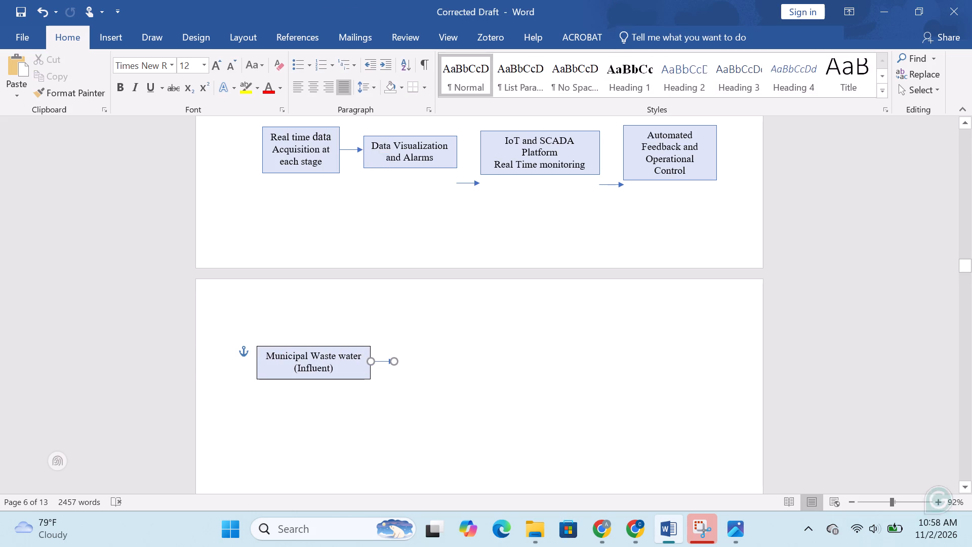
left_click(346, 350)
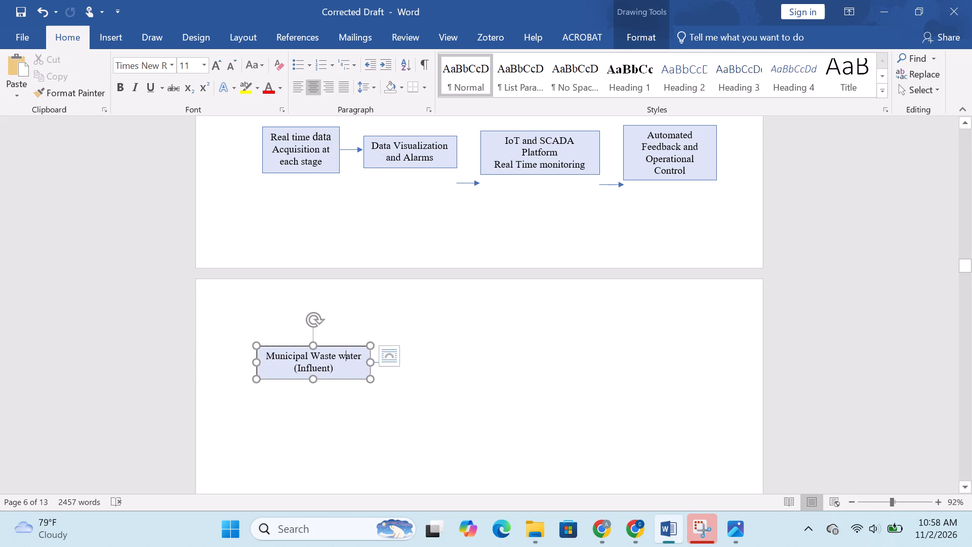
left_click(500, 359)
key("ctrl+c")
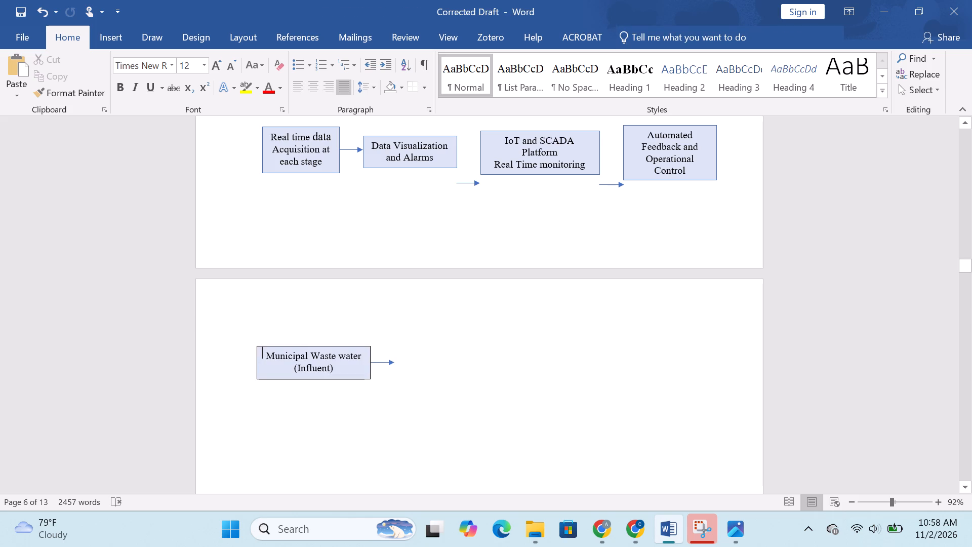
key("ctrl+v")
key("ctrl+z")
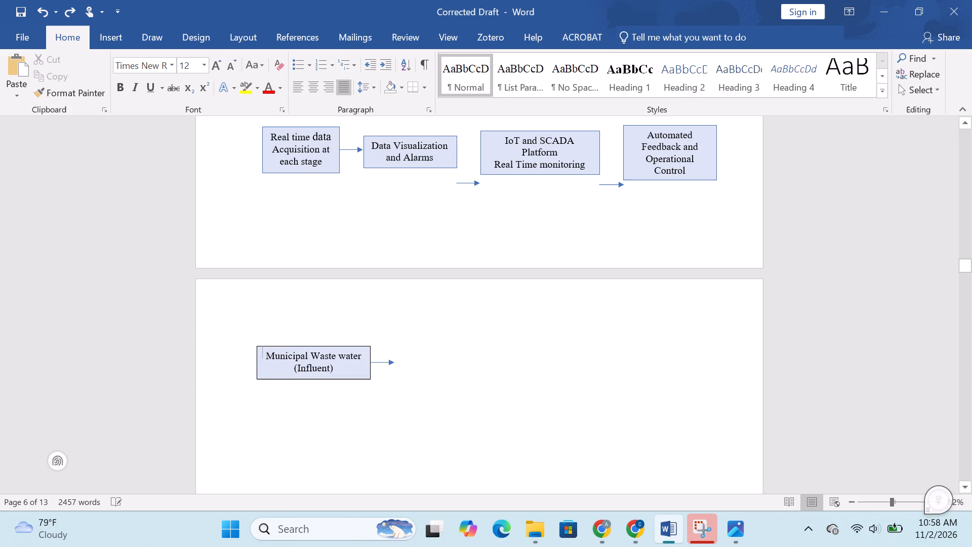
Duplicate the "Municipal Waste water (Influent)" box and place the copy at the head of its outgoing arrow.
left_click(299, 349)
key("ctrl+c")
left_click(532, 380)
key("ctrl+v")
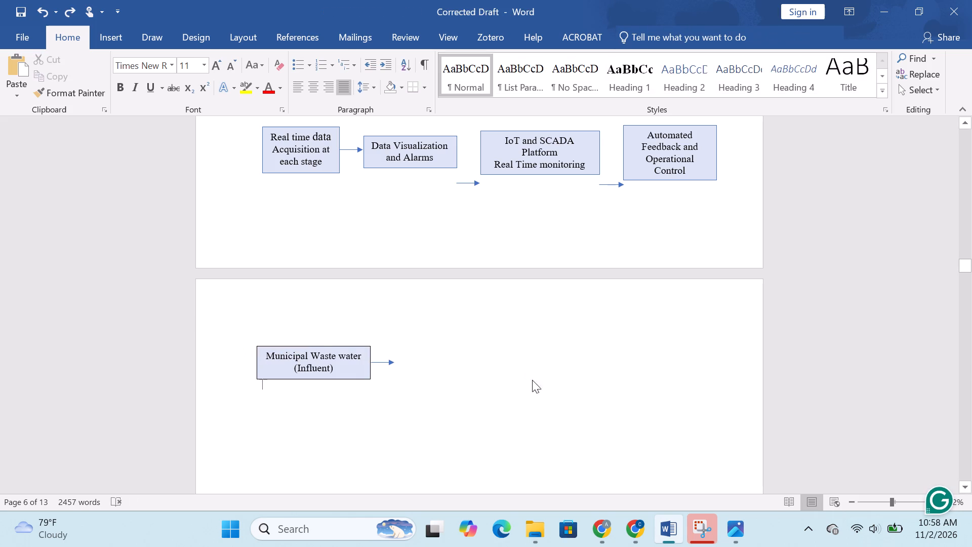
left_click_drag(325, 408, 460, 378)
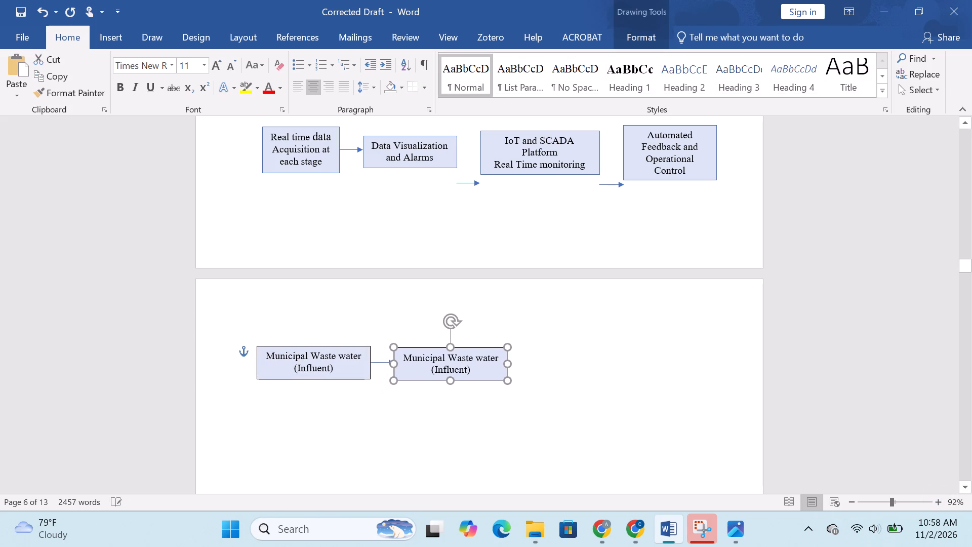
left_click_drag(460, 378, 457, 375)
Consult the corrected flowchart image and replace the copied box's text with "Preliminary treatment" and, on a second line, "(Screening and Grit removal".
left_click(607, 534)
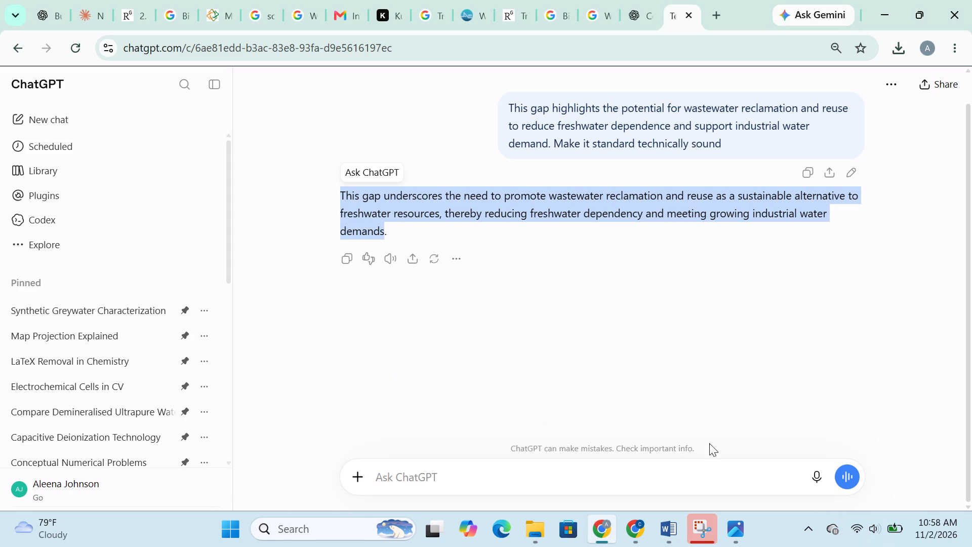
left_click(751, 545)
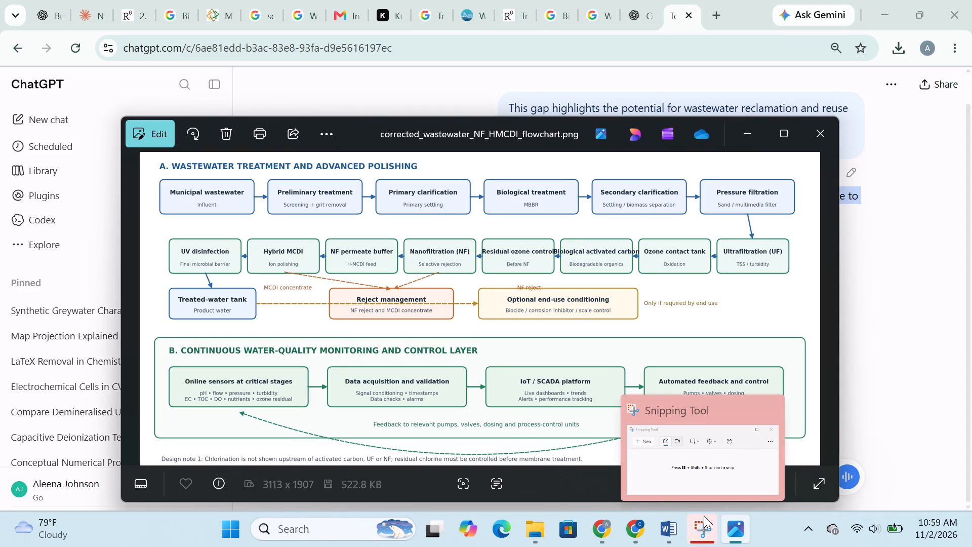
left_click(666, 542)
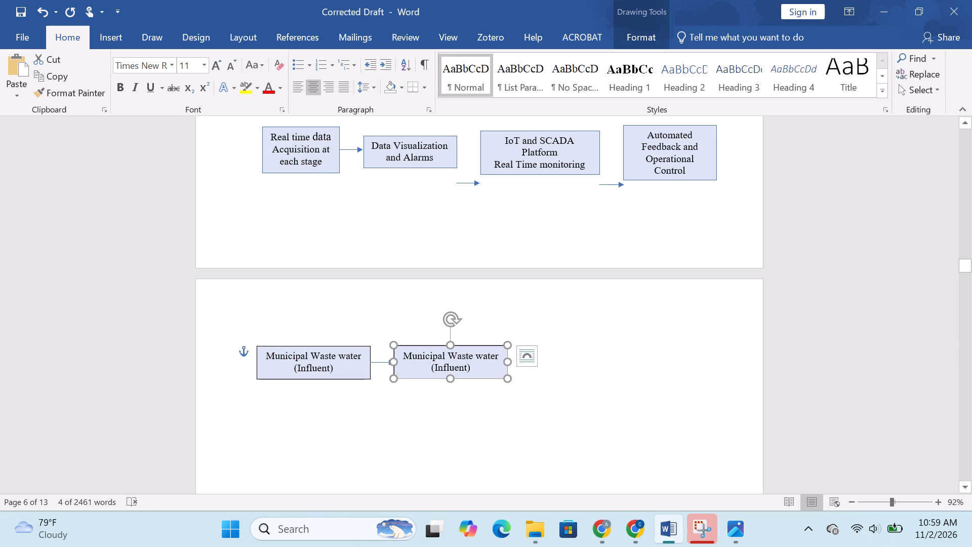
left_click_drag(490, 368, 409, 356)
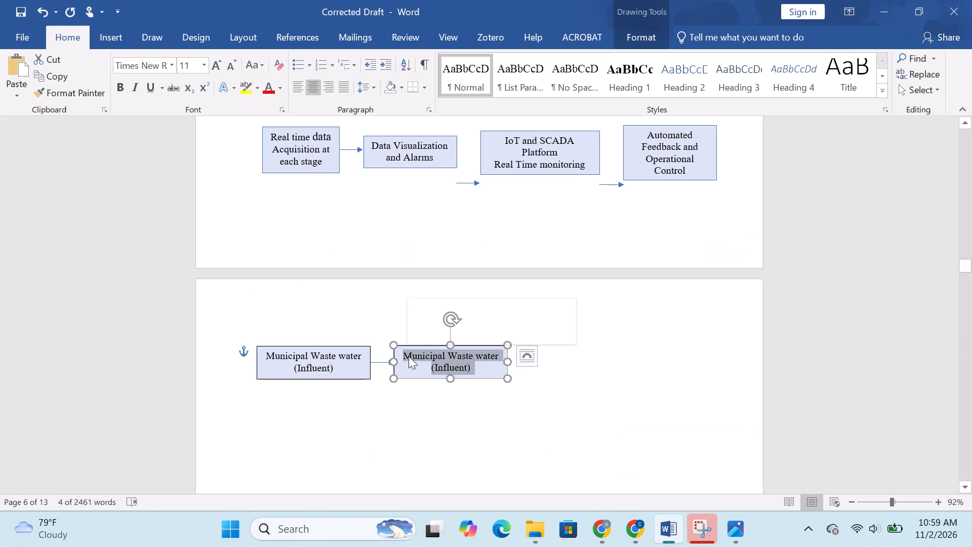
key("Delete")
key("e")
key("BackSpace")
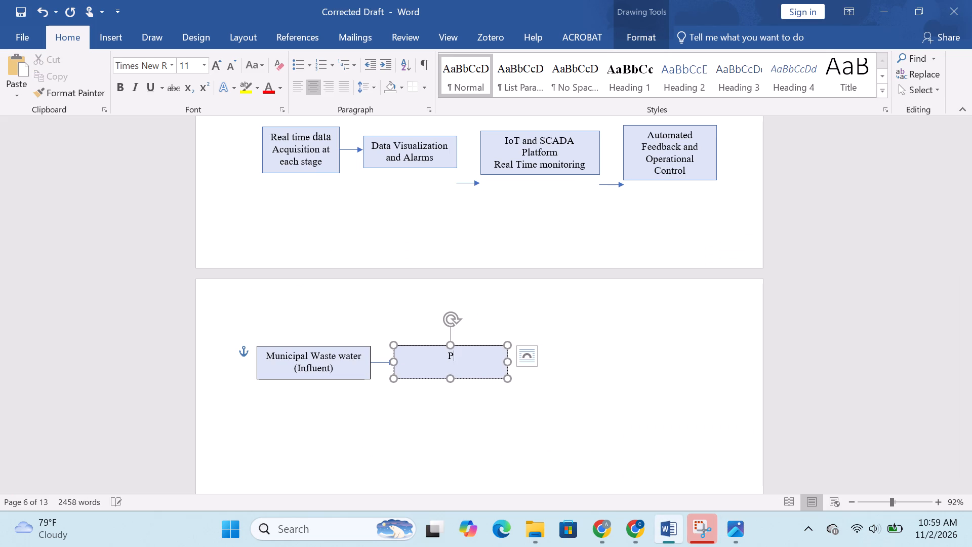
type("reliminary")
key("space")
type("treatment")
key("Return")
key("s")
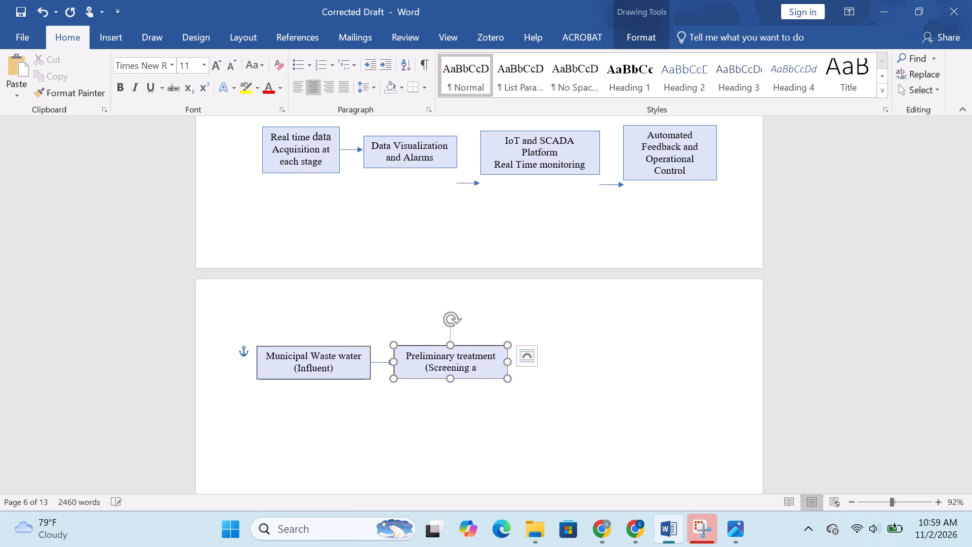
type("rit removal")
Enlarge the "Preliminary treatment" box until its second line fits without wrapping, and add the closing bracket after "Grit removal".
left_click_drag(451, 378, 452, 388)
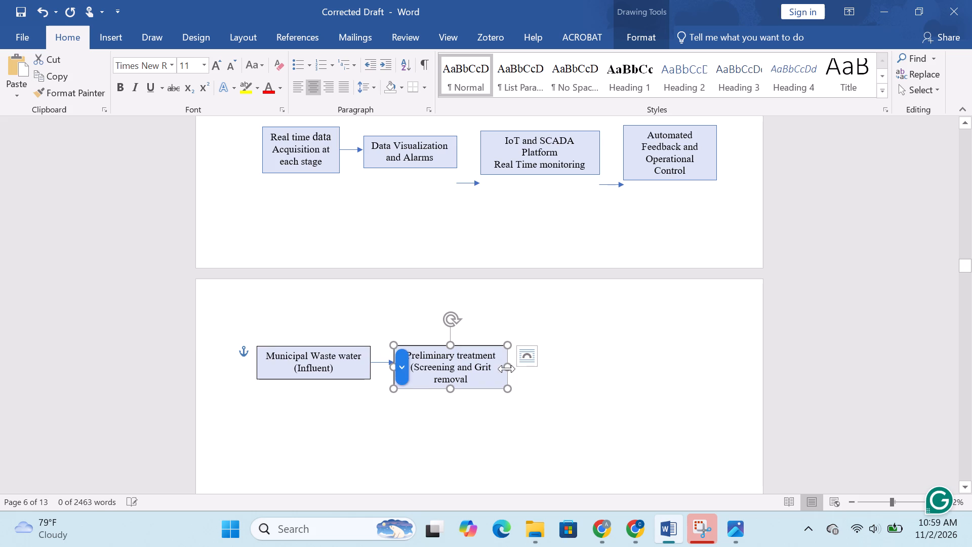
left_click_drag(509, 369, 533, 369)
left_click(523, 369)
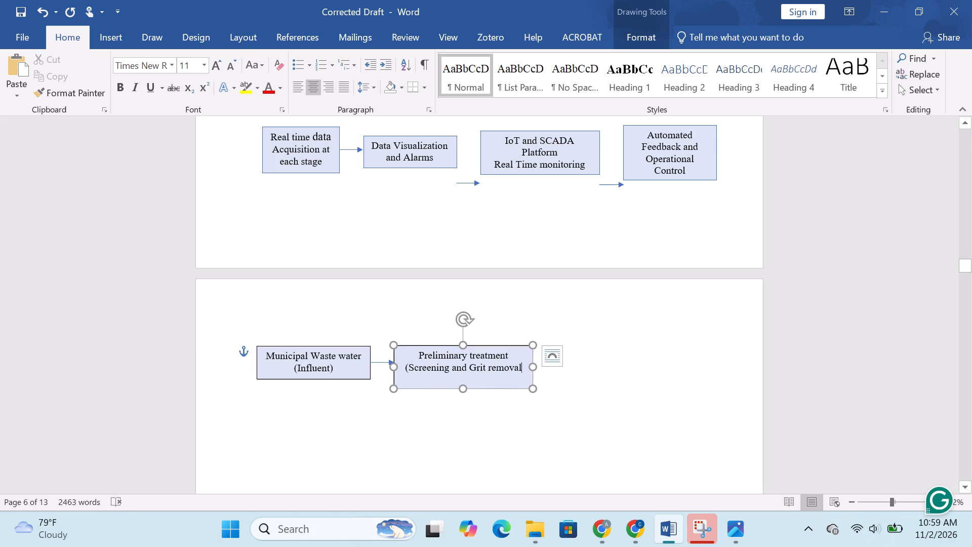
key("shift+parenright")
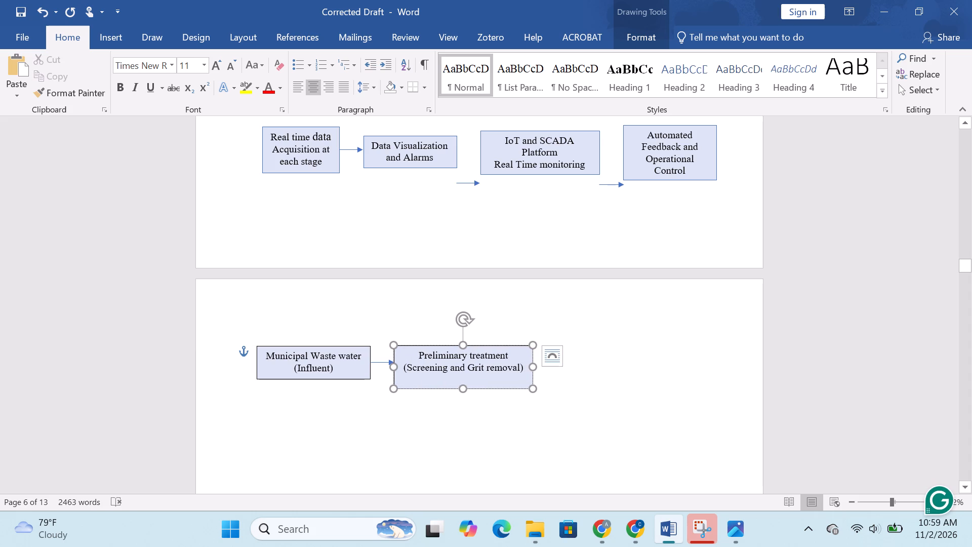
left_click(517, 388)
left_click(535, 434)
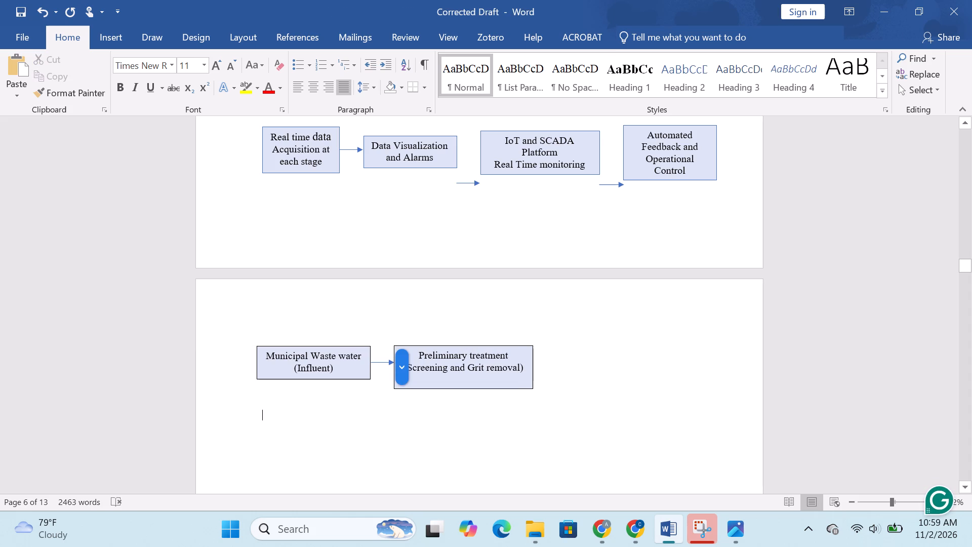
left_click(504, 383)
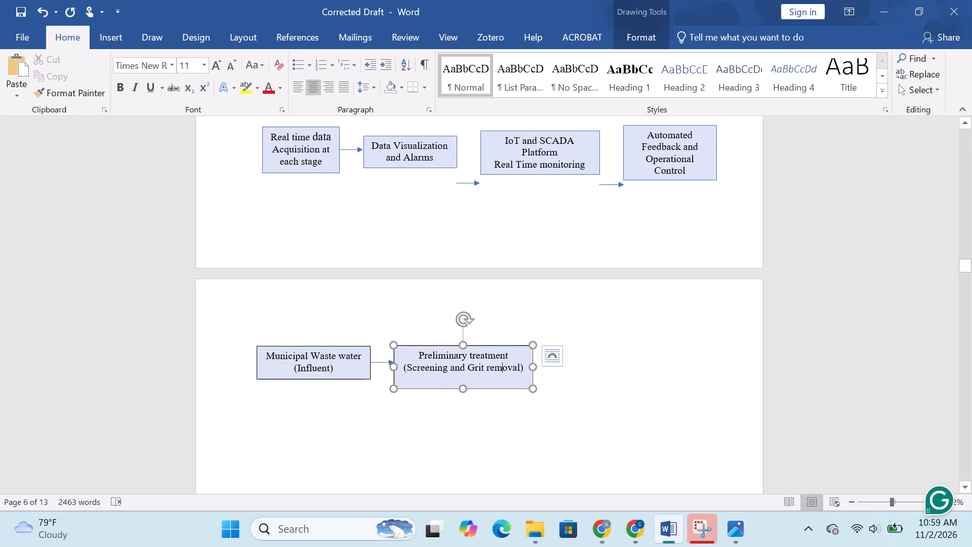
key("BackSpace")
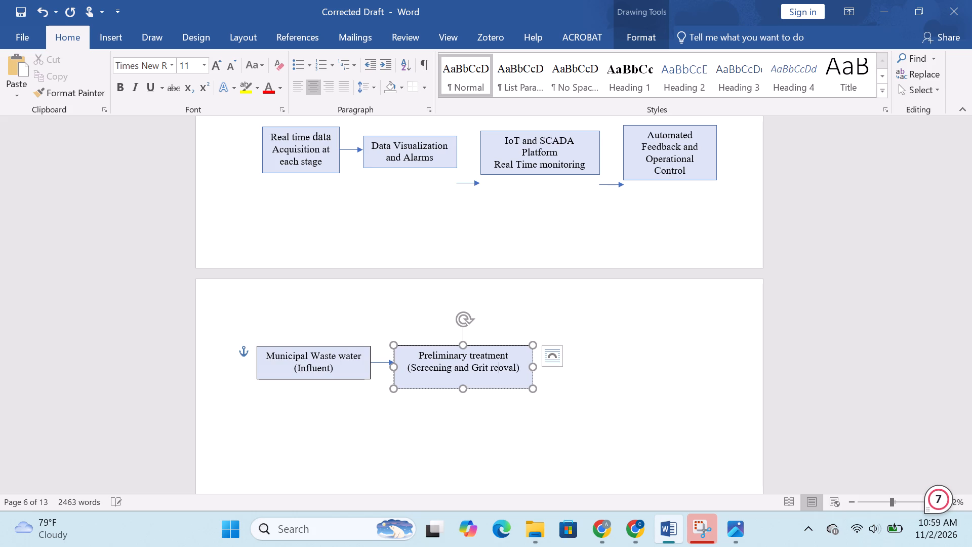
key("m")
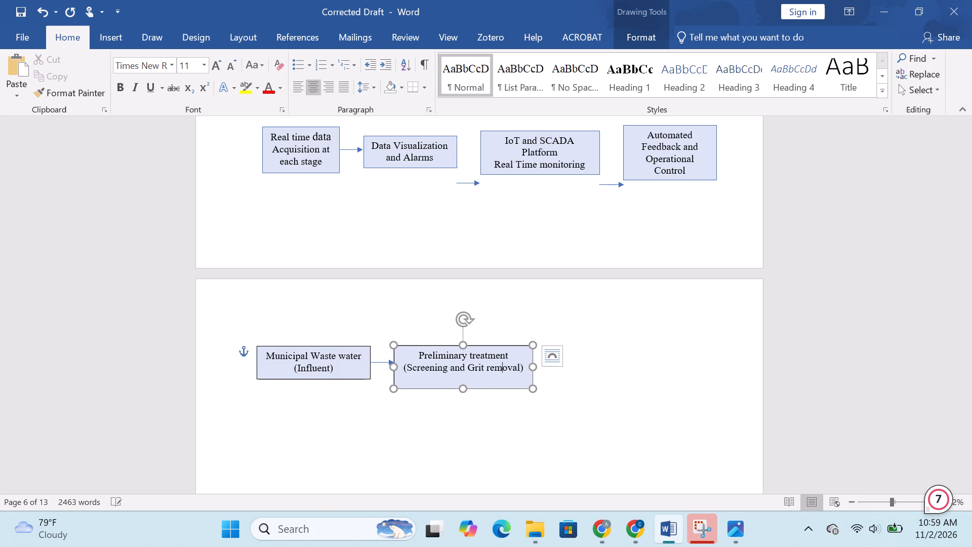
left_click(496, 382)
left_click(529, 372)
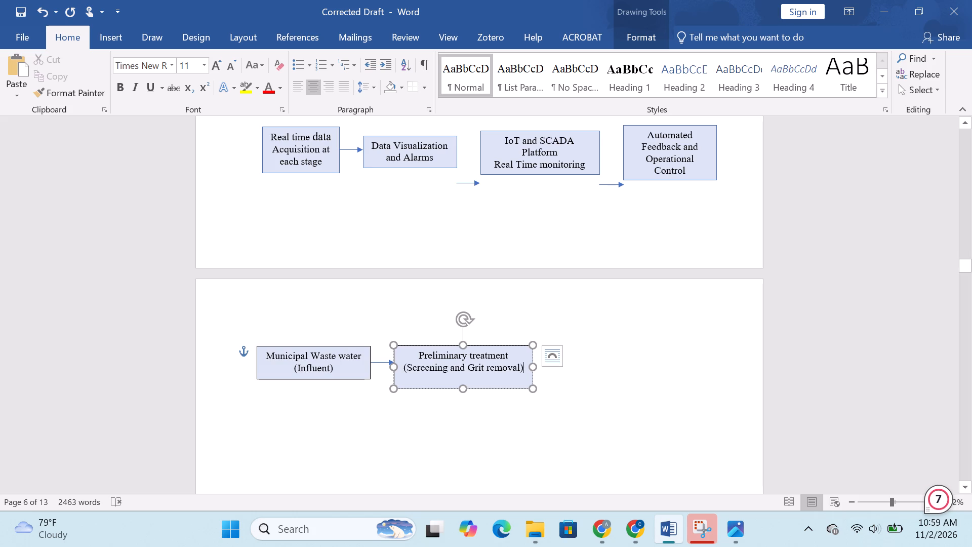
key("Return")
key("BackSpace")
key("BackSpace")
Reduce the "Preliminary treatment" box's height to fit its two text lines and shift it slightly away from the influent box.
left_click_drag(465, 386, 466, 379)
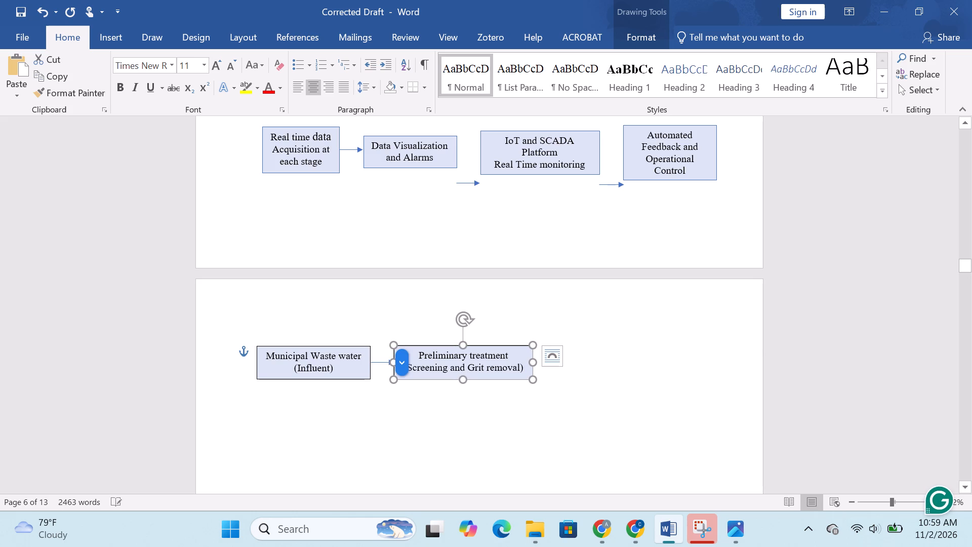
left_click_drag(486, 345, 489, 348)
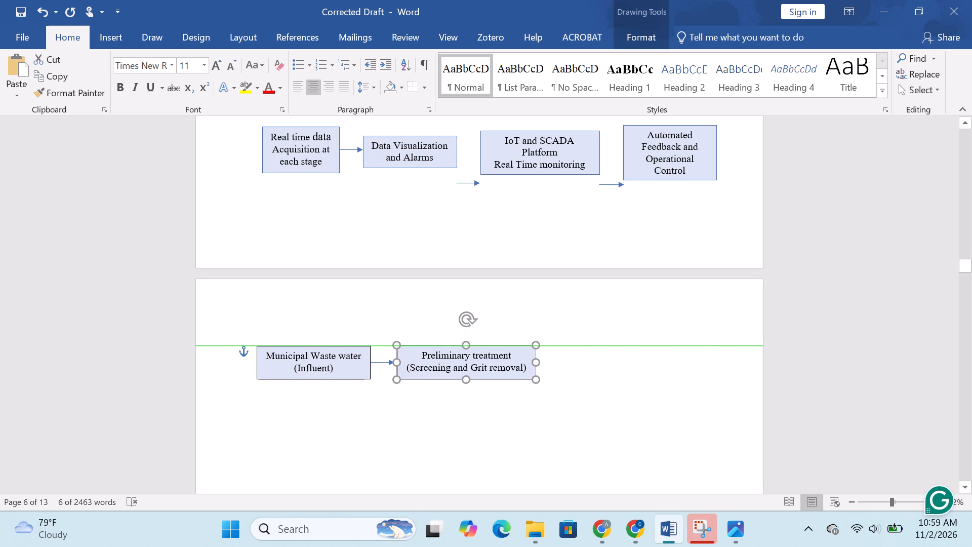
left_click_drag(489, 348, 489, 350)
left_click(477, 456)
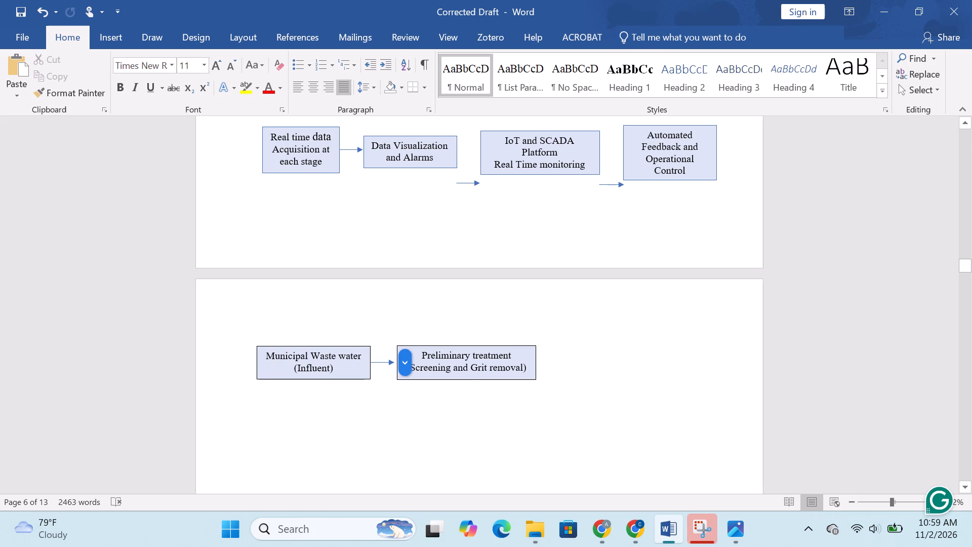
left_click(468, 374)
left_click(463, 379)
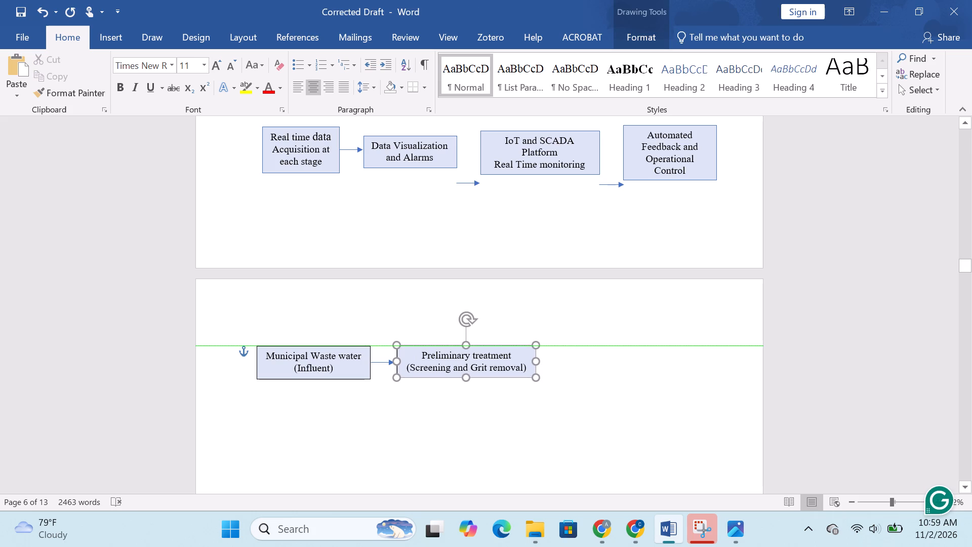
left_click(460, 410)
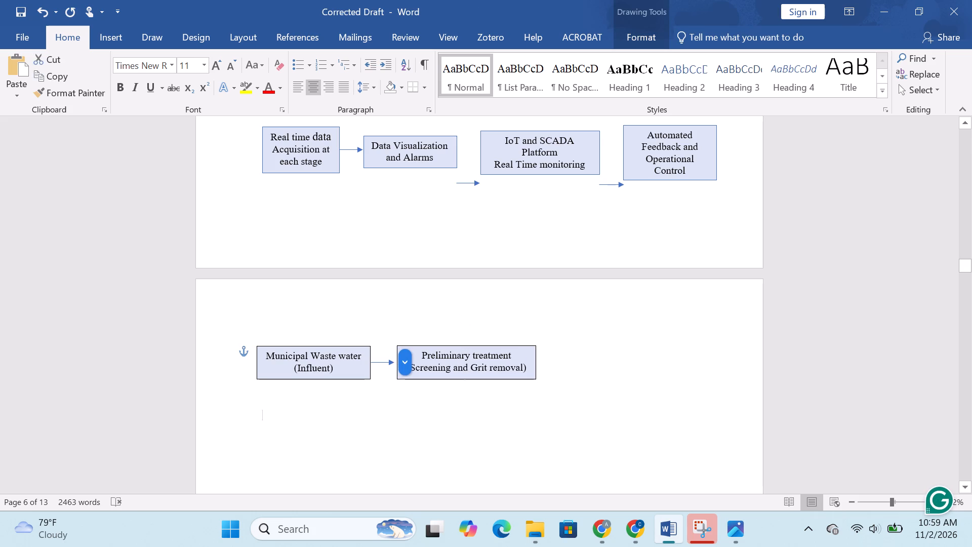
Align the "Preliminary treatment" box level with the "Municipal Waste water (Influent)" box and flush against the connecting arrowhead.
left_click(343, 371)
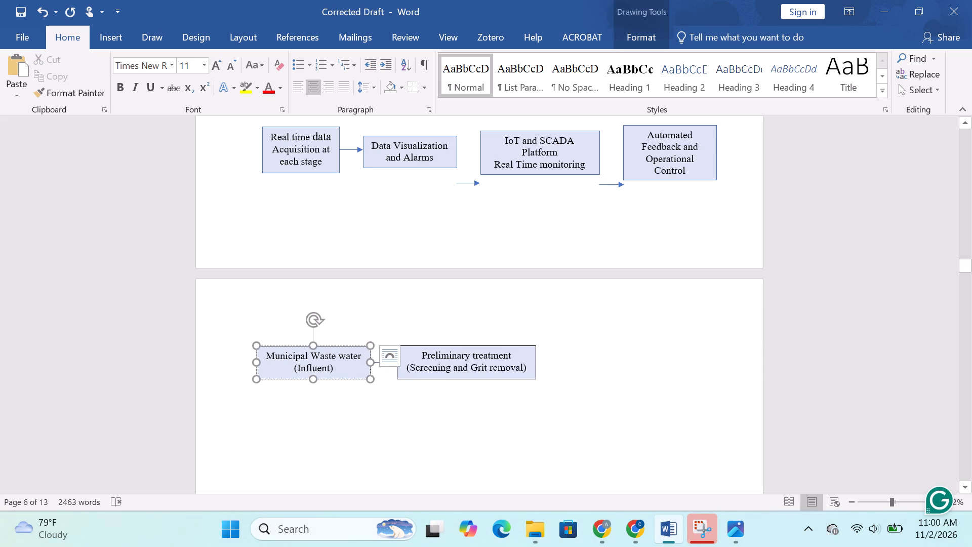
left_click(499, 382)
left_click(505, 374)
left_click_drag(509, 346, 509, 351)
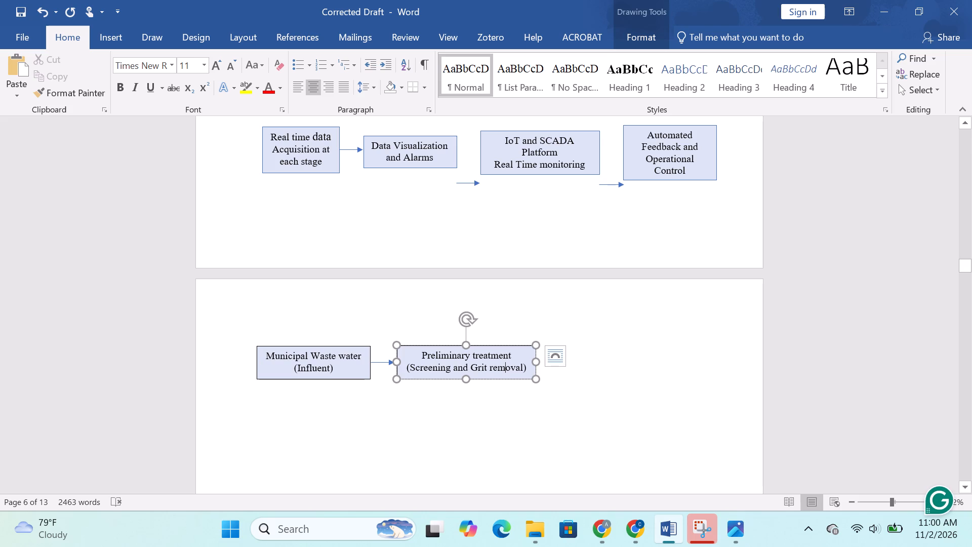
left_click_drag(509, 351, 508, 357)
left_click(480, 428)
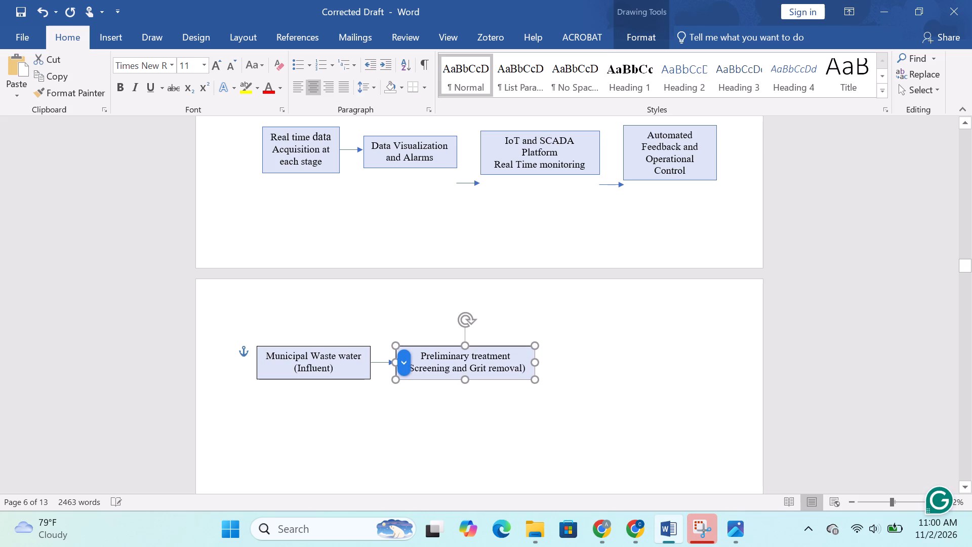
left_click(505, 382)
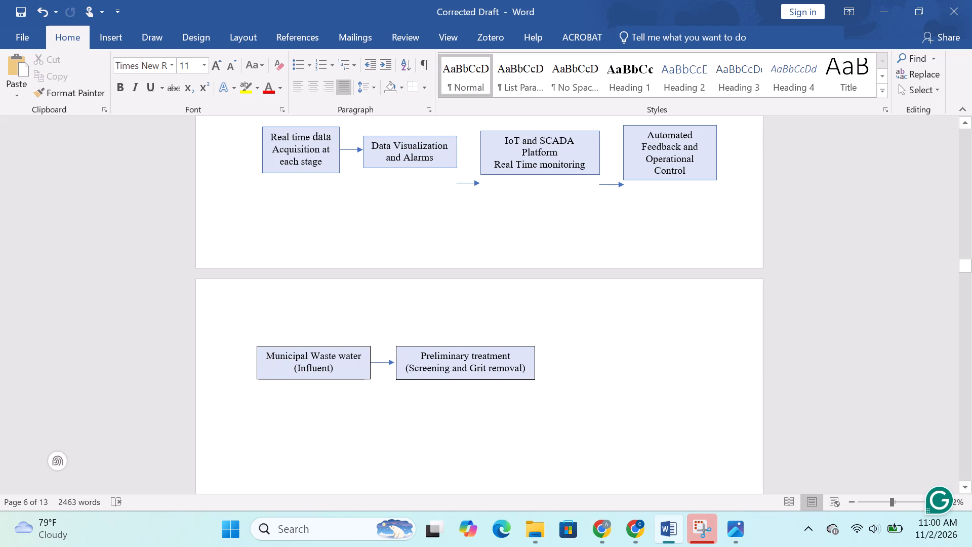
left_click(463, 347)
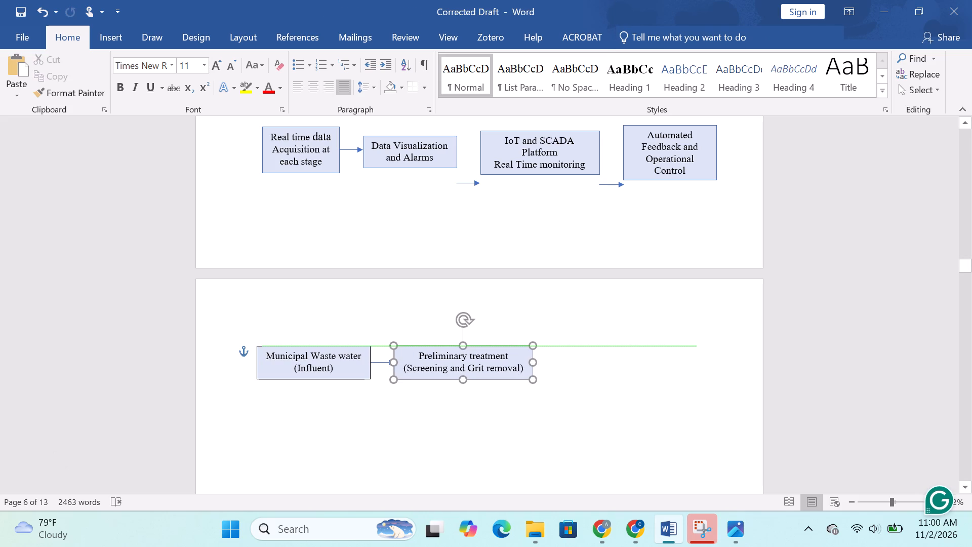
left_click(430, 411)
Duplicate the arrow between the first two boxes and place the copy against the outgoing edge of the "Preliminary treatment" box, roughly at mid-height.
left_click(387, 364)
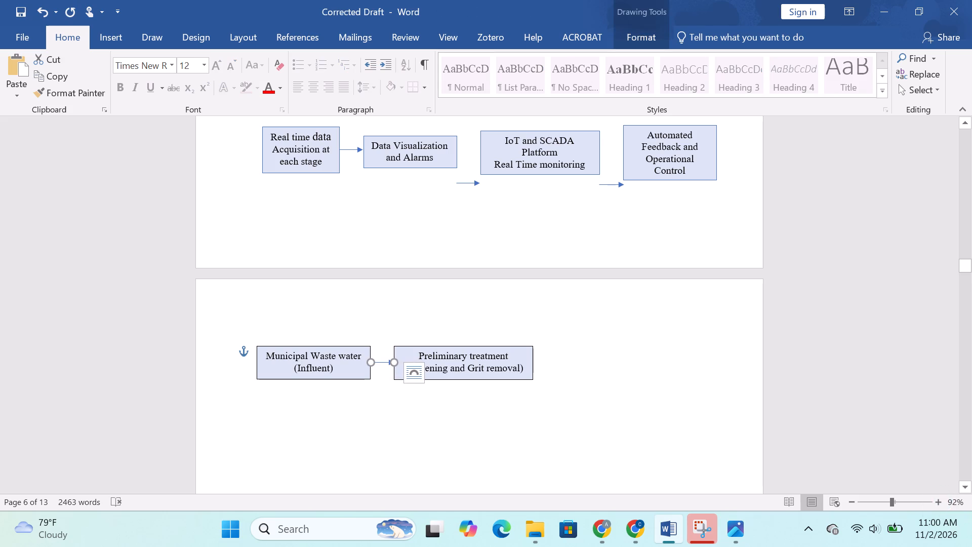
key("ctrl+c")
left_click(597, 443)
key("ctrl+v")
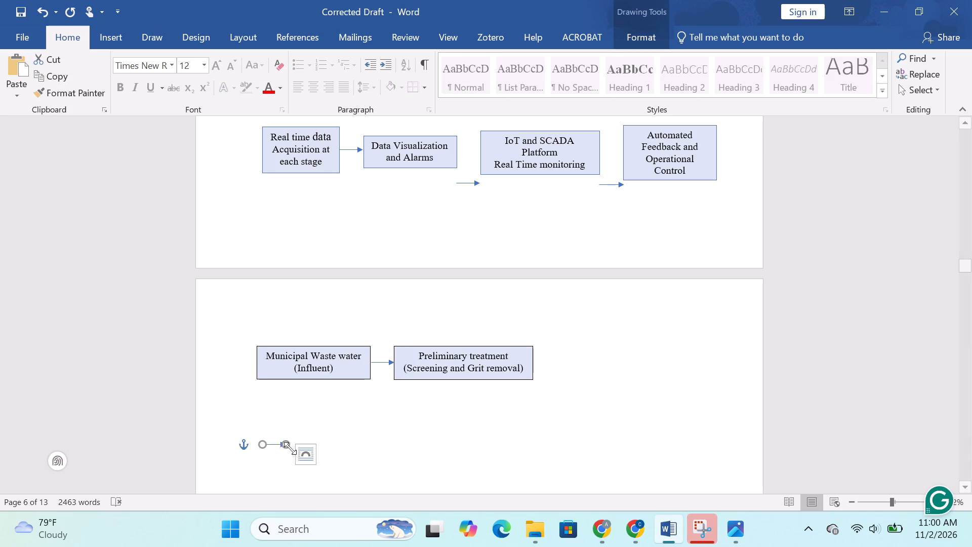
left_click_drag(274, 442, 553, 363)
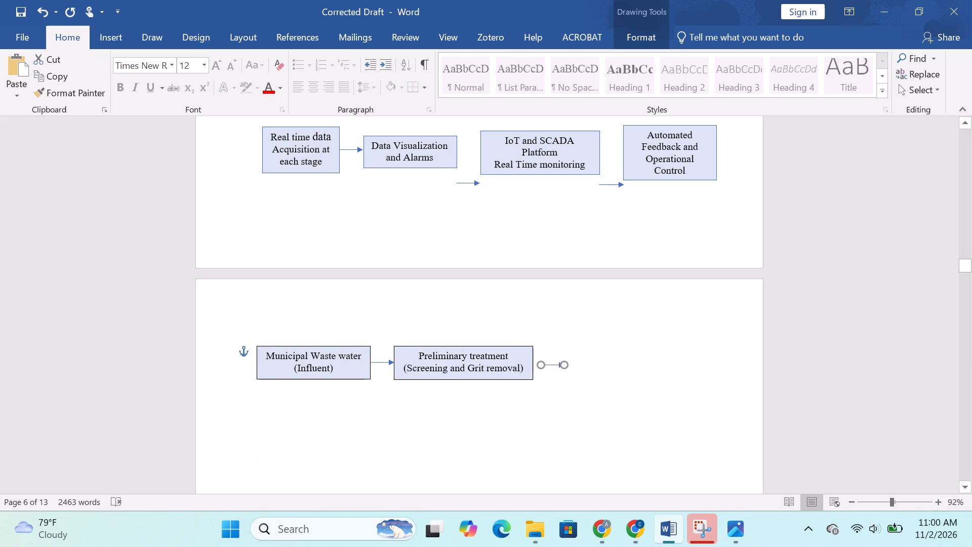
left_click_drag(553, 363, 546, 360)
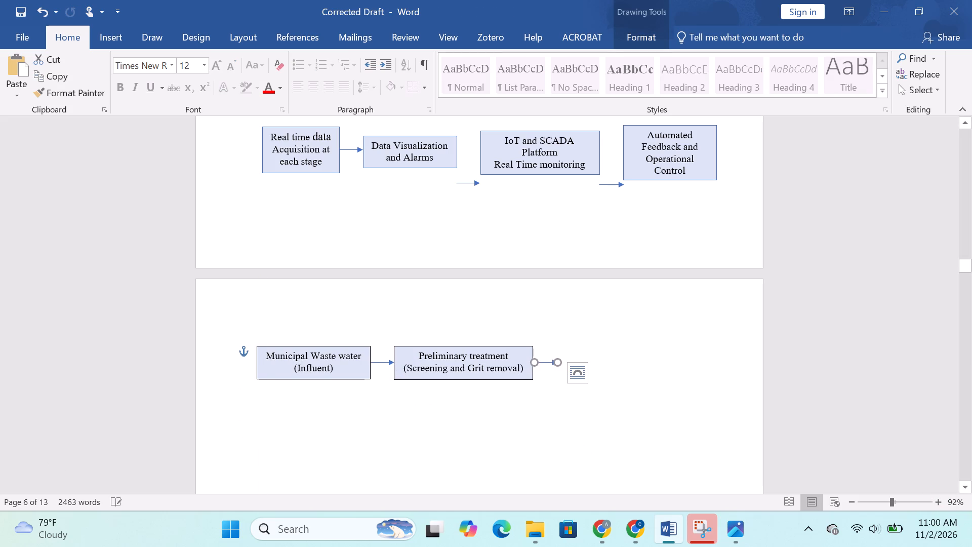
left_click(535, 413)
left_click(548, 362)
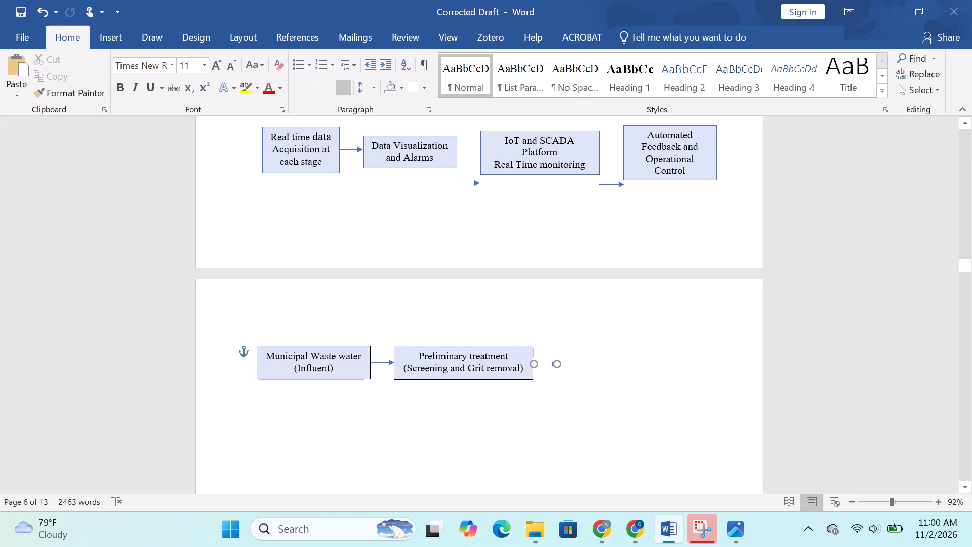
left_click(524, 418)
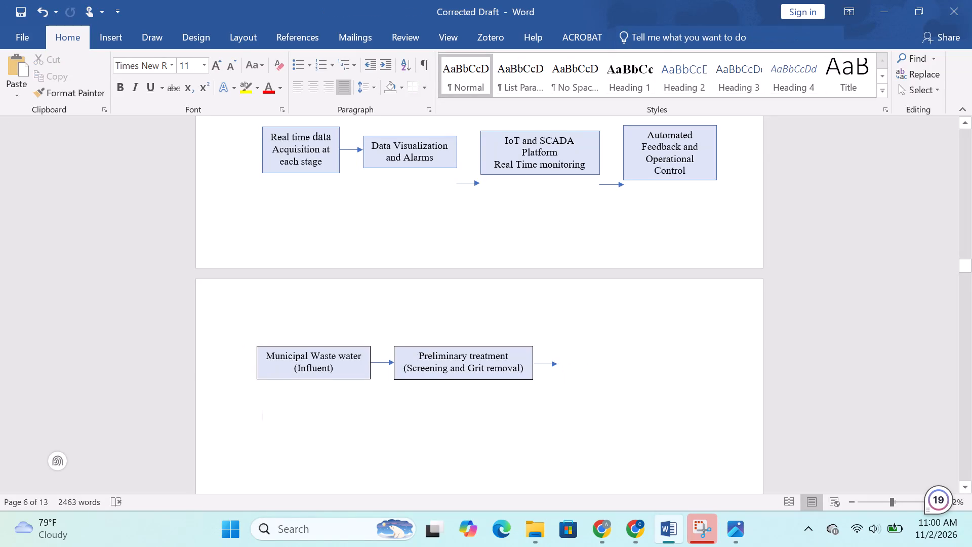
scroll(568, 425, "up", 2, "ctrl")
left_click(556, 351)
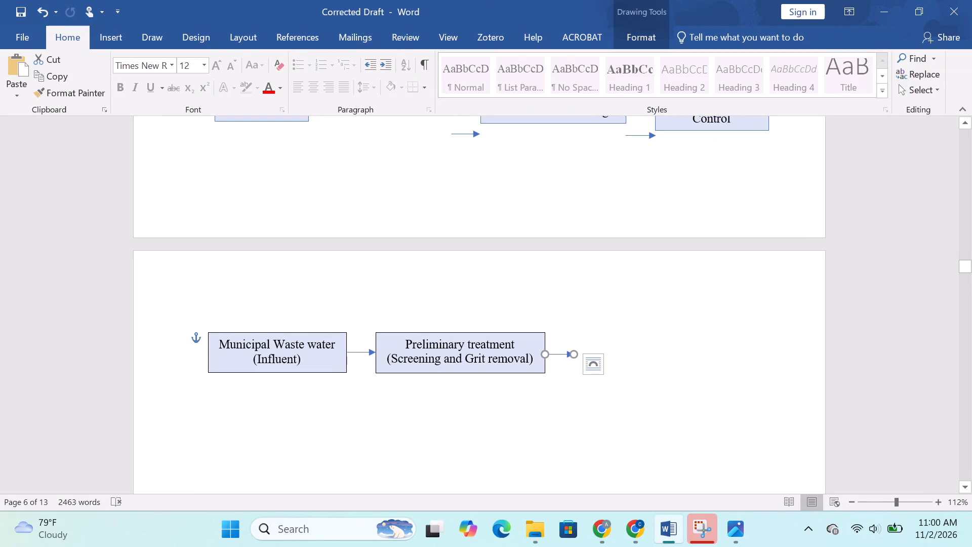
left_click(560, 357)
left_click(598, 451)
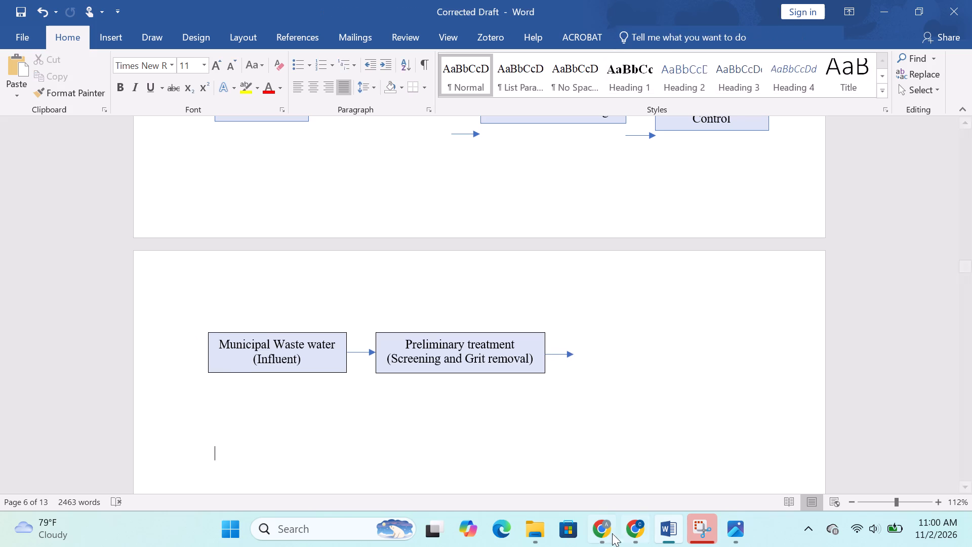
Consult the corrected flowchart image, then duplicate the "Preliminary treatment" box and place the copy against the new arrow's head.
left_click(609, 533)
scroll(549, 374, "up", 2)
left_click(725, 537)
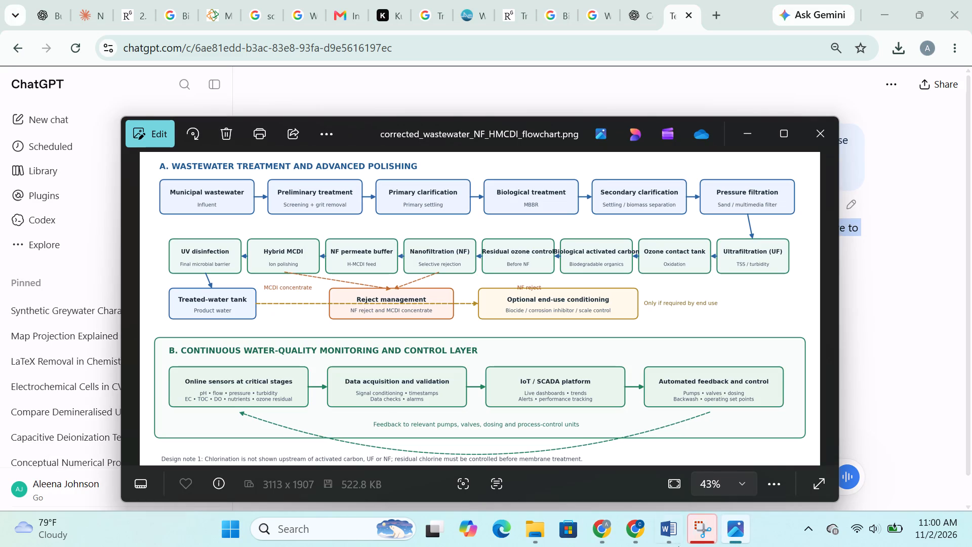
left_click(662, 538)
left_click(525, 333)
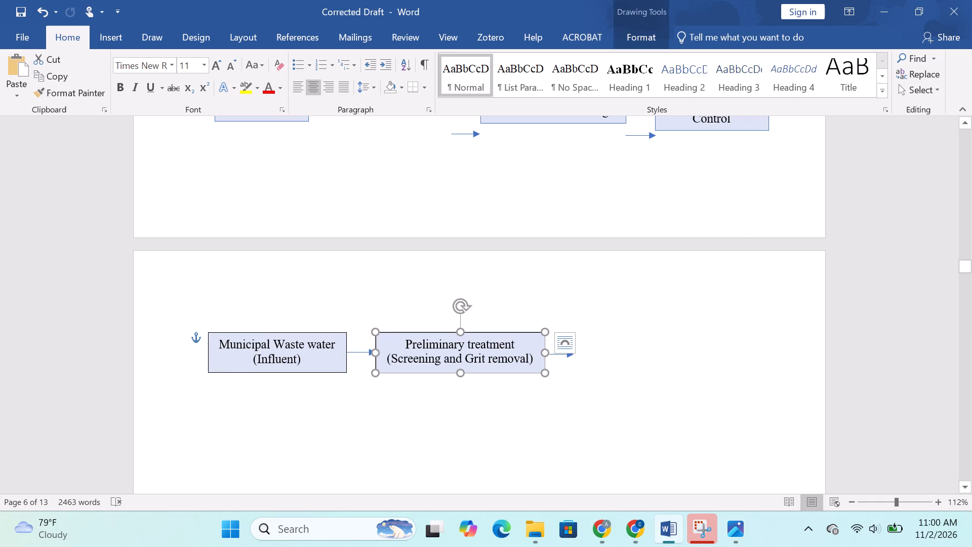
key("ctrl+c")
left_click(733, 395)
key("ctrl+v")
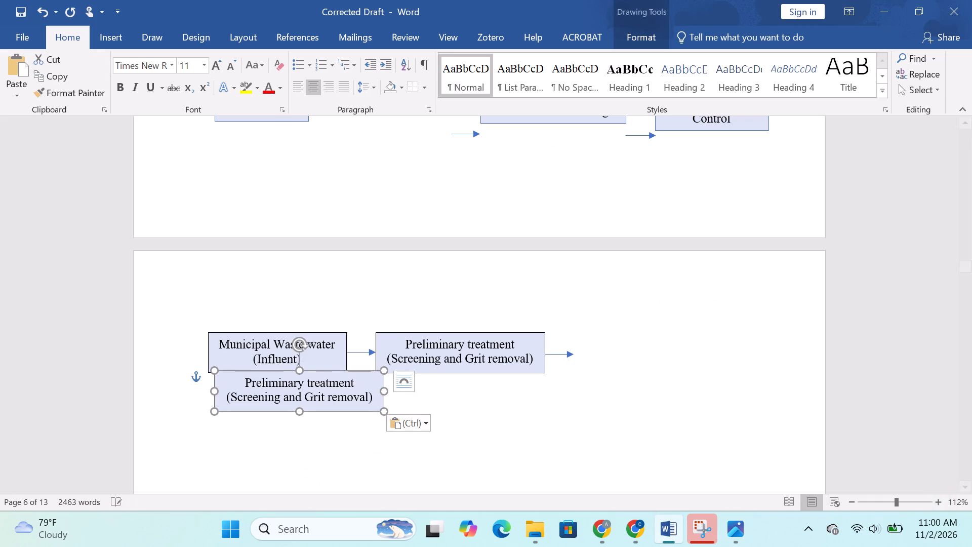
left_click_drag(330, 413, 694, 375)
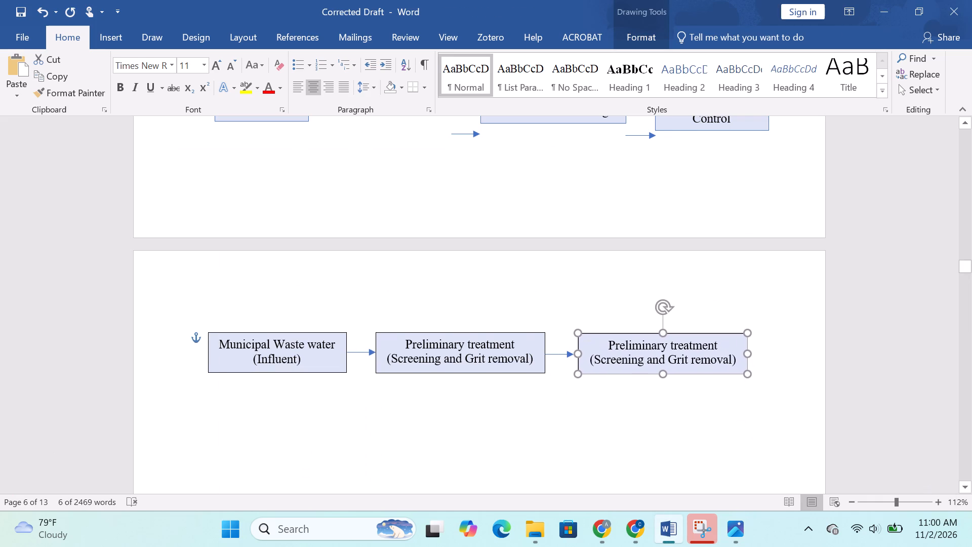
left_click_drag(694, 375, 691, 377)
Replace the copied box's text with "Primary clarification" and slightly reduce the box's height.
left_click_drag(735, 365, 667, 365)
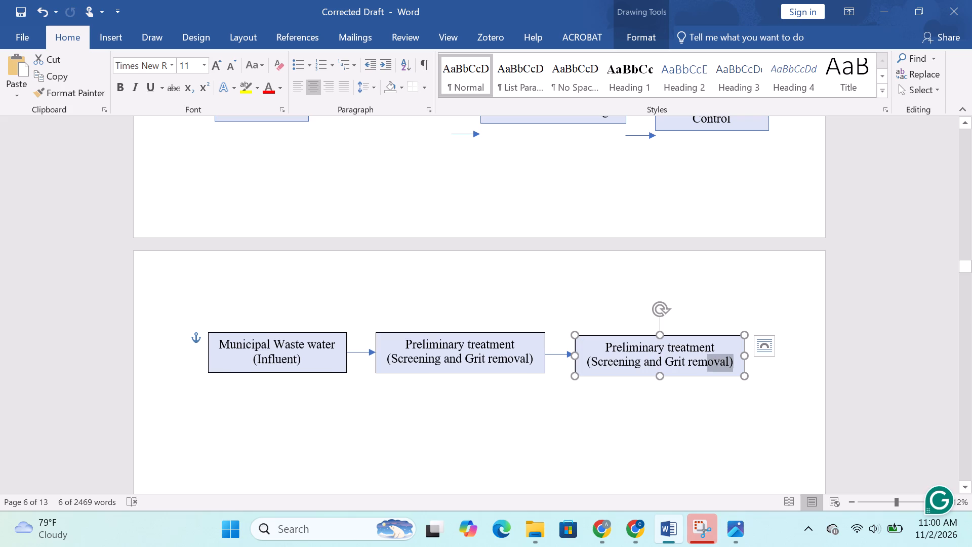
left_click_drag(667, 365, 619, 350)
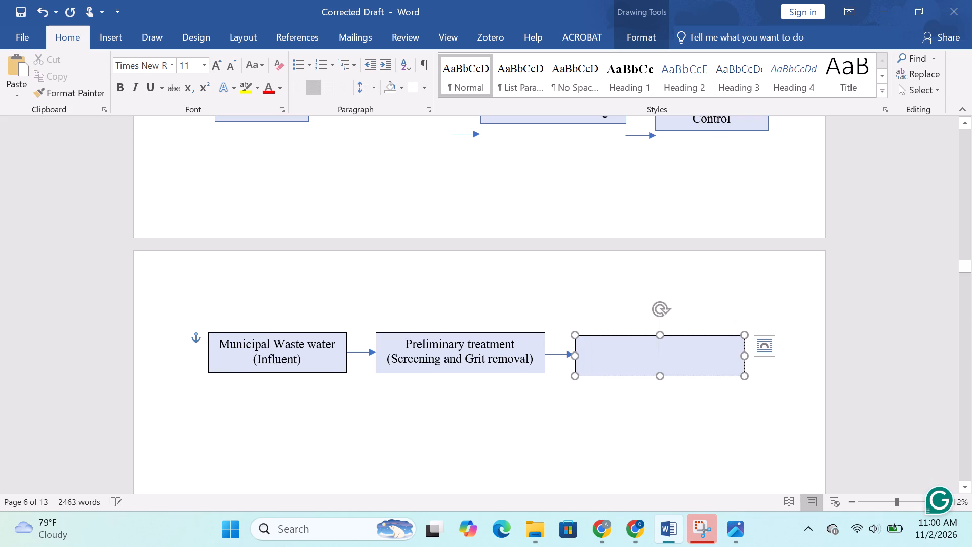
type("rimary")
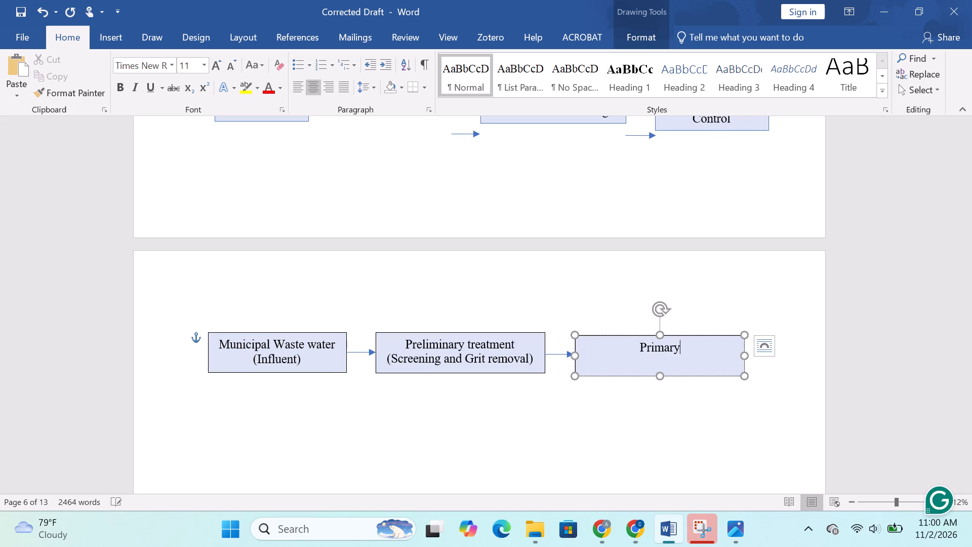
key("space")
type("clarification")
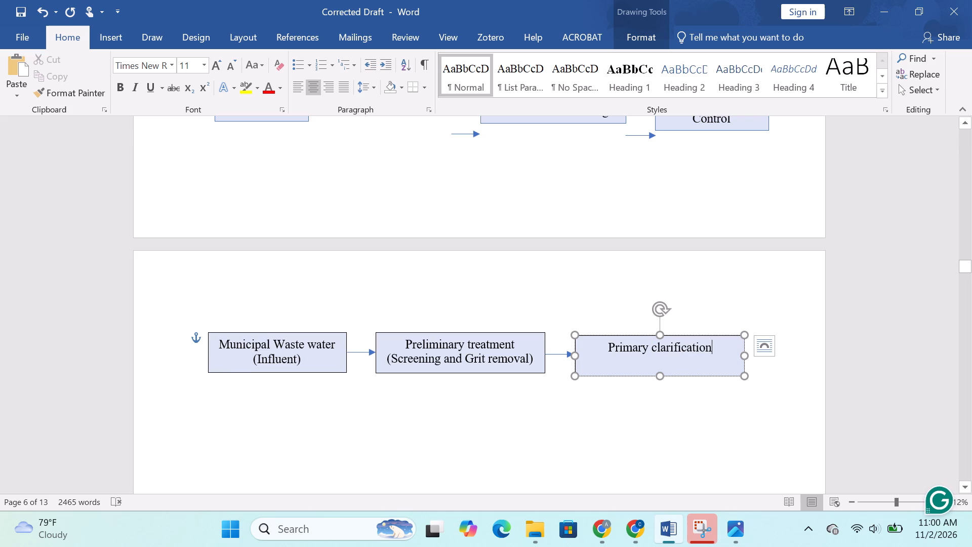
left_click_drag(660, 375, 660, 370)
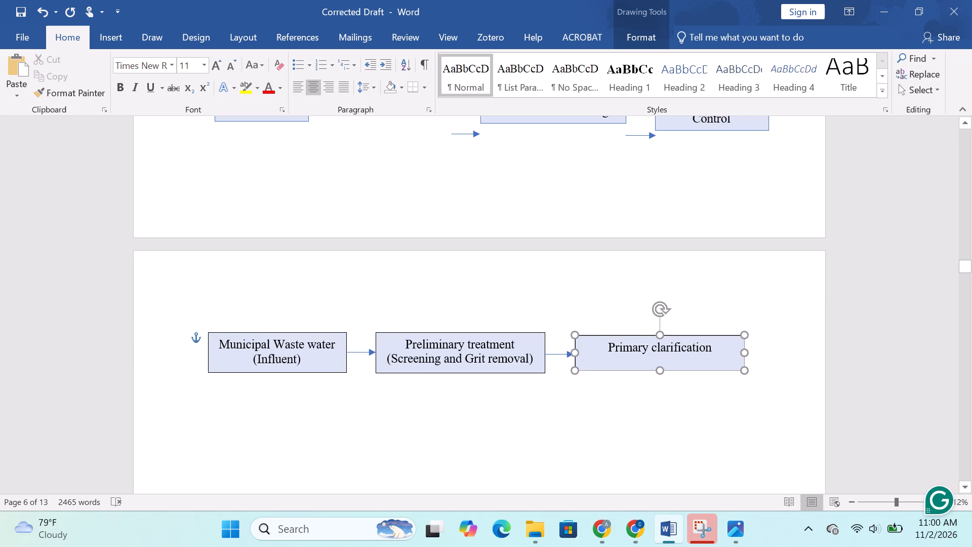
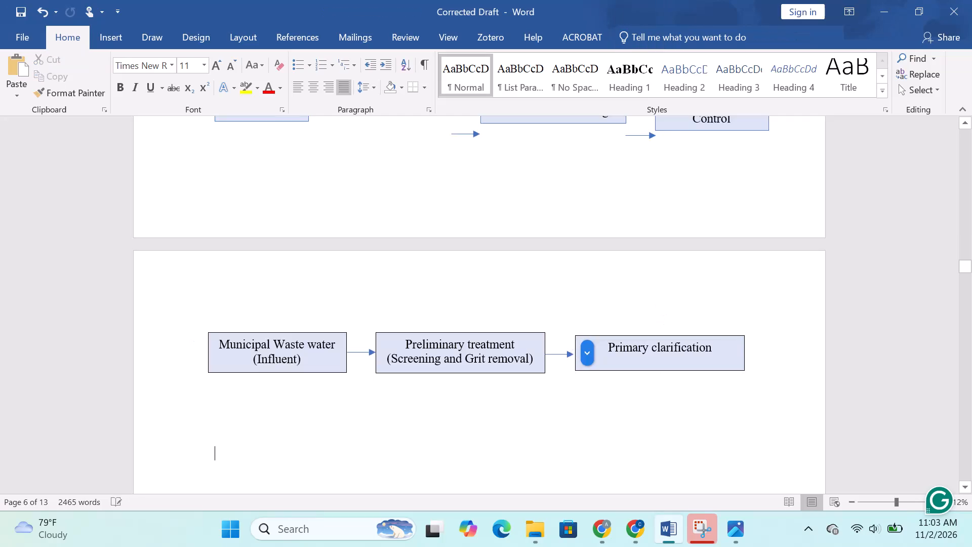
Move the "Primary clarification" box flush against its incoming arrowhead, closer to the arrow's level, and slightly reduce its height.
scroll(646, 408, "up", 4)
scroll(647, 408, "down", 4)
left_click(635, 344)
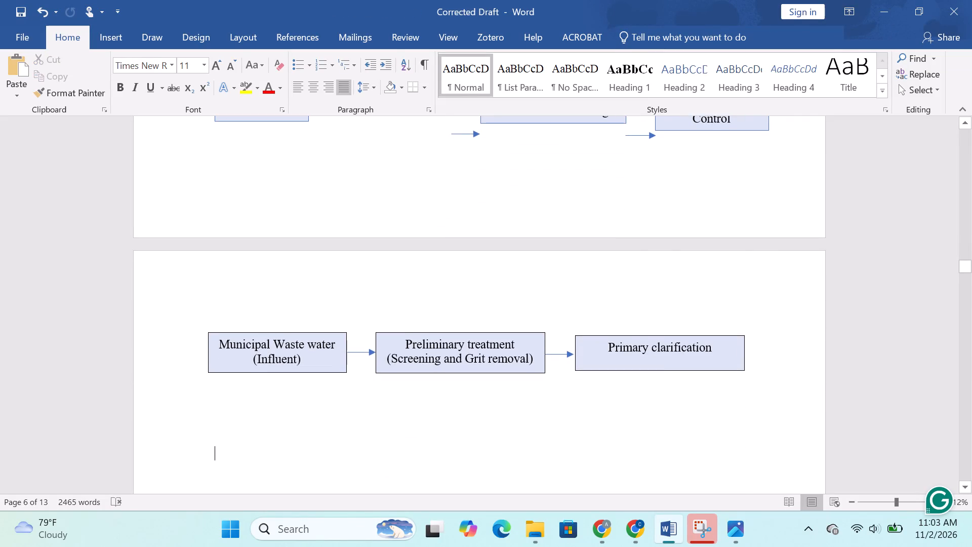
left_click(645, 337)
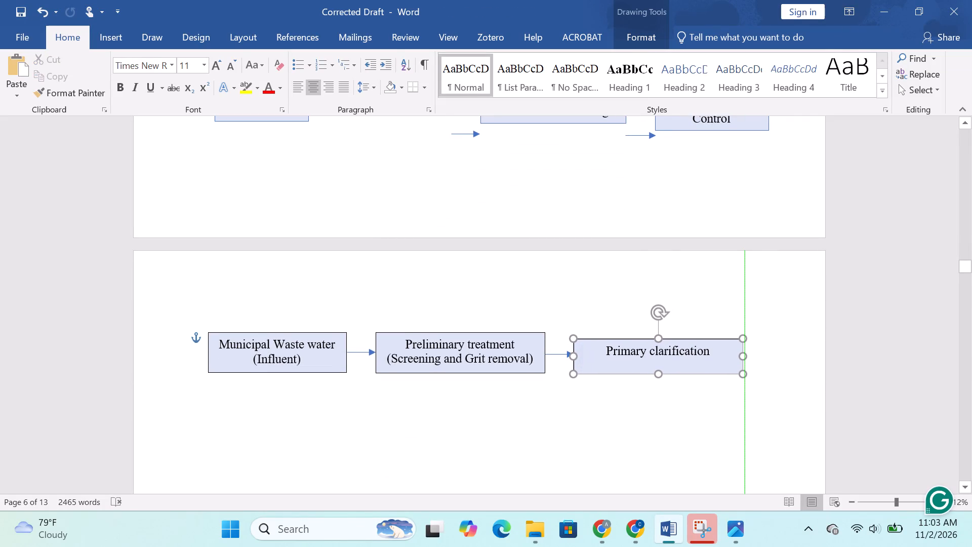
left_click(665, 368)
left_click_drag(659, 377, 659, 376)
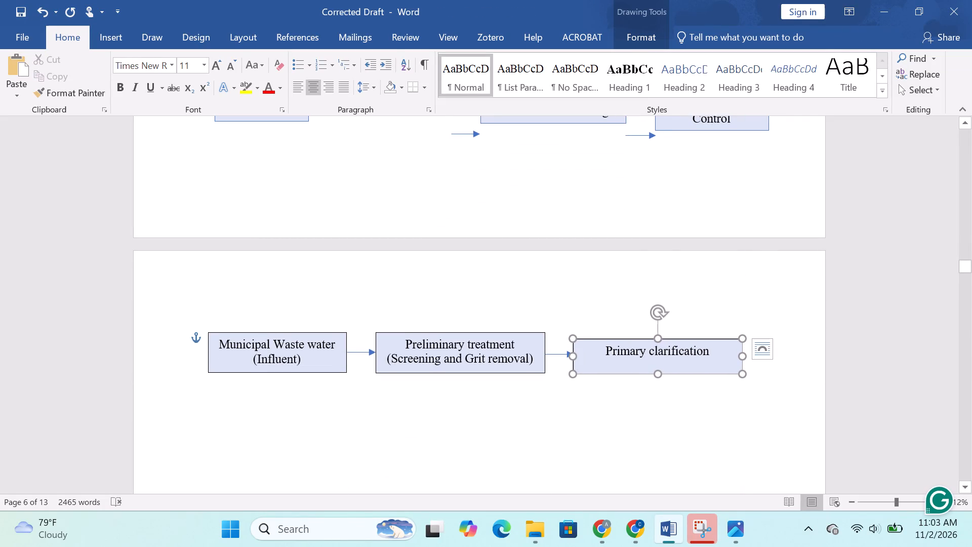
left_click_drag(659, 376, 659, 372)
left_click(655, 394)
scroll(655, 394, "down", 3)
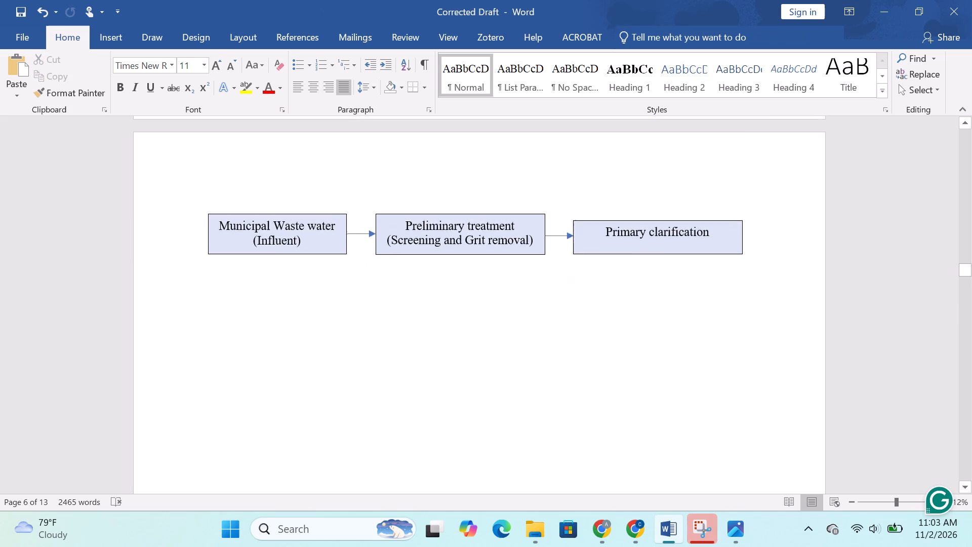
scroll(655, 394, "up", 3)
left_click(133, 37)
left_click(122, 37)
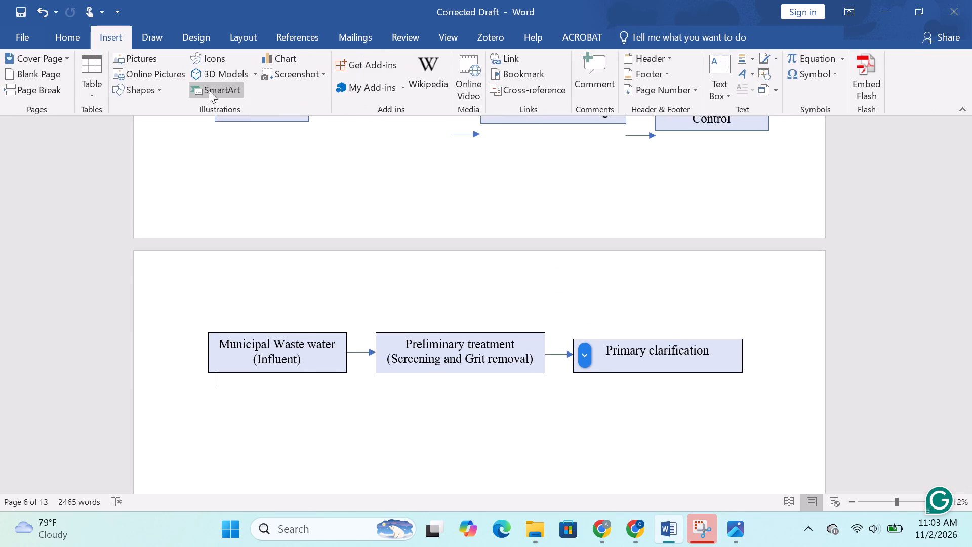
left_click(157, 86)
left_click(151, 129)
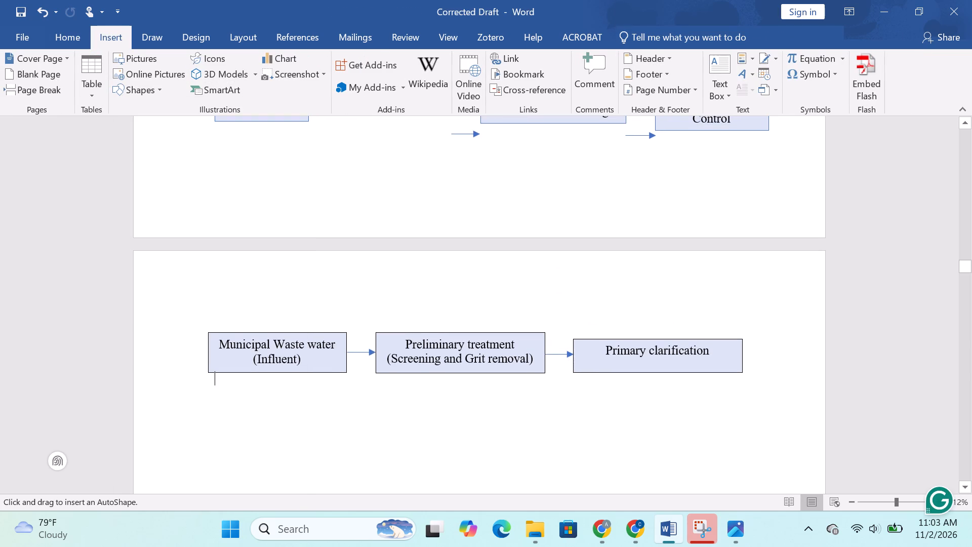
left_click_drag(663, 372, 666, 382, "shift")
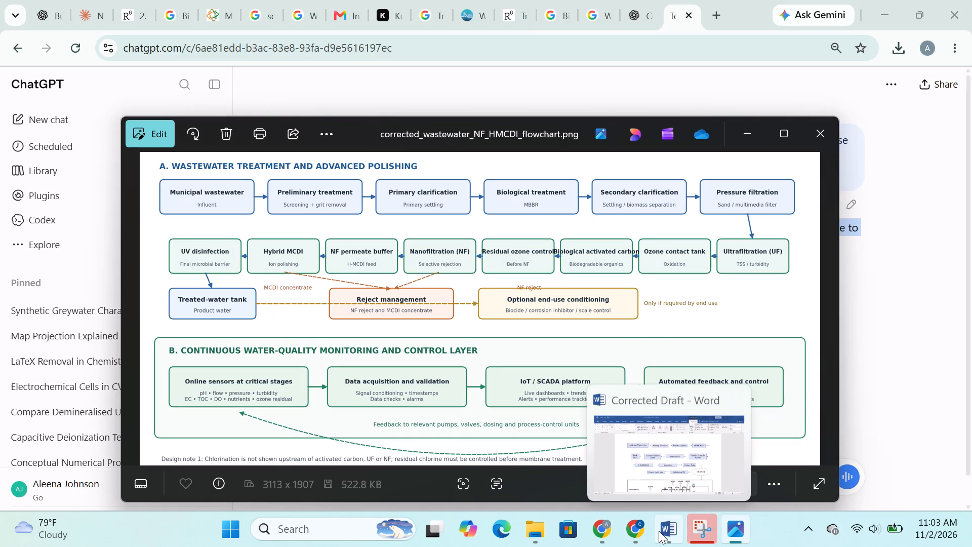
left_click(650, 476)
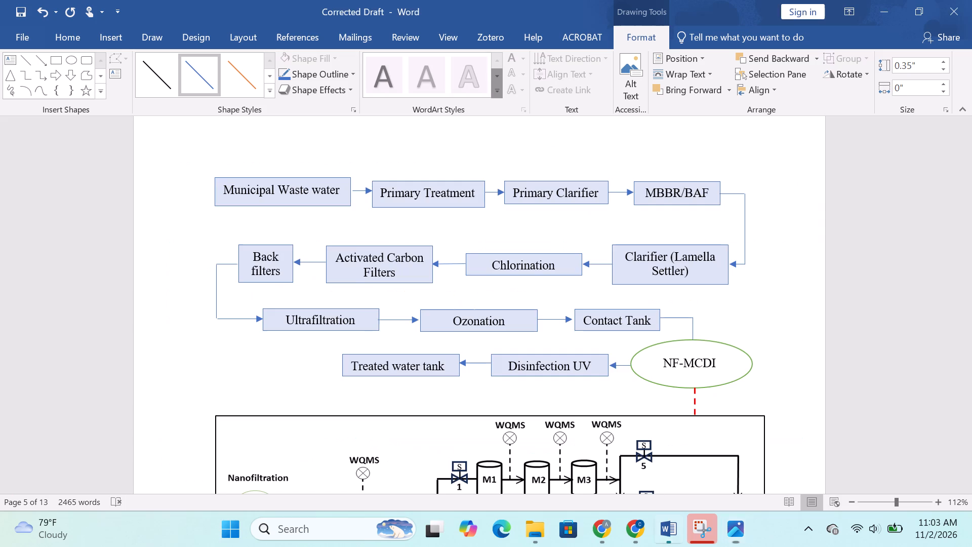
scroll(578, 302, "up", 20)
scroll(578, 302, "up", 20)
scroll(578, 302, "up", 6)
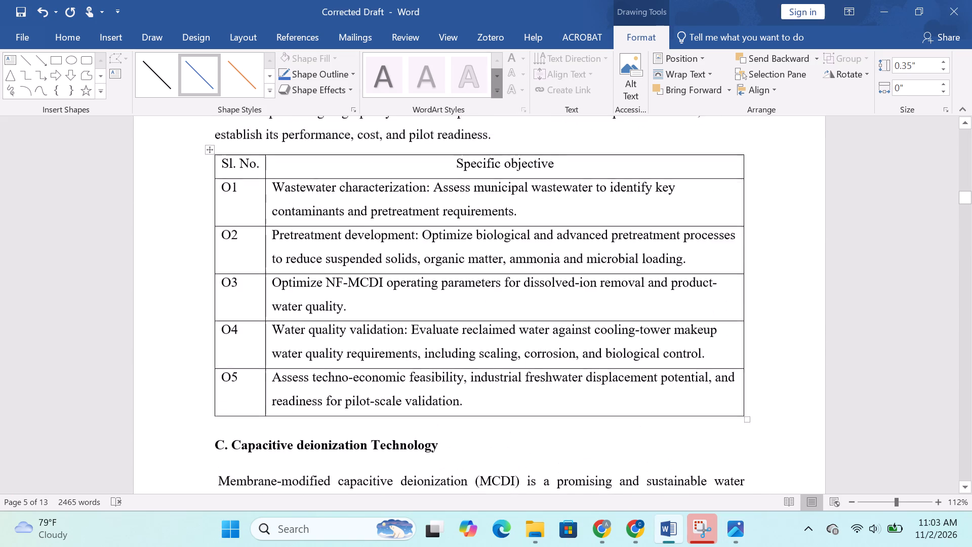
scroll(578, 302, "up", 11)
scroll(578, 302, "down", 20)
scroll(578, 302, "down", 8)
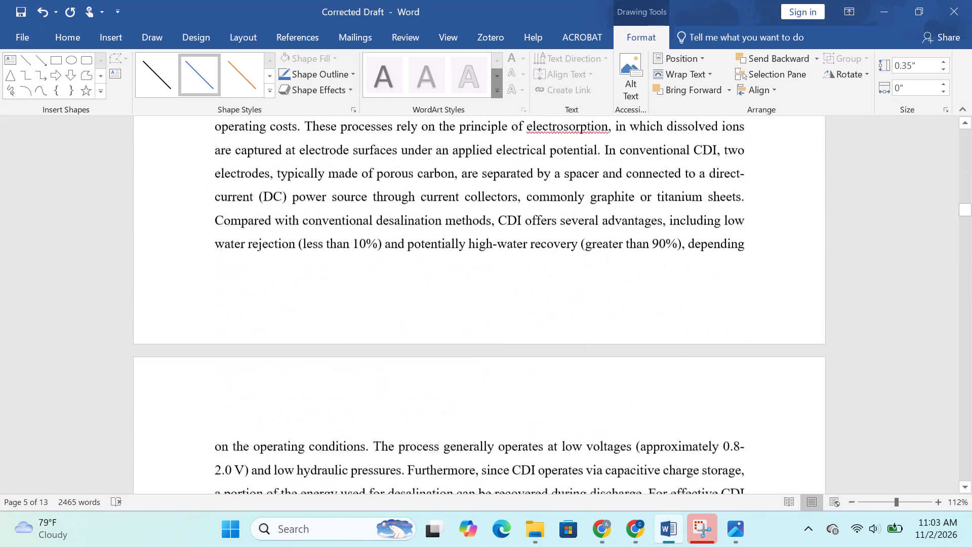
scroll(580, 301, "down", 20)
scroll(580, 301, "down", 10)
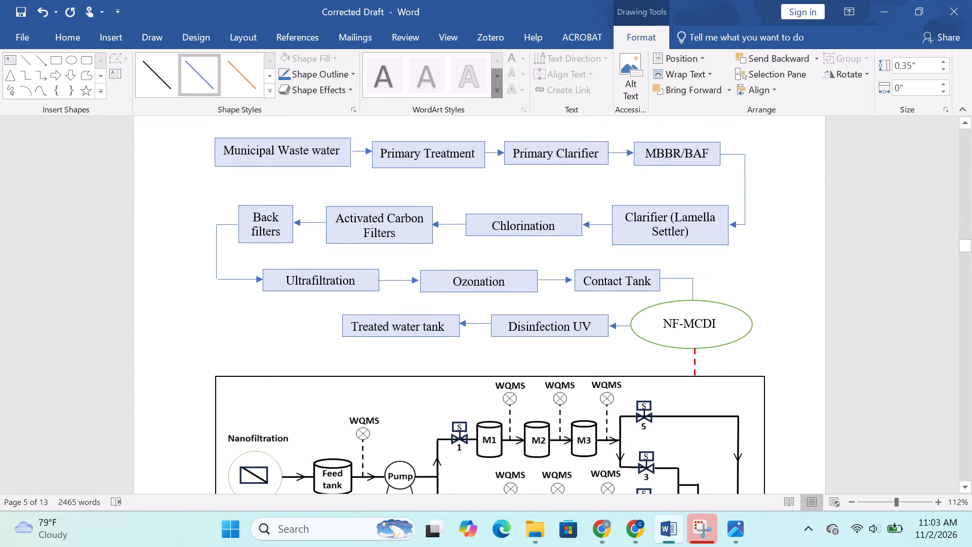
scroll(580, 301, "down", 18)
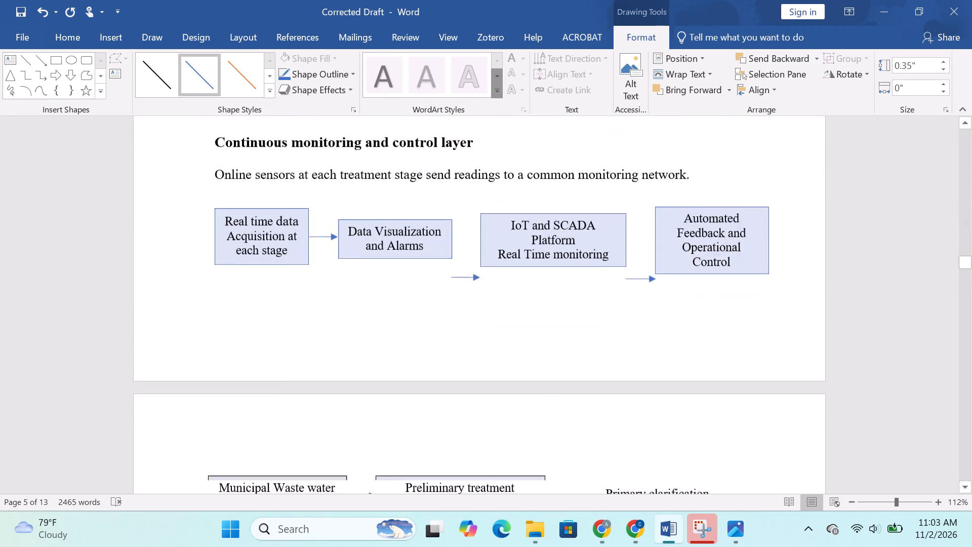
Draw a text box about 1.45 inches wide and 0.19 inch high, and place it directly under the downward arrow's head.
left_click(72, 41)
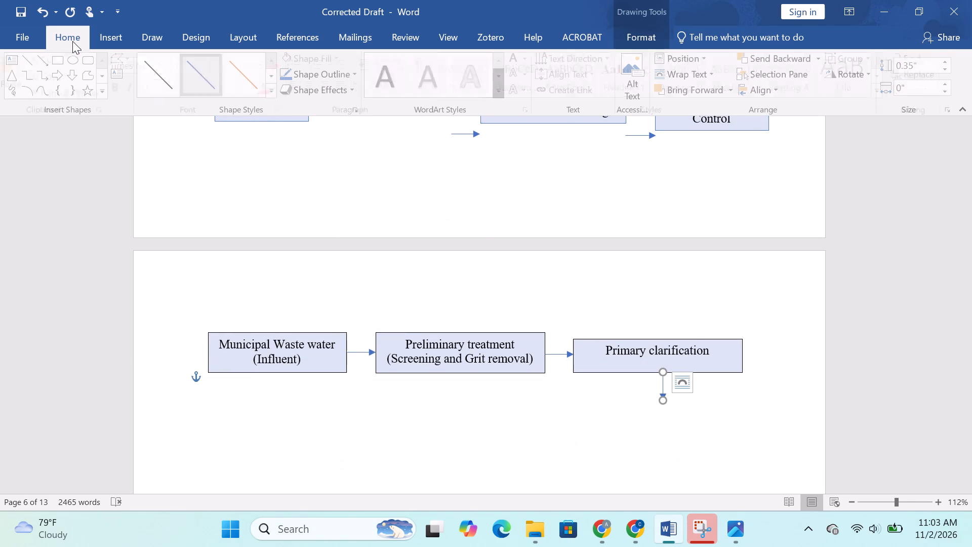
left_click(132, 35)
left_click(126, 35)
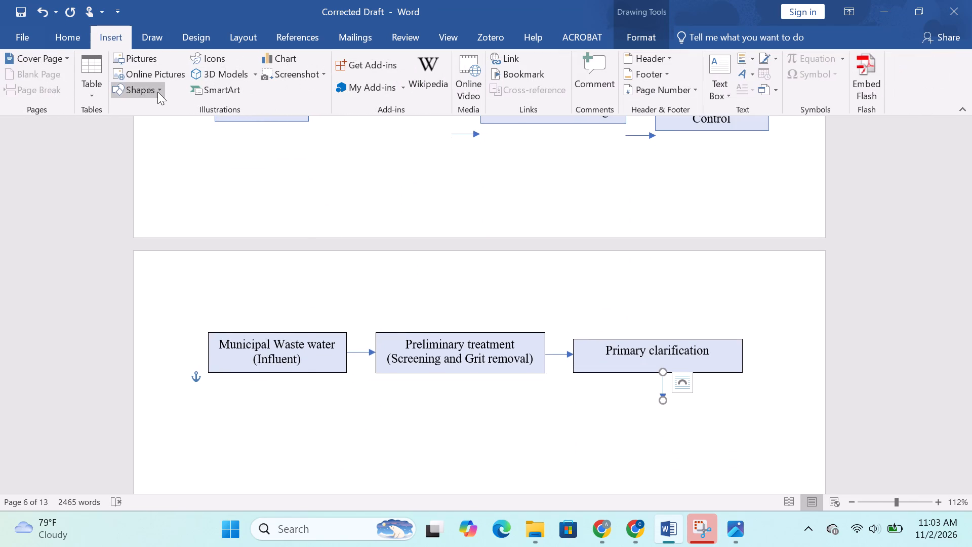
left_click(156, 92)
left_click(118, 125)
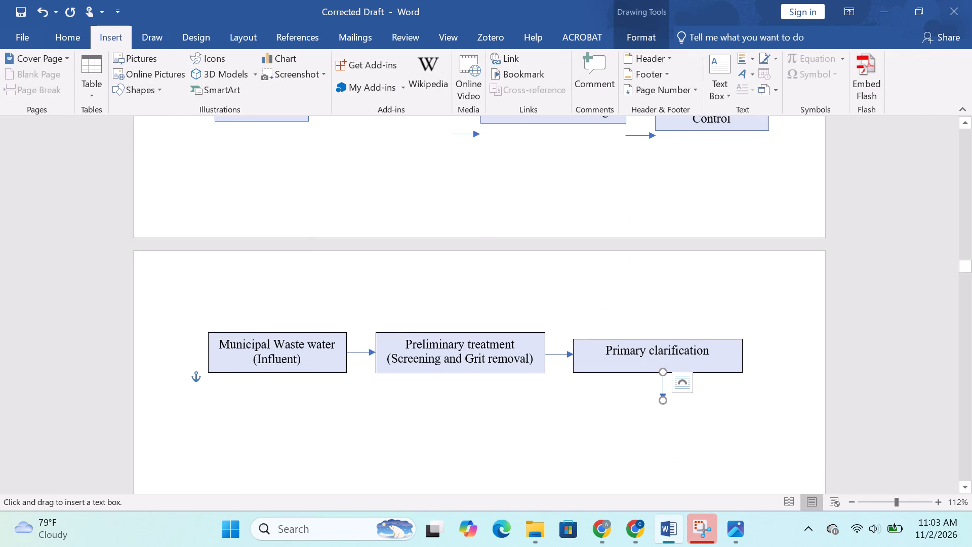
left_click_drag(578, 401, 702, 426, "ctrl")
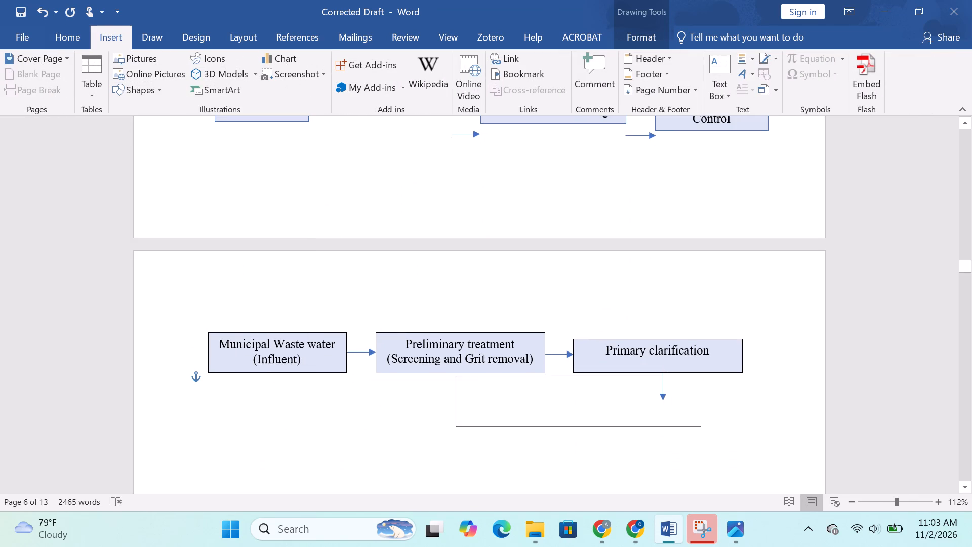
left_click_drag(702, 426, 637, 408, "ctrl")
left_click_drag(612, 409, 705, 426)
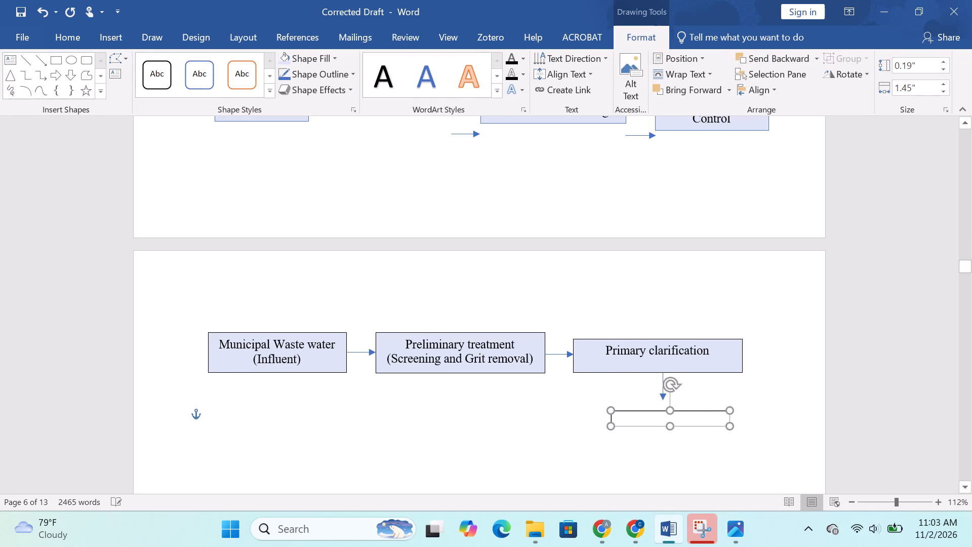
left_click_drag(705, 426, 697, 414)
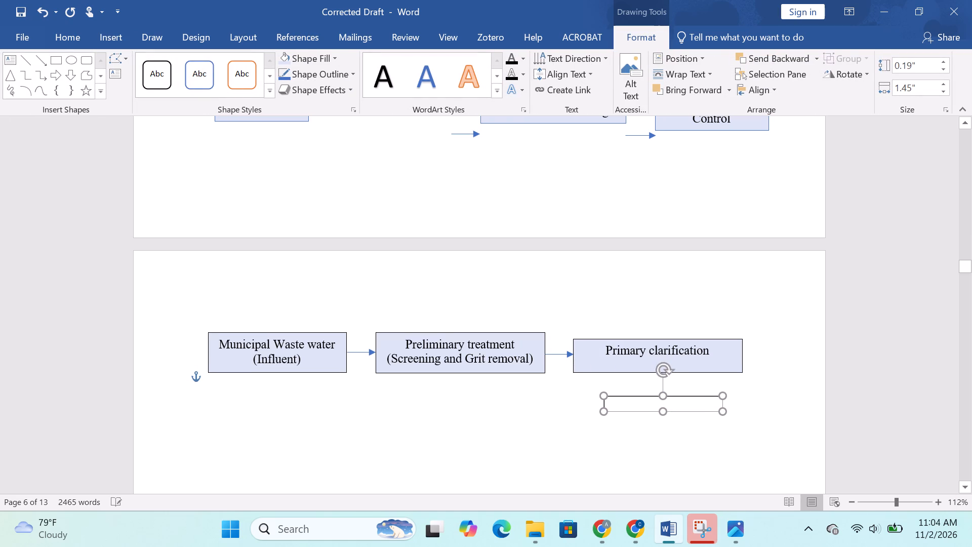
left_click_drag(697, 414, 697, 418)
Enter "MBBR" in the new text box and increase the box's height to about 0.31 inch.
left_click(673, 410)
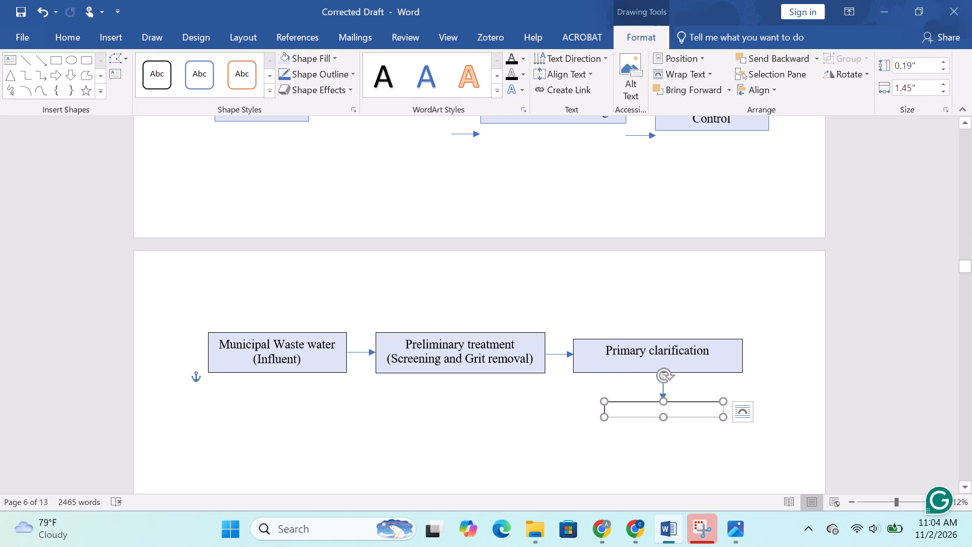
type("MBR")
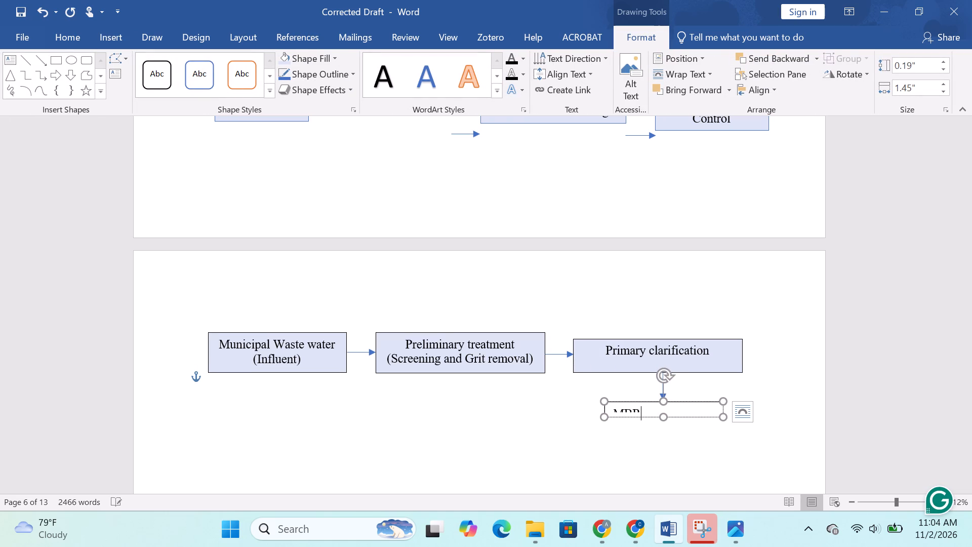
left_click_drag(665, 417, 666, 427)
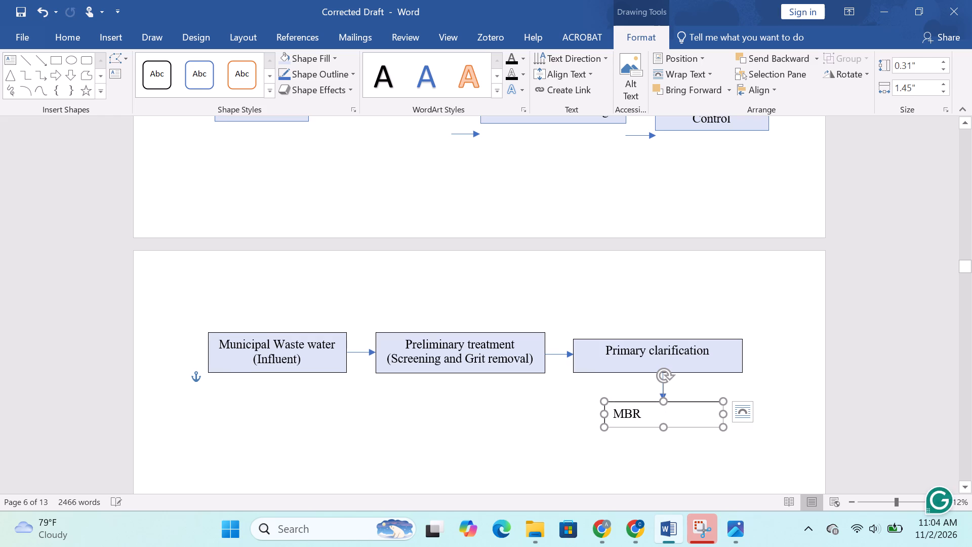
left_click(633, 417)
key("b")
Centre the "MBBR" text horizontally in its box.
left_click_drag(660, 413, 618, 413)
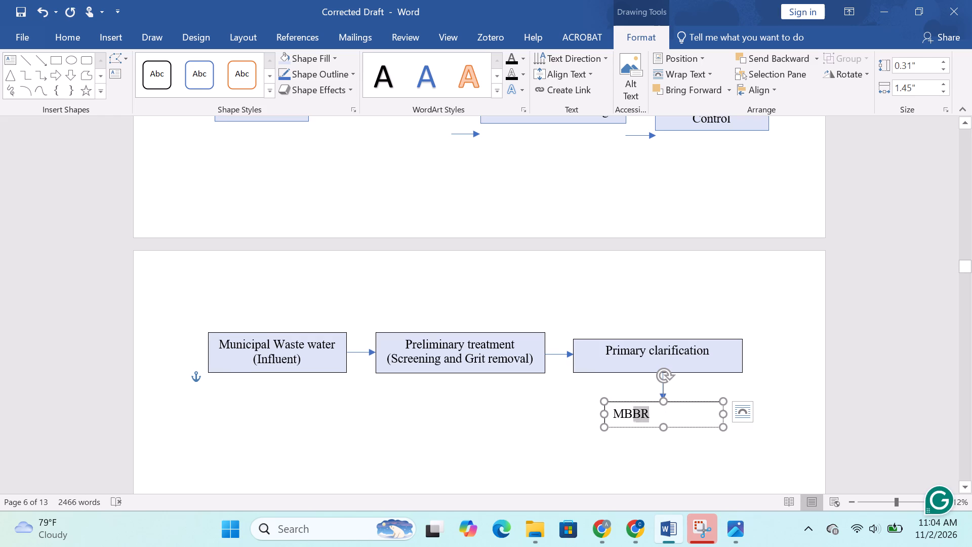
left_click_drag(618, 413, 615, 413)
left_click(62, 32)
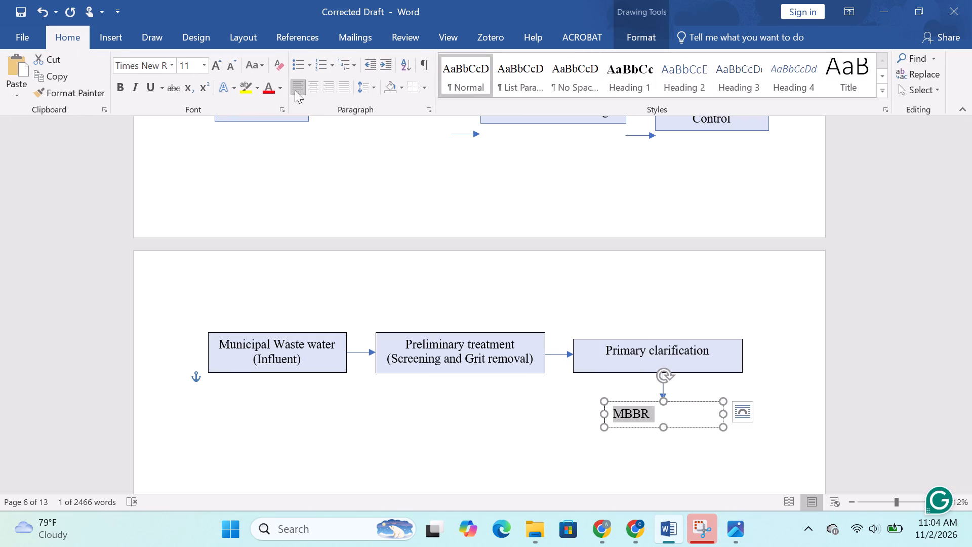
left_click(311, 90)
Fill the "MBBR" box with the same light blue as the other boxes and widen it to about 1.79 inches.
left_click(629, 427)
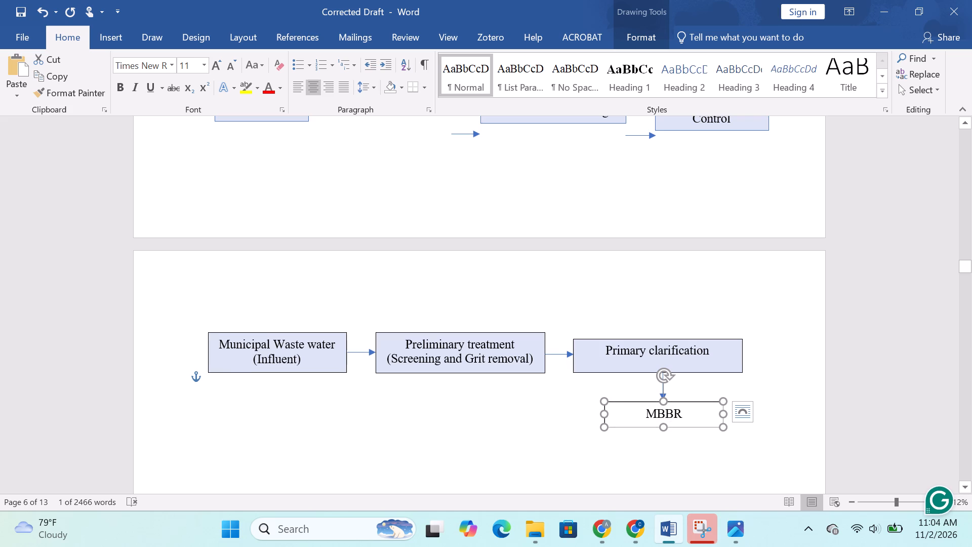
left_click(629, 402)
left_click(651, 34)
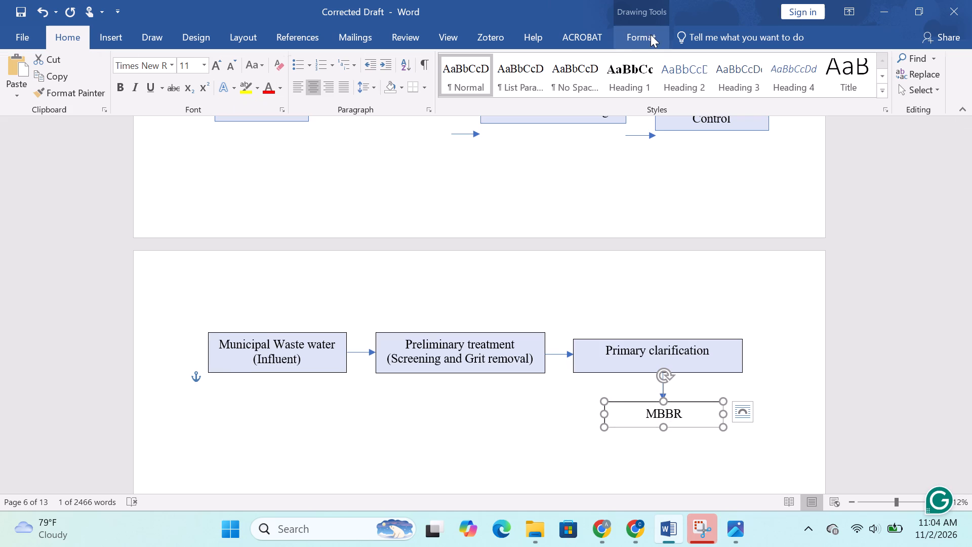
left_click(281, 57)
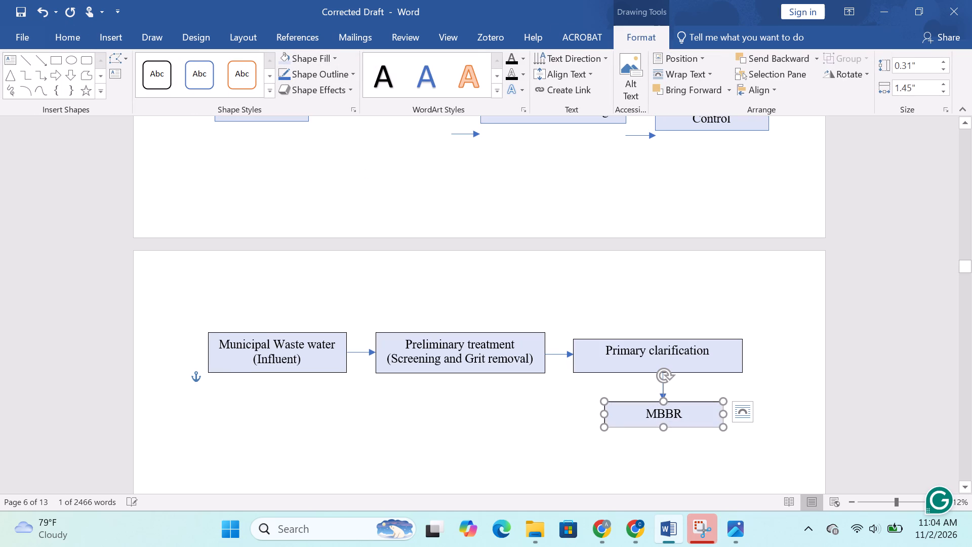
left_click_drag(607, 411, 577, 409)
Reduce the "Primary clarification" box to about 0.39 inch high and align it vertically with its incoming arrow.
left_click(603, 341)
left_click_drag(657, 339, 657, 328)
left_click(657, 362)
left_click_drag(660, 374, 659, 364)
left_click_drag(672, 333, 674, 333)
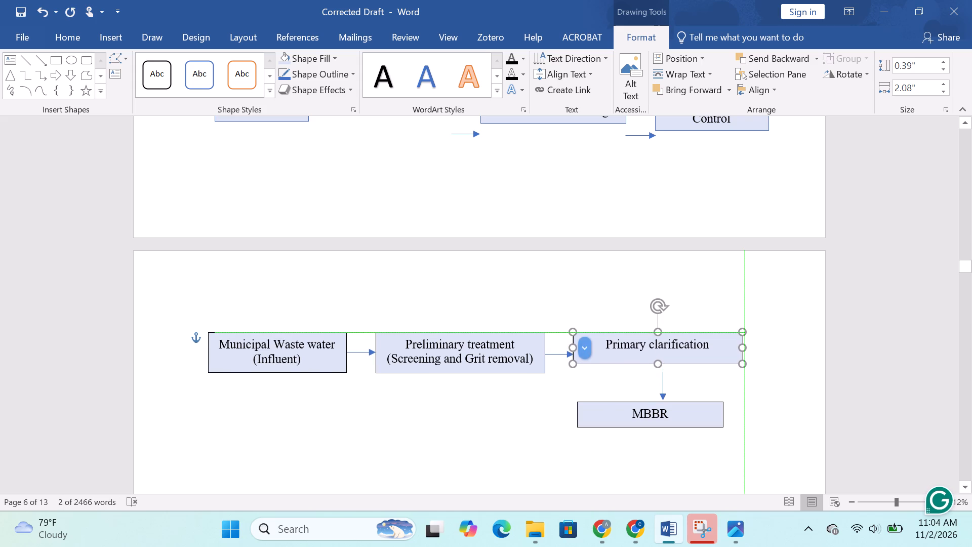
left_click_drag(674, 333, 674, 340)
Shift the downward arrow so it starts at the centre of the "Primary clarification" box's bottom edge.
left_click(475, 353)
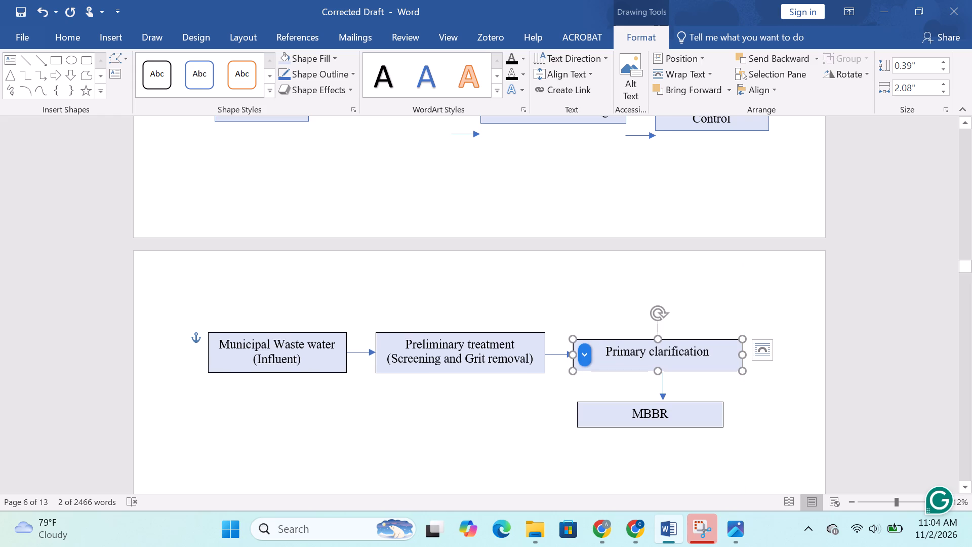
left_click(665, 385)
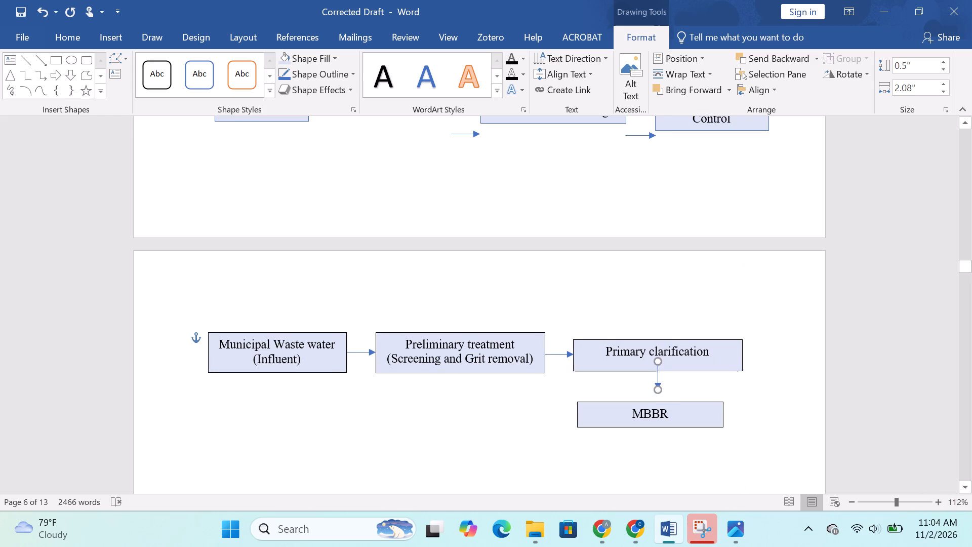
Move the "MBBR" box up to meet the arrow tip and widen it so its right edge reaches the page margin.
left_click(696, 413)
left_click_drag(700, 405, 710, 403)
left_click(735, 413)
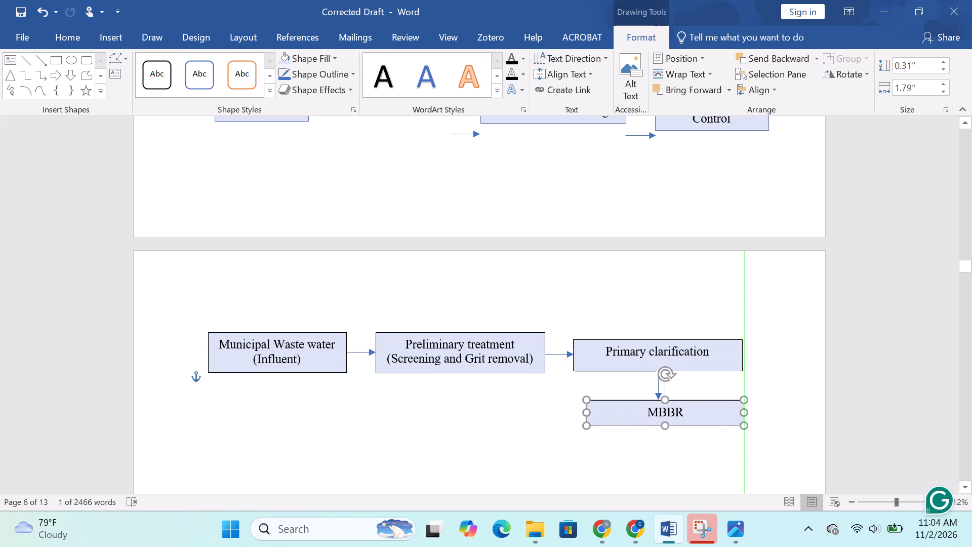
Widen the "Primary clarification" box slightly so its right edge lines up with the "MBBR" box.
left_click(736, 358)
left_click(741, 357)
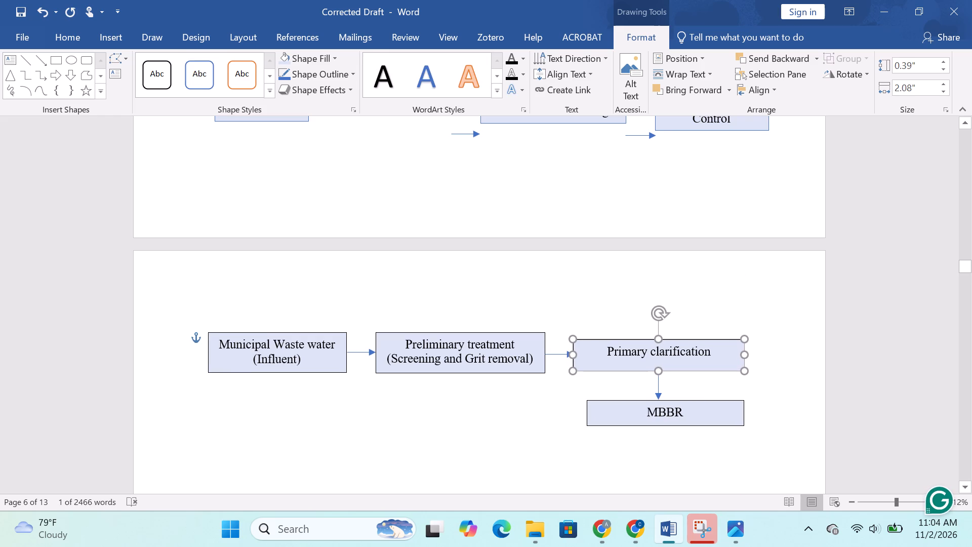
Reposition and widen the "MBBR" box so it is centred under the downward arrow and nearly as wide as "Primary clarification".
left_click(682, 439)
left_click_drag(671, 426, 669, 426)
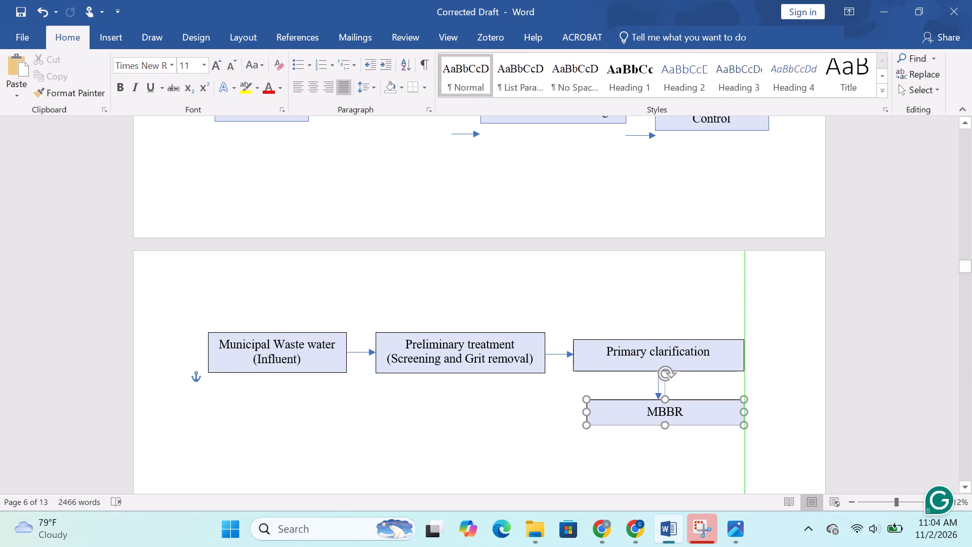
left_click_drag(669, 426, 665, 426)
left_click(737, 412)
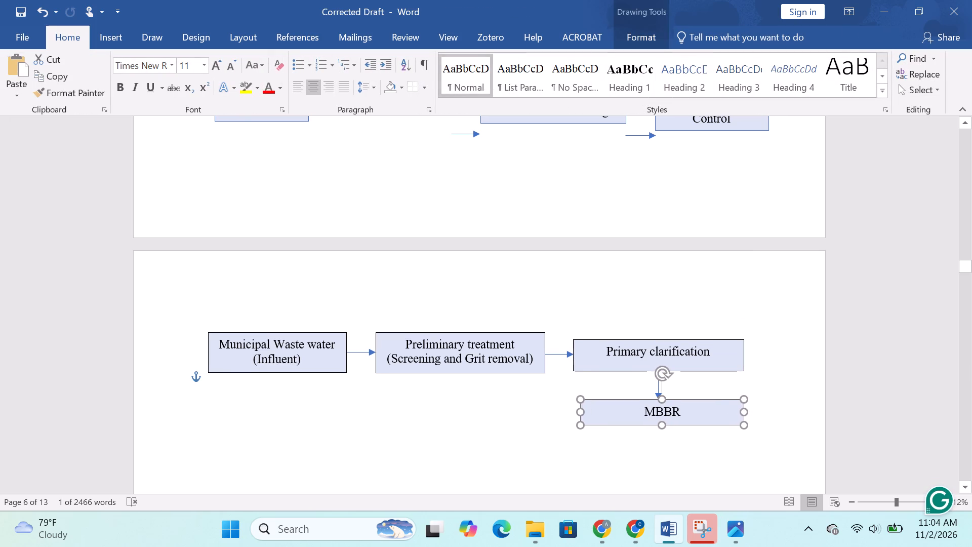
left_click(580, 412)
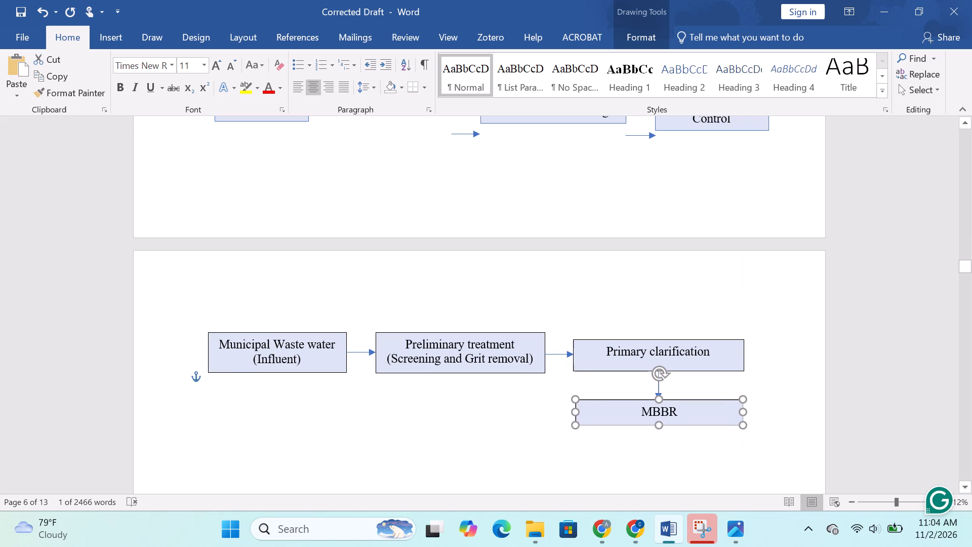
left_click(519, 387)
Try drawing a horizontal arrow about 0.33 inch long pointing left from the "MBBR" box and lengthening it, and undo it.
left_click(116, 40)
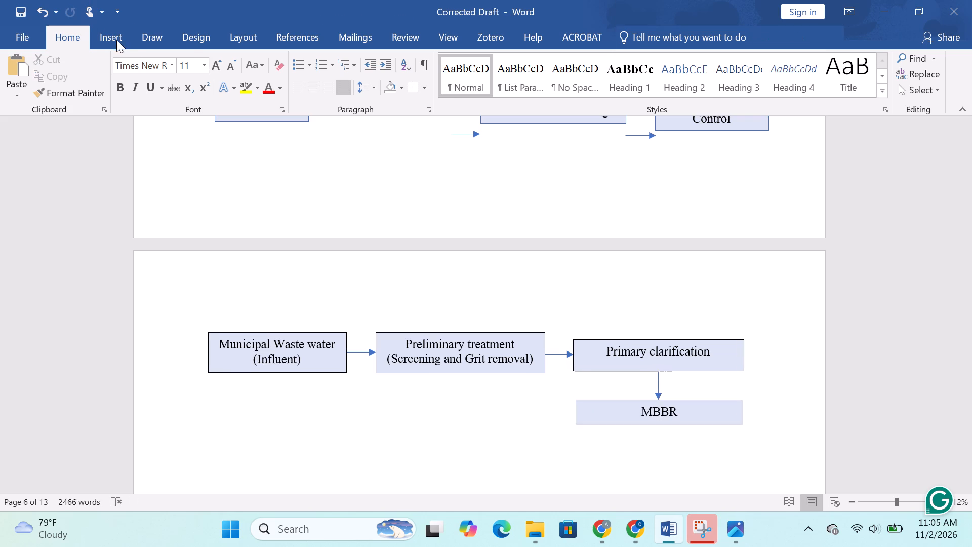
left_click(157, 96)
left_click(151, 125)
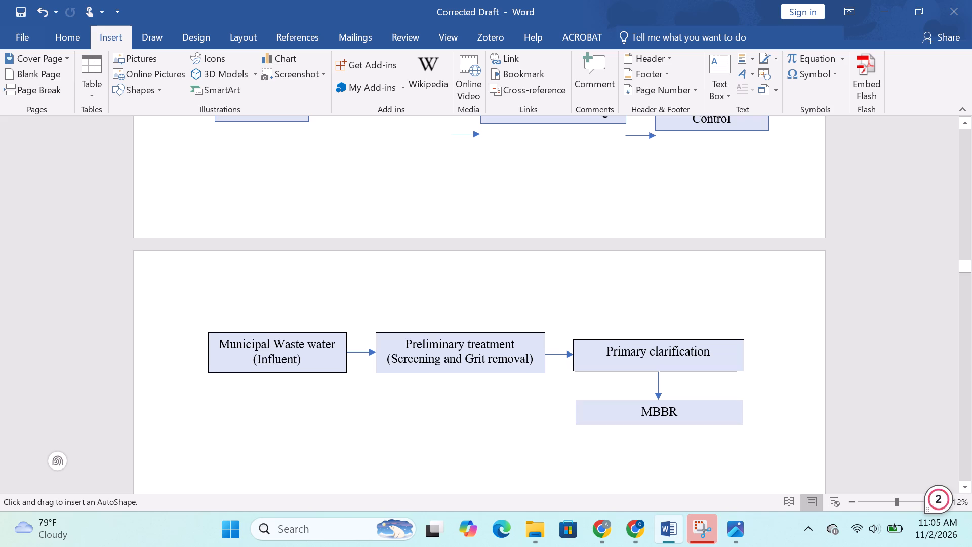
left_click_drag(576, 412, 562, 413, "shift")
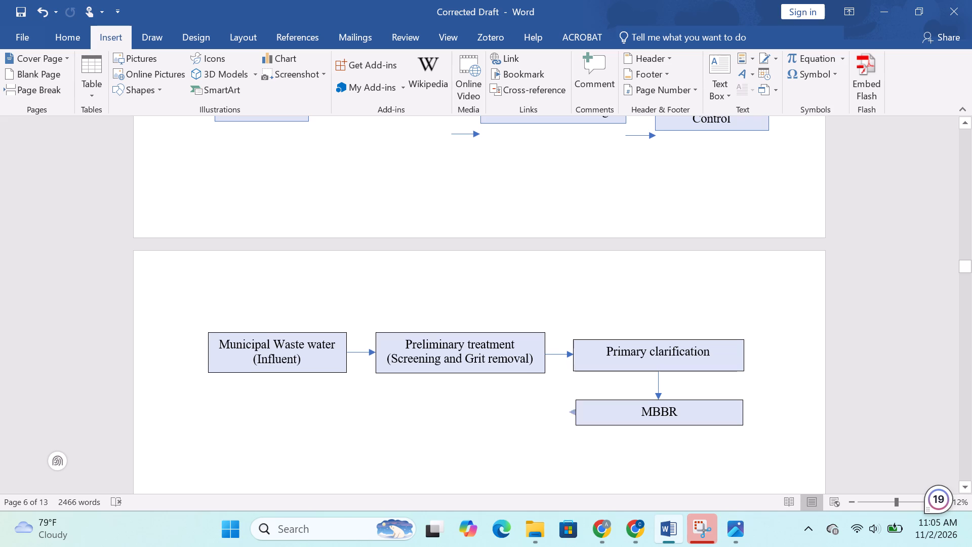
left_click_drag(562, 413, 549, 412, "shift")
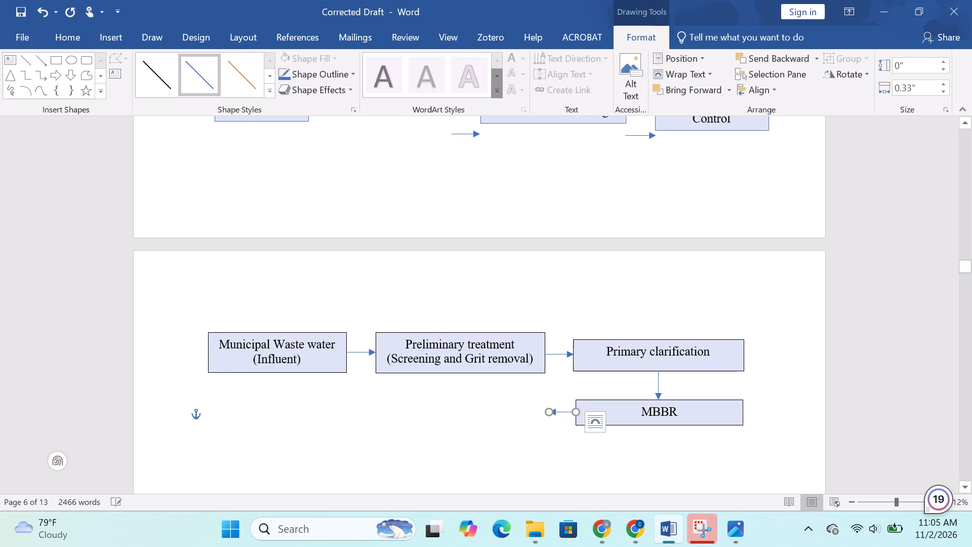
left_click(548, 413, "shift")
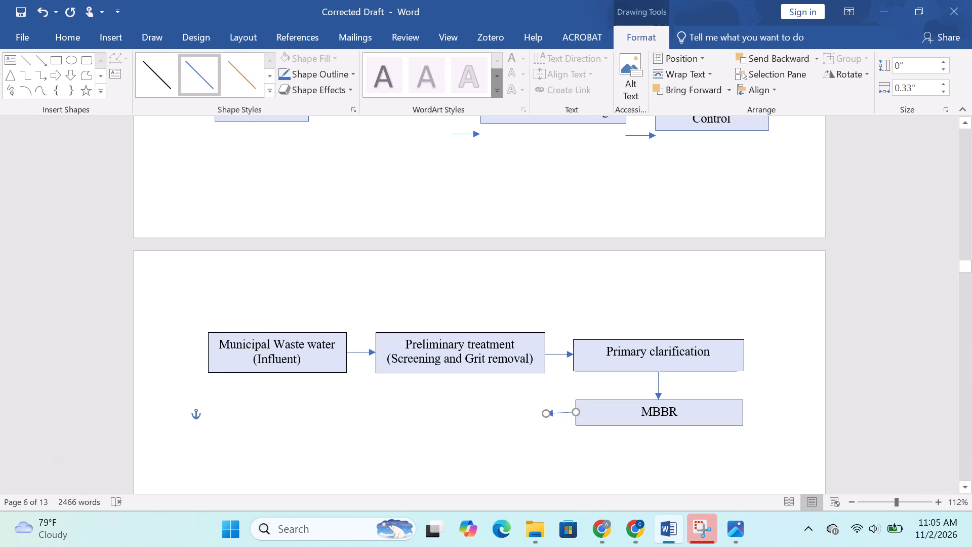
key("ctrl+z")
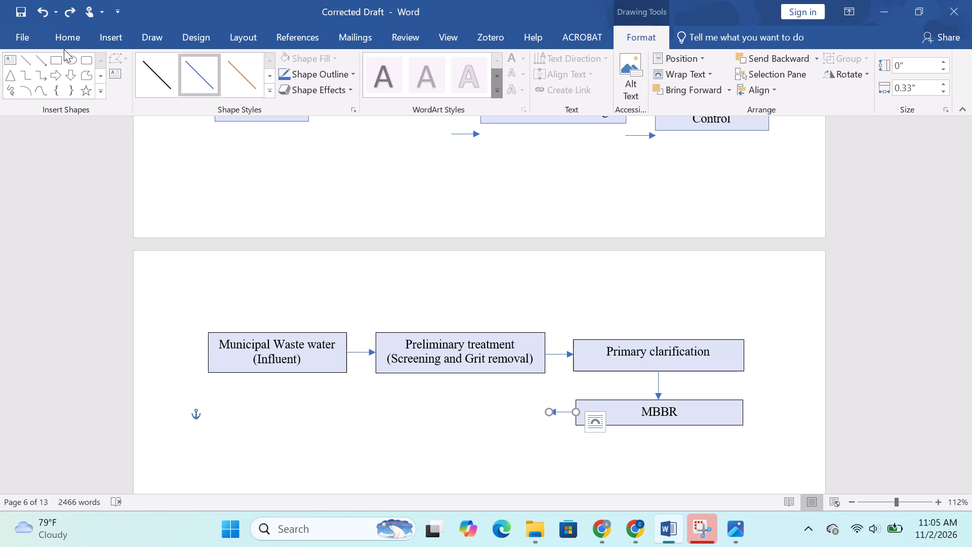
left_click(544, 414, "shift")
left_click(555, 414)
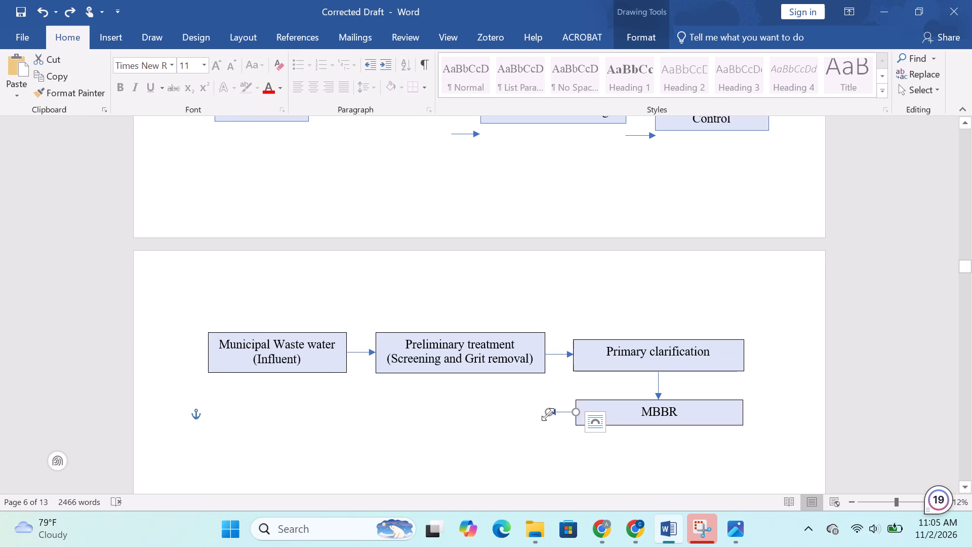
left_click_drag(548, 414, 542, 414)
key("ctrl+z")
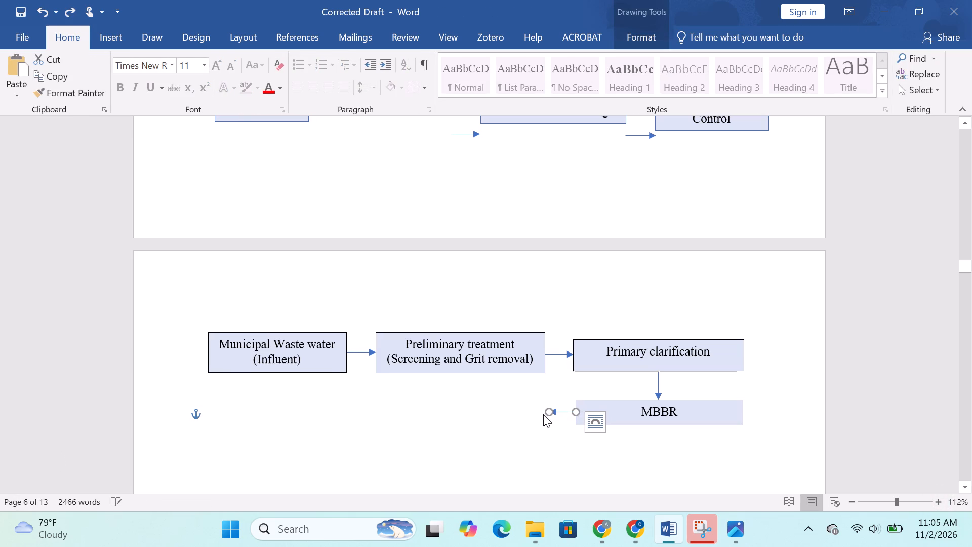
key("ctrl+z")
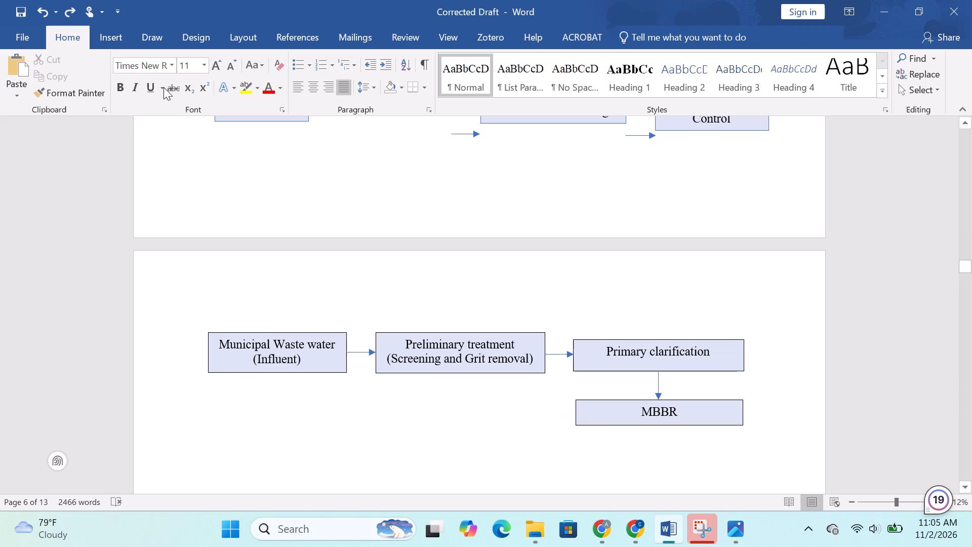
Draw a short horizontal arrow pointing left from the middle of the "MBBR" box's left edge.
left_click(103, 42)
left_click(137, 98)
left_click(140, 93)
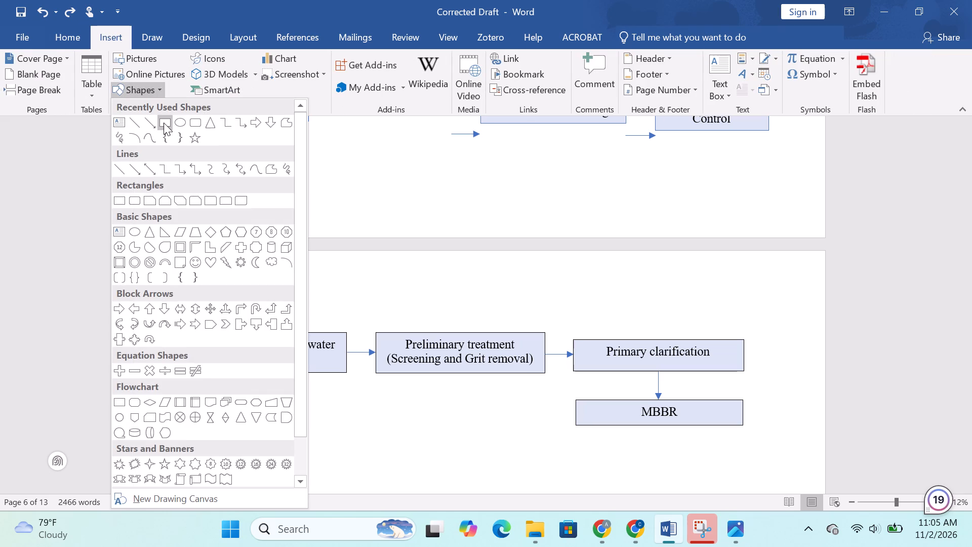
left_click(153, 123)
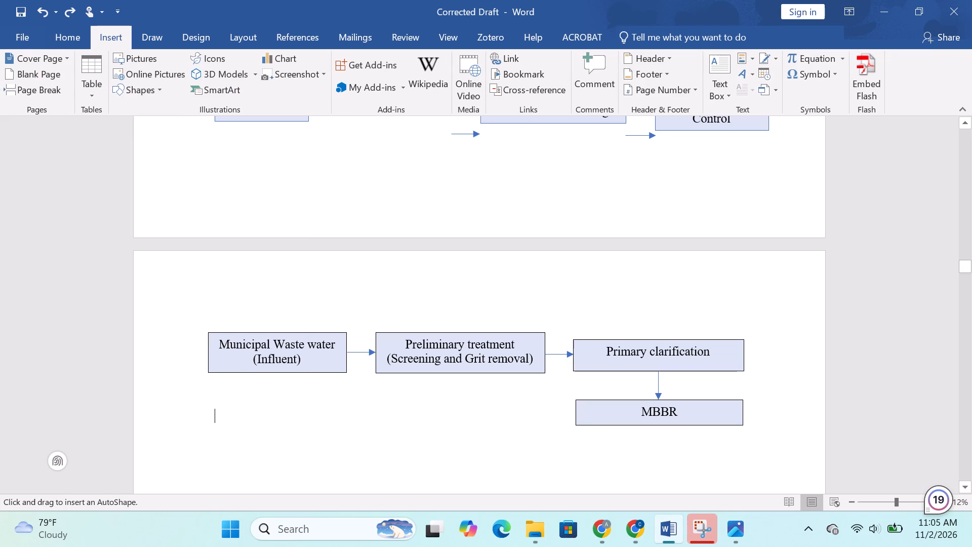
left_click_drag(576, 412, 548, 413, "shift")
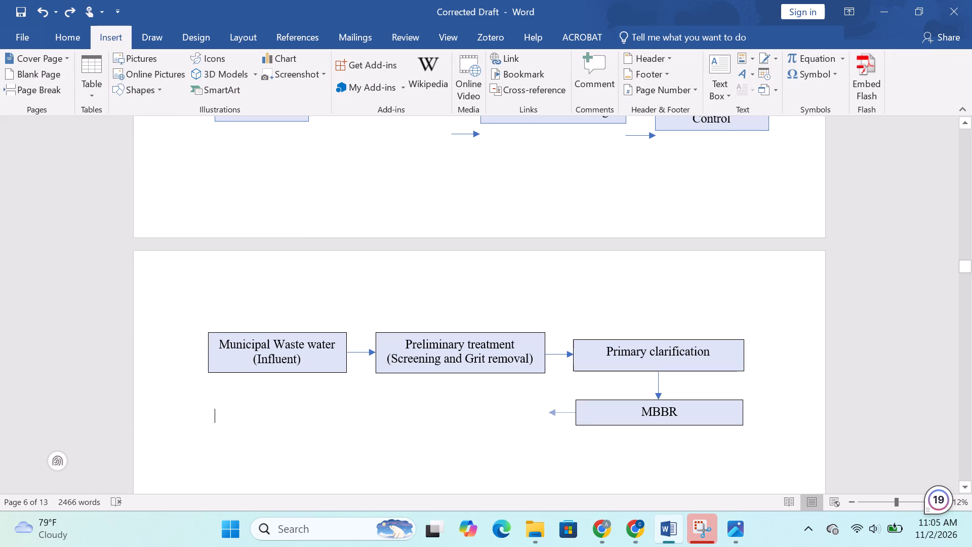
left_click_drag(548, 413, 544, 413, "shift")
left_click(547, 385)
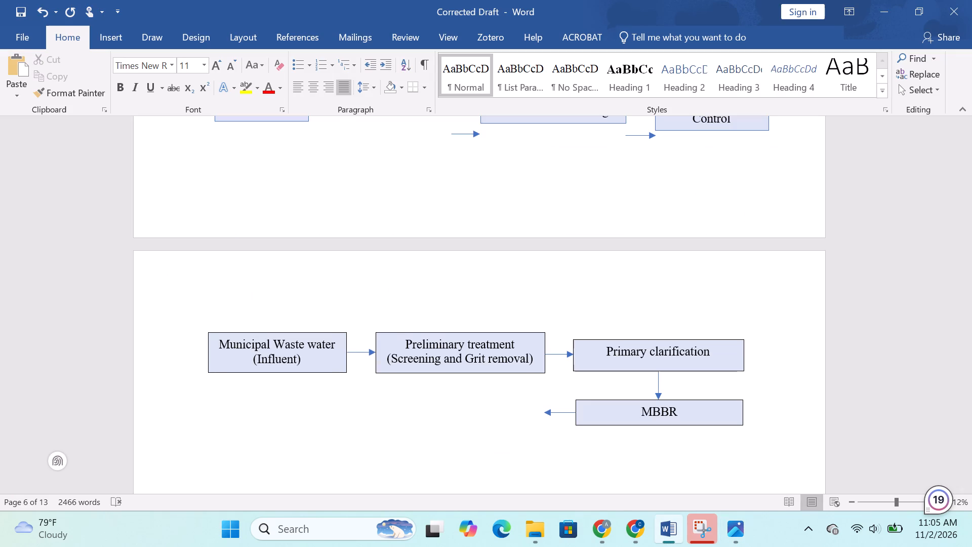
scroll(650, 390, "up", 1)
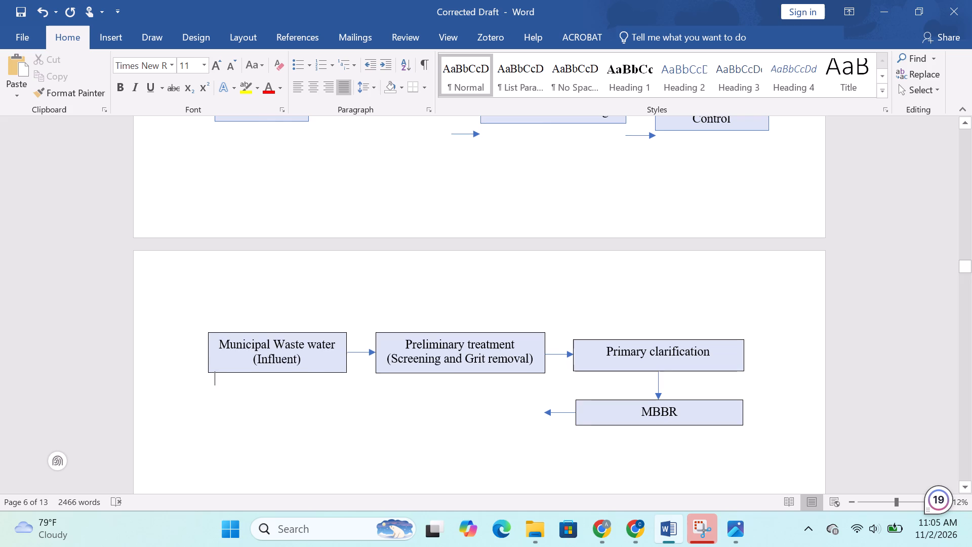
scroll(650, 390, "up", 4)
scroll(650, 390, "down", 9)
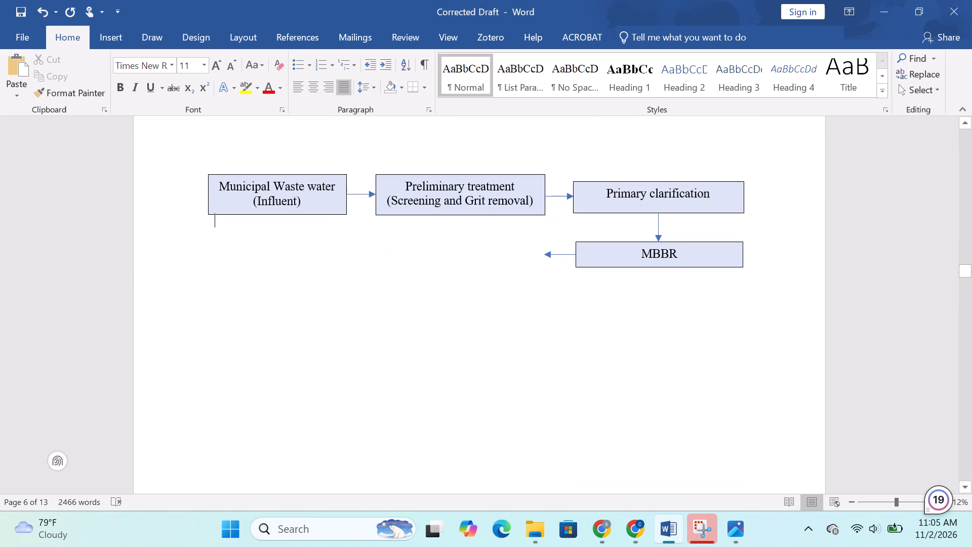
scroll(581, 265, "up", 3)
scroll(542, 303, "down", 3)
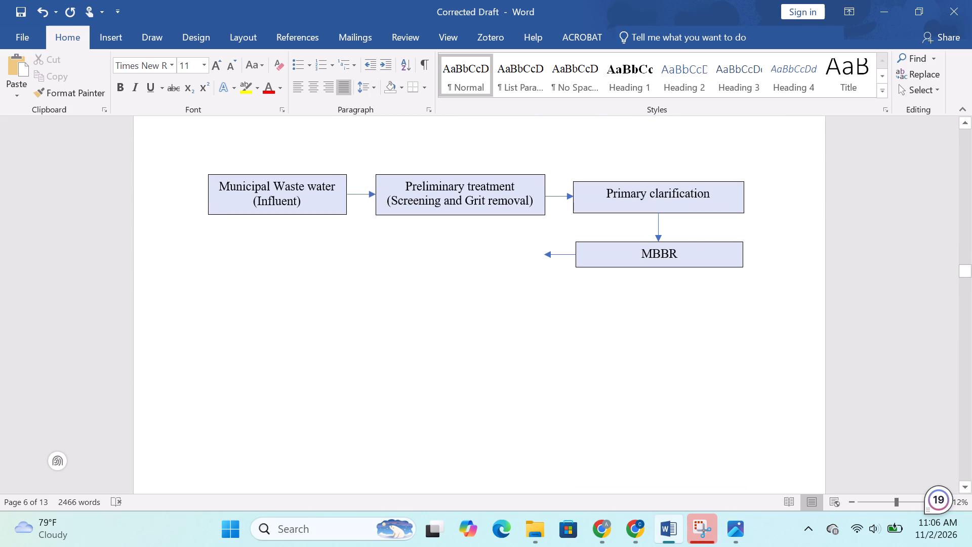
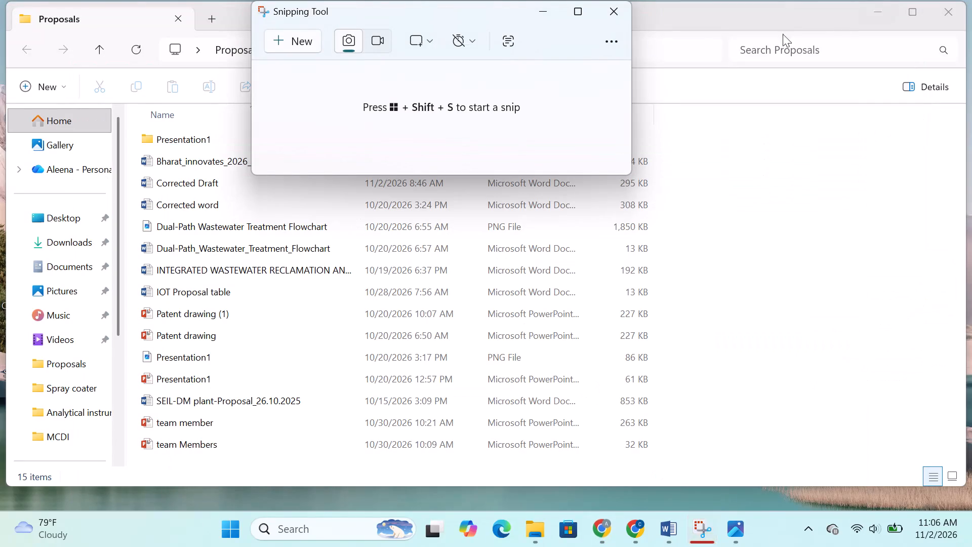
Close the Snipping Tool and the Proposals folder window to clear the desktop.
left_click(613, 12)
left_click(951, 12)
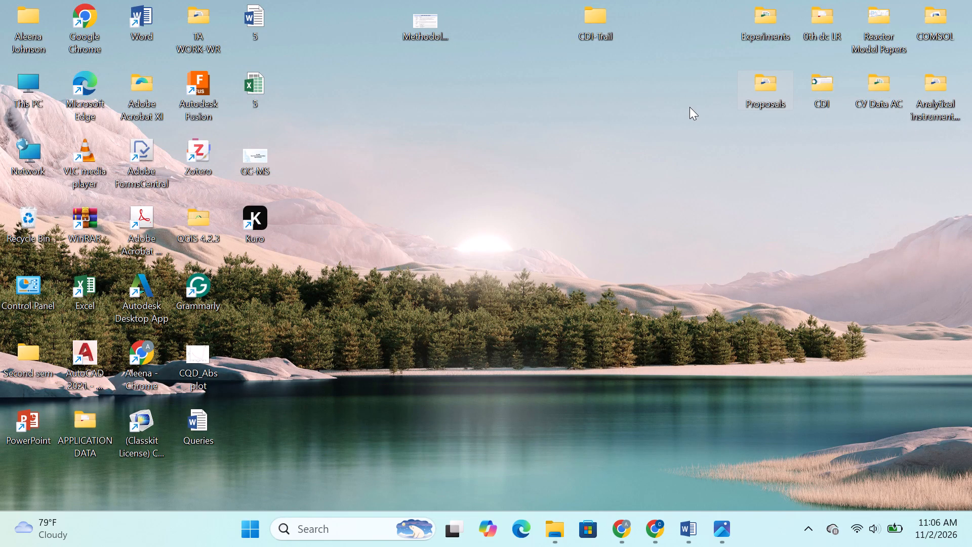
Launch the Kuro app from the desktop.
double_click(252, 215)
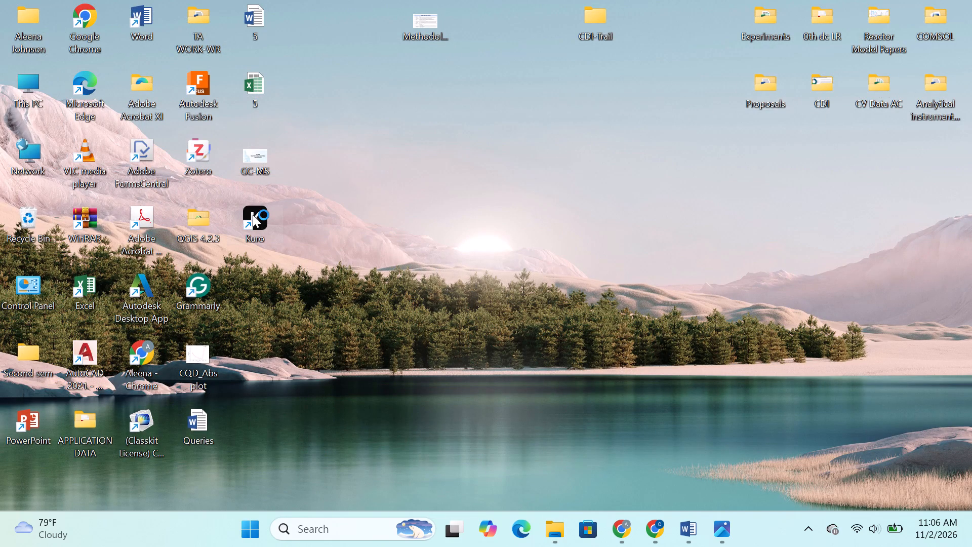
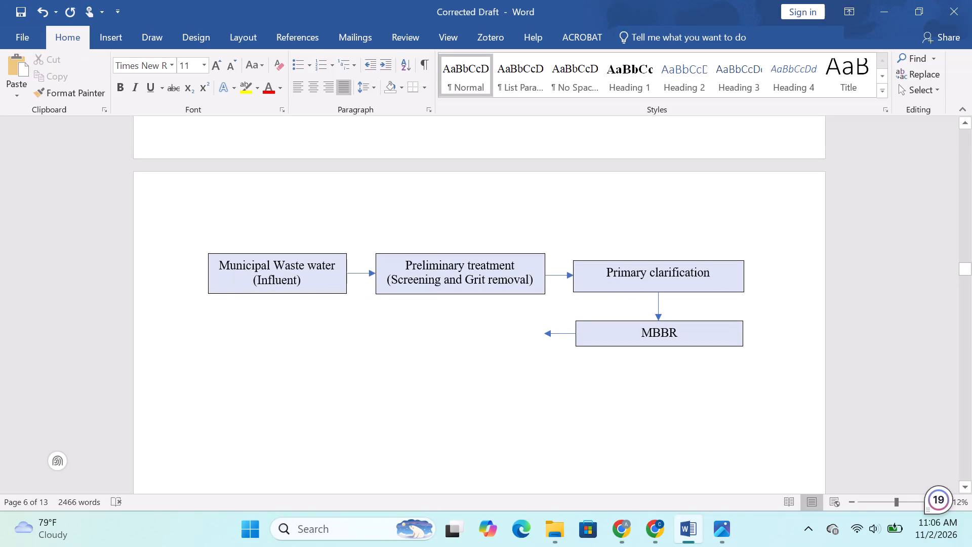
Check the reference flowchart image in Photos, and replace the MBBR box's text in the Word flowchart with "Biological treatment".
left_click(623, 539)
left_click(725, 539)
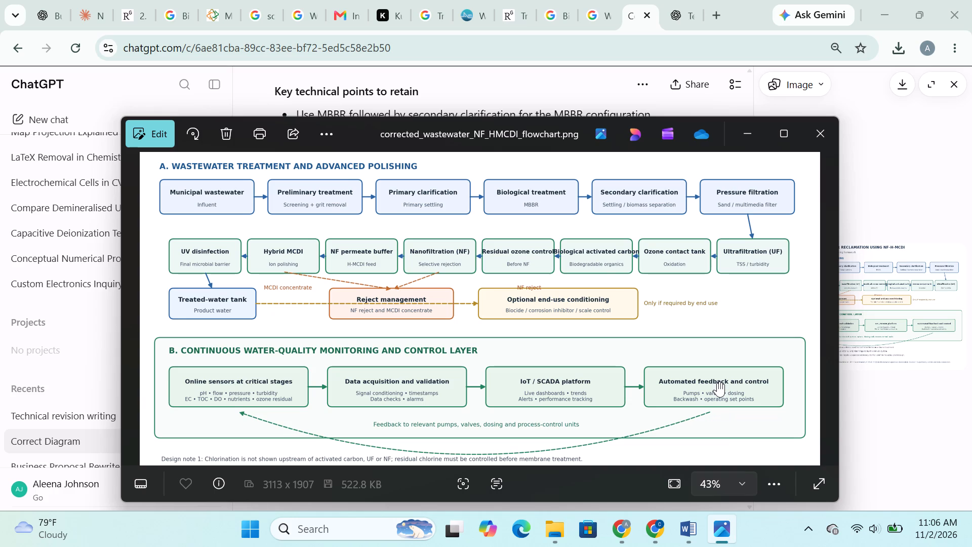
left_click(692, 534)
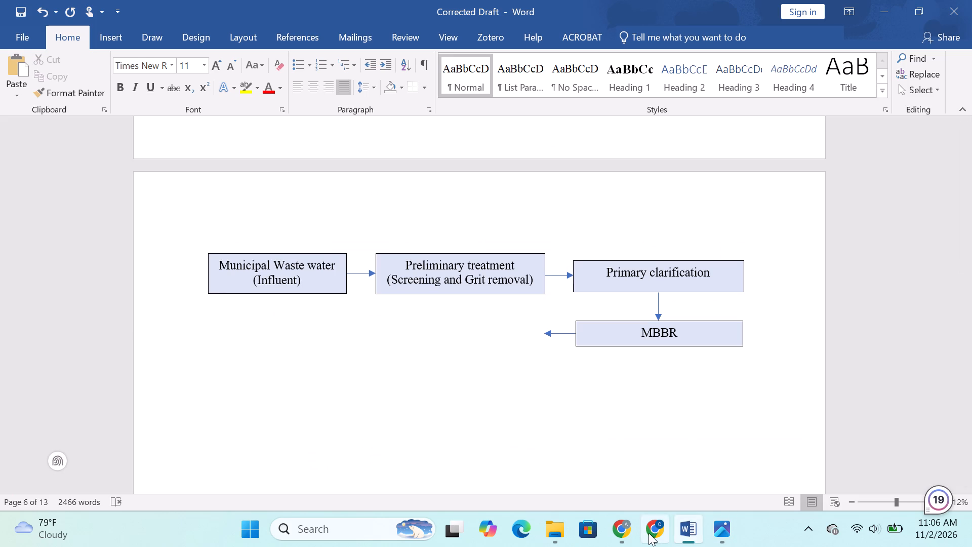
left_click(626, 533)
left_click(686, 533)
left_click(733, 537)
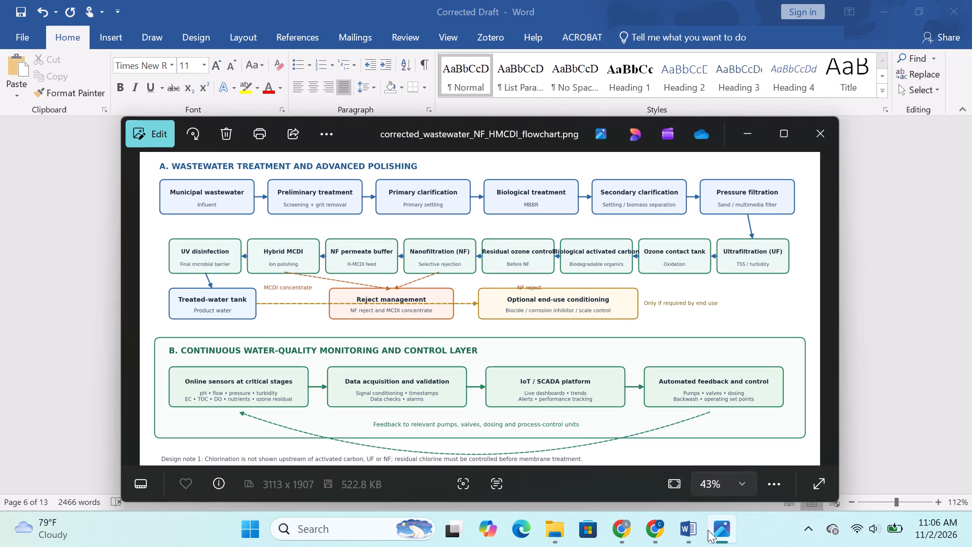
left_click(695, 535)
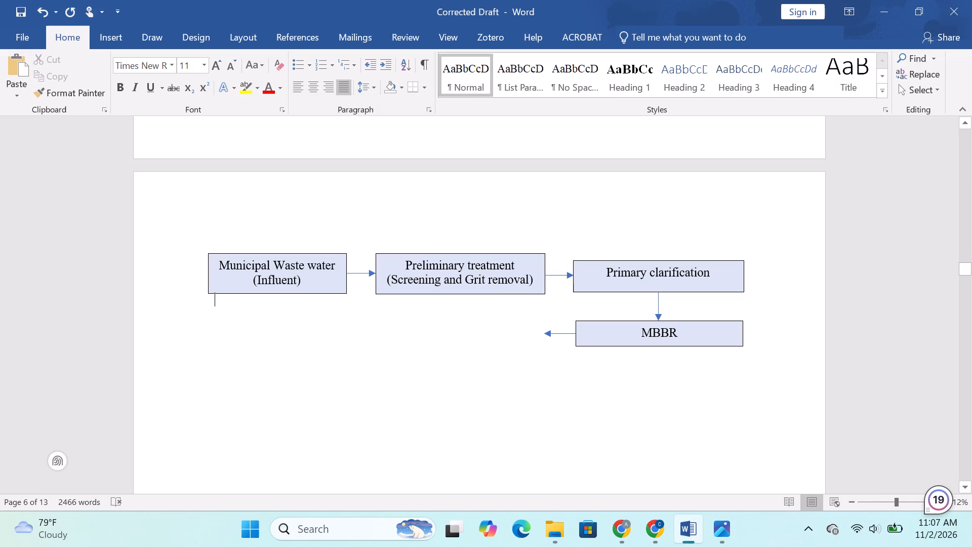
left_click(642, 336)
left_click_drag(649, 336, 690, 336)
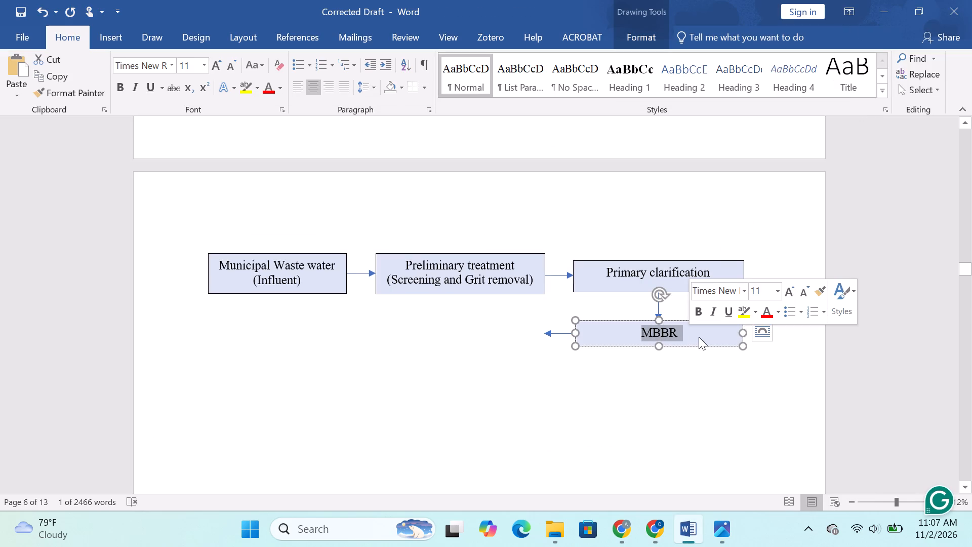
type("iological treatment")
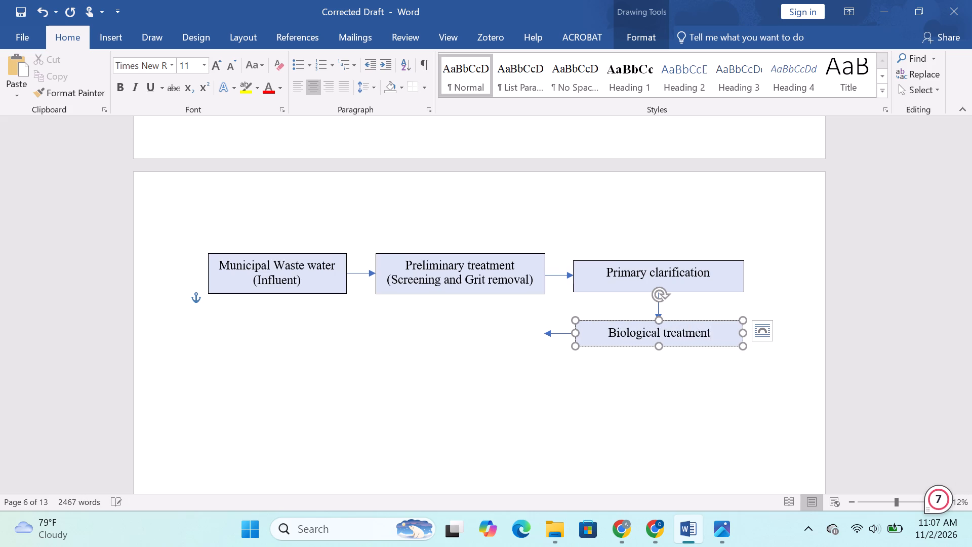
Add "MBBR" on a second line below "Biological treatment" in the flowchart box and make the box taller to fit both lines.
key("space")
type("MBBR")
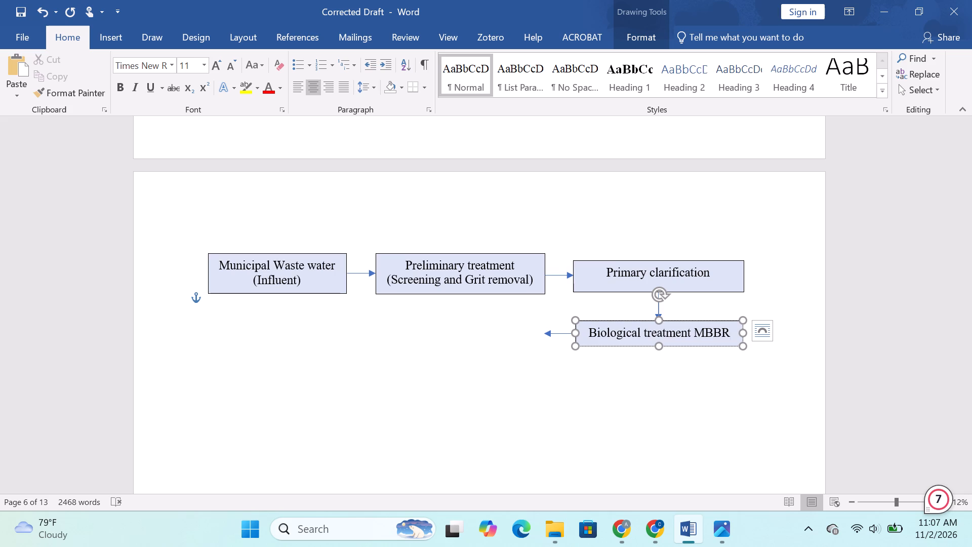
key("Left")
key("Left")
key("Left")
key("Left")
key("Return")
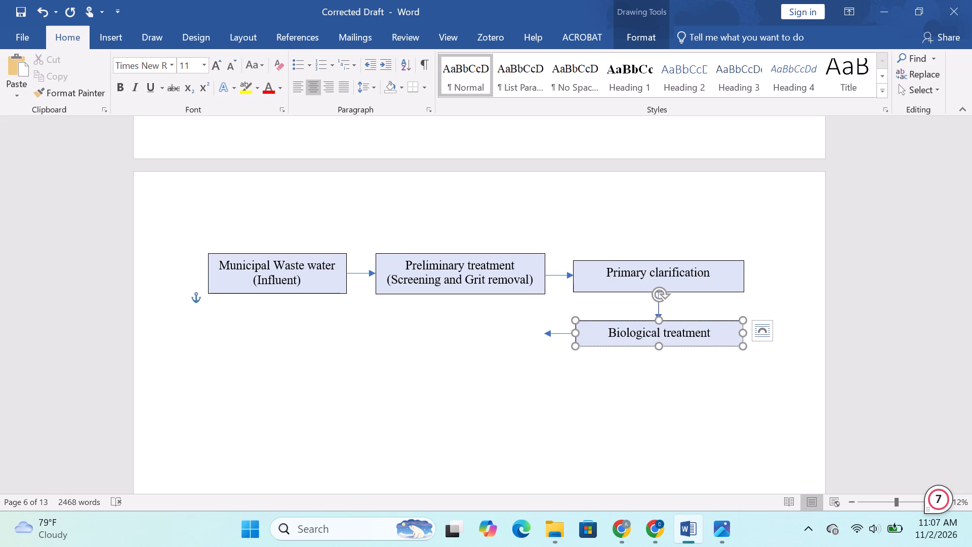
left_click_drag(657, 348, 660, 360)
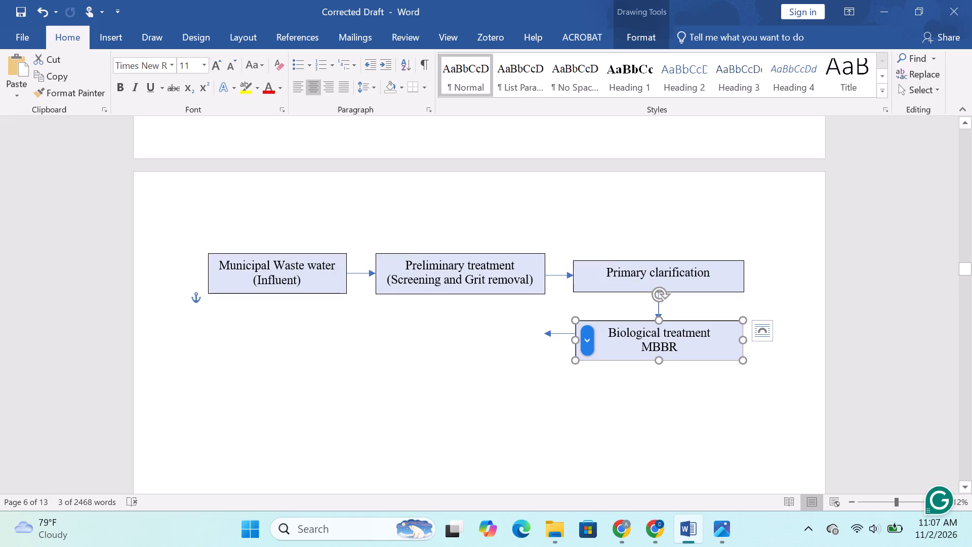
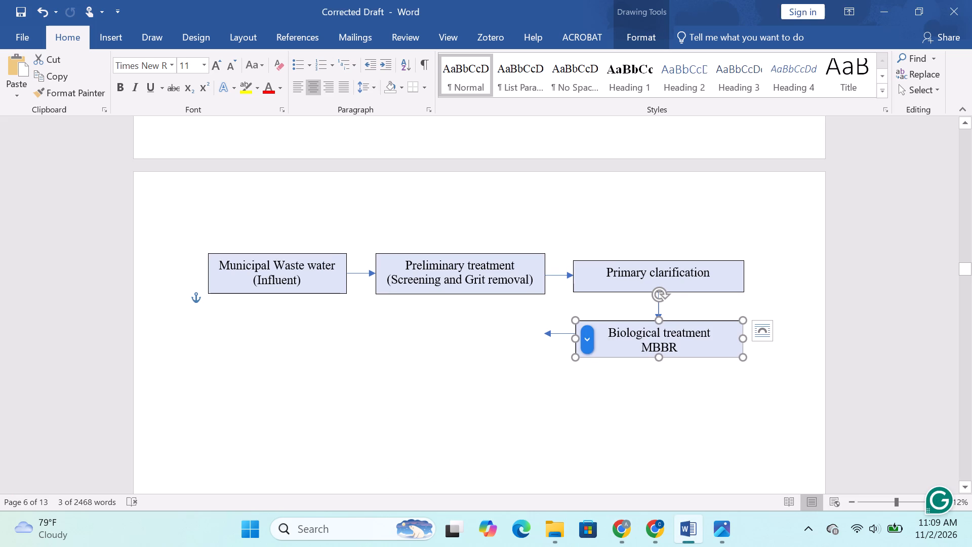
Move the left-pointing arrow beside the Biological treatment MBBR box slightly down to line up with the box's vertical middle.
left_click_drag(562, 333, 562, 339)
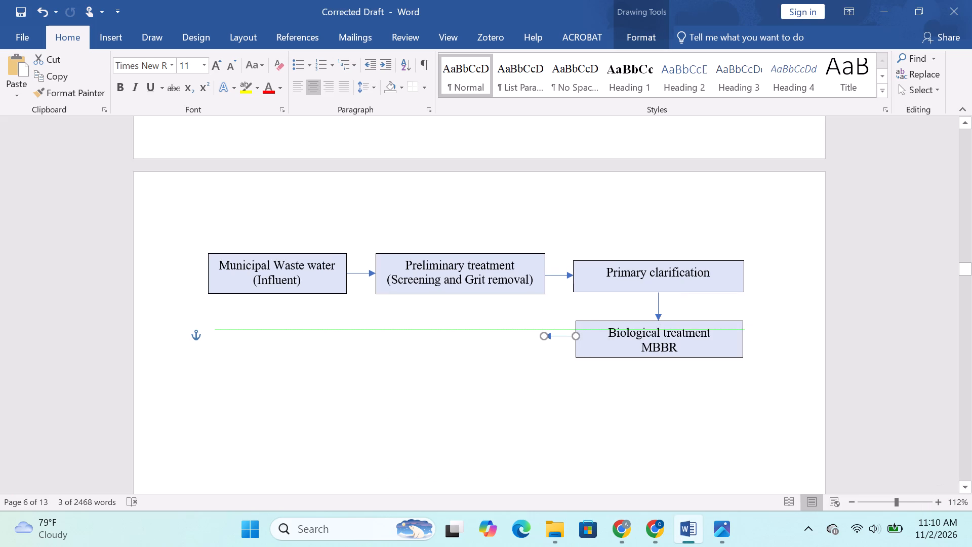
left_click_drag(562, 339, 561, 340)
left_click(562, 366)
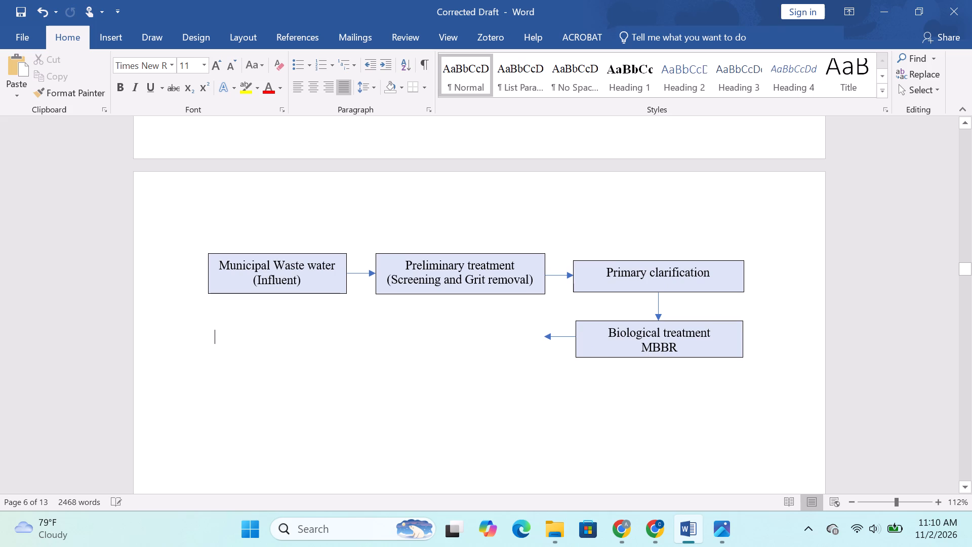
left_click(564, 336)
Undo the last adjustment to the arrow leading out of the Biological treatment MBBR box and deselect the arrow.
left_click(564, 398)
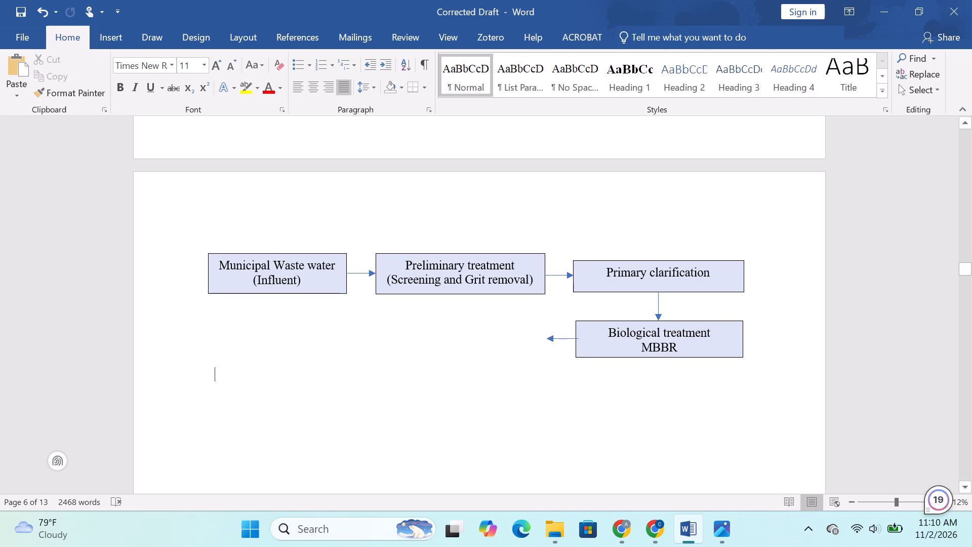
left_click(565, 341)
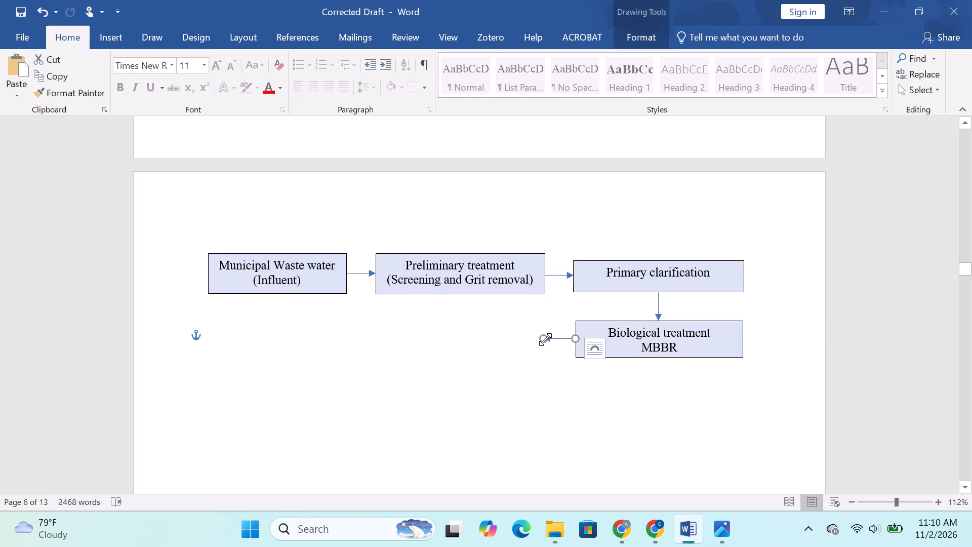
left_click(545, 339, "shift")
key("ctrl+z")
left_click(561, 380)
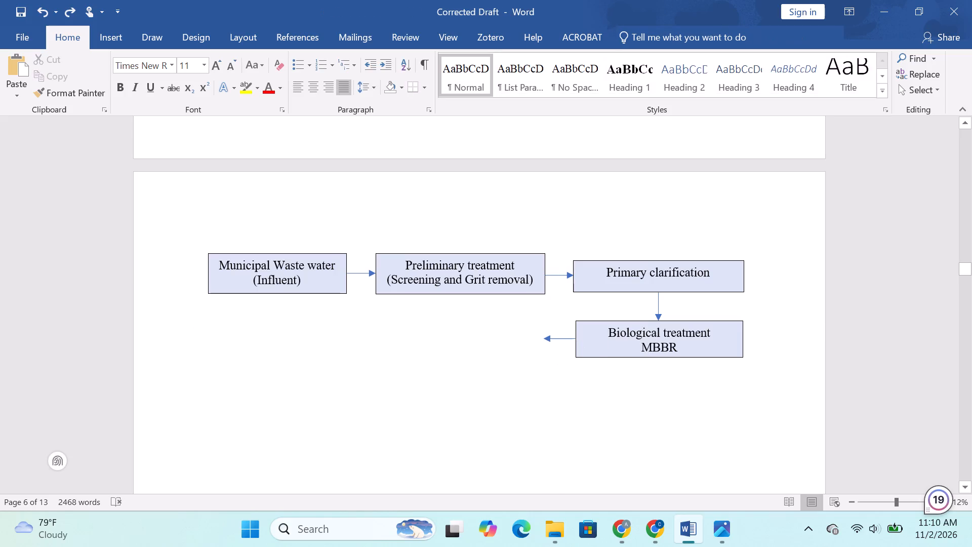
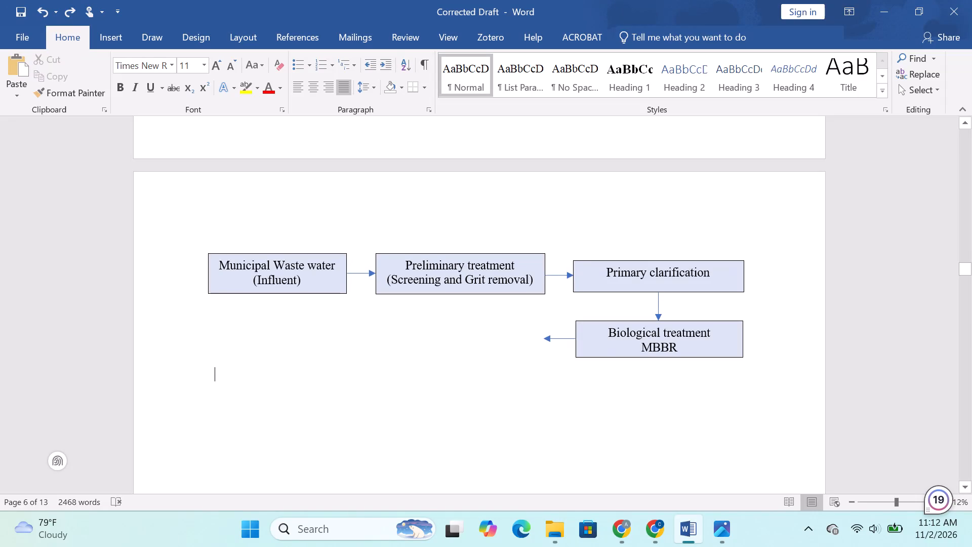
Nudge the arrow leaving the Biological treatment MBBR box slightly upward and shift the box slightly right.
left_click(554, 340)
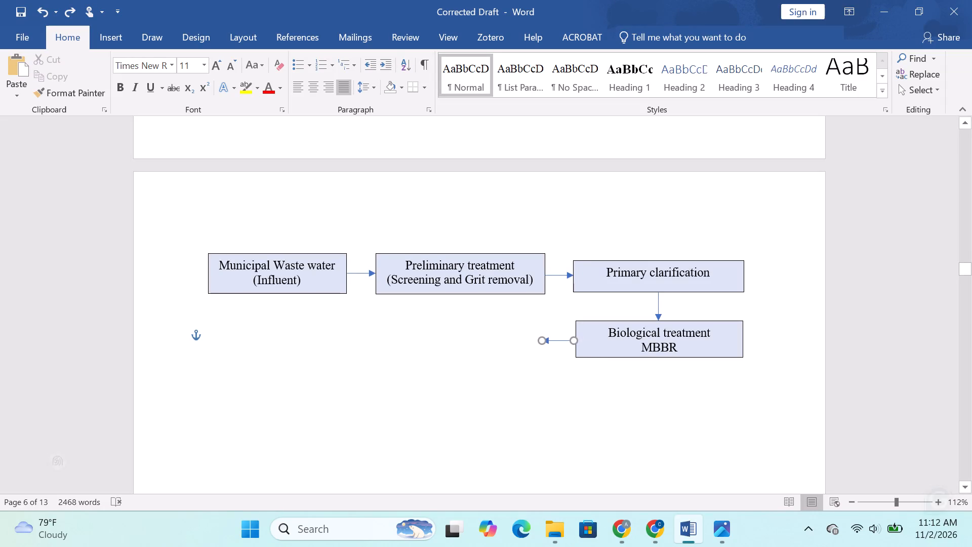
left_click_drag(551, 343, 551, 337)
left_click(634, 326)
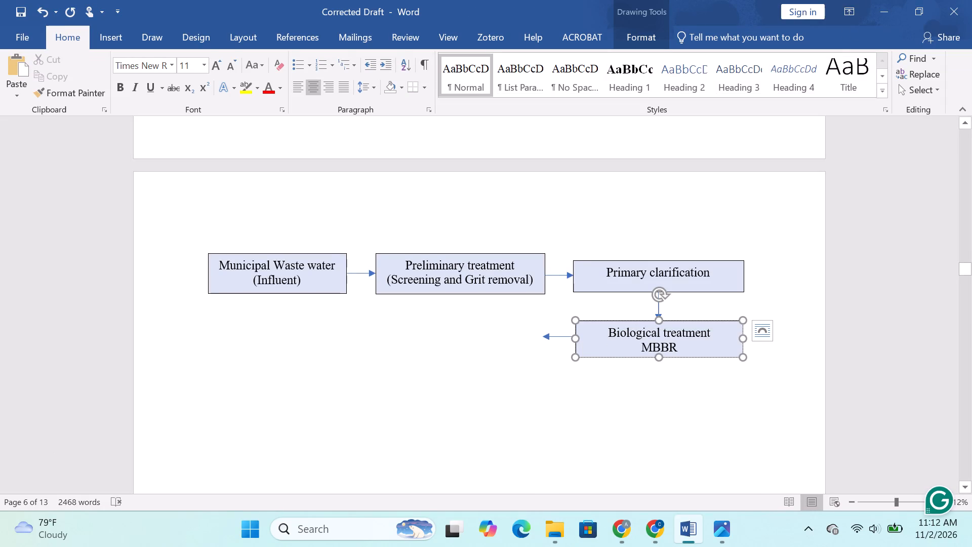
left_click(634, 322)
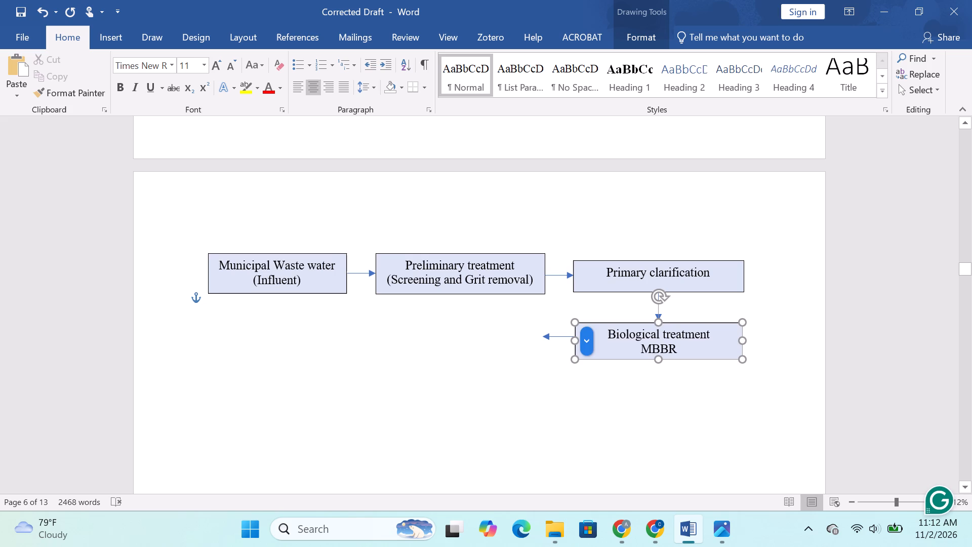
left_click(489, 354)
Review the NF-MCDI process schematic and the monitoring and control flowchart that precede the treatment flowchart.
scroll(518, 351, "up", 16)
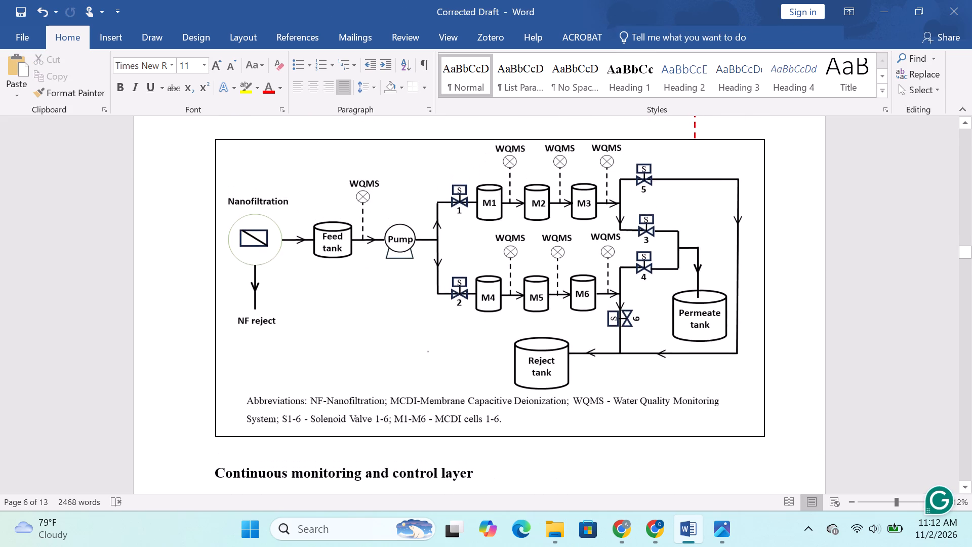
scroll(518, 351, "up", 8)
scroll(518, 351, "down", 20)
scroll(518, 351, "down", 1)
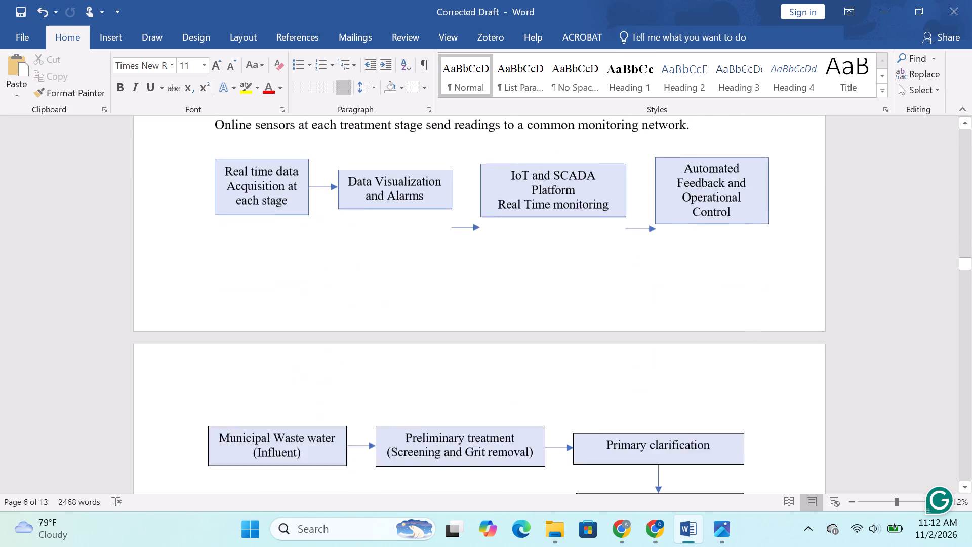
scroll(518, 351, "down", 4)
Make the word MBBR bold in the Biological treatment box.
left_click(681, 311)
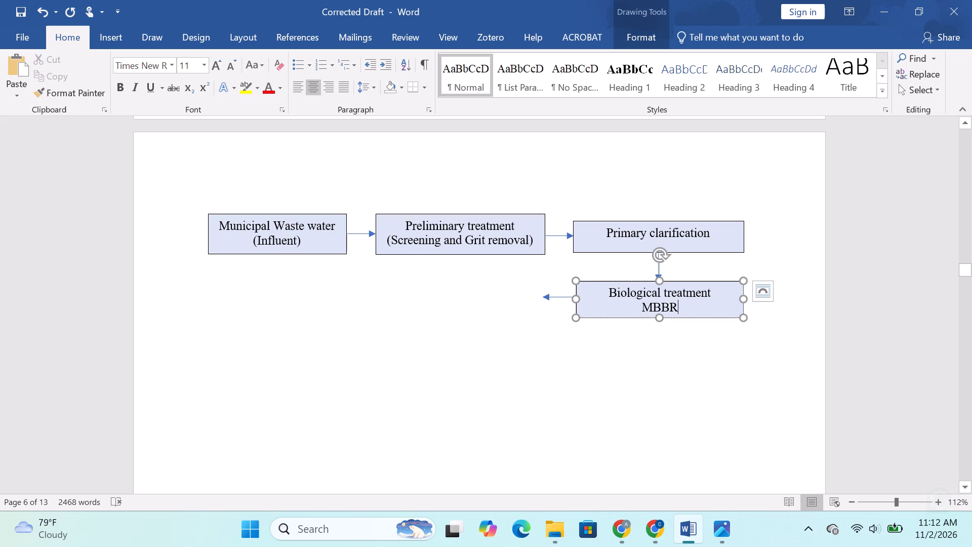
left_click_drag(681, 309, 643, 309)
left_click(647, 293)
left_click(650, 291)
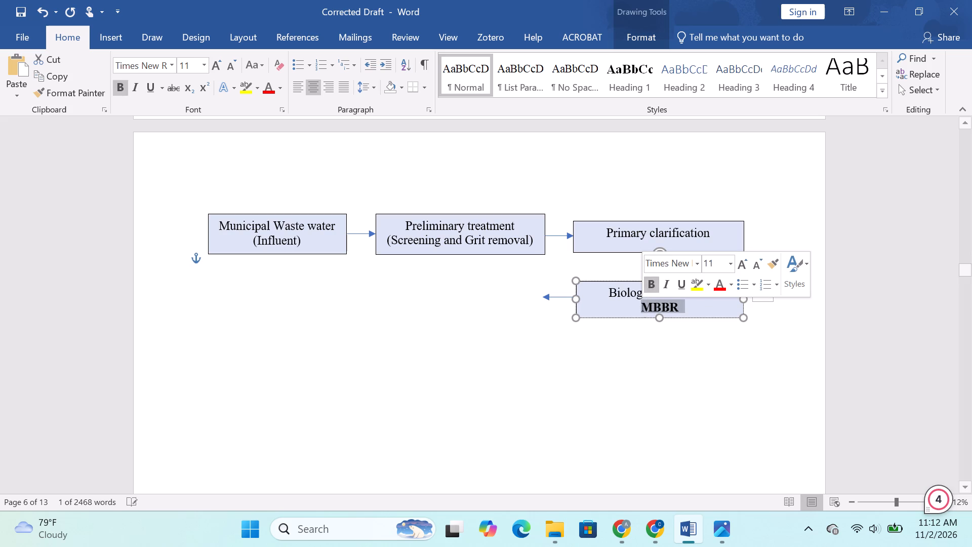
left_click(575, 339)
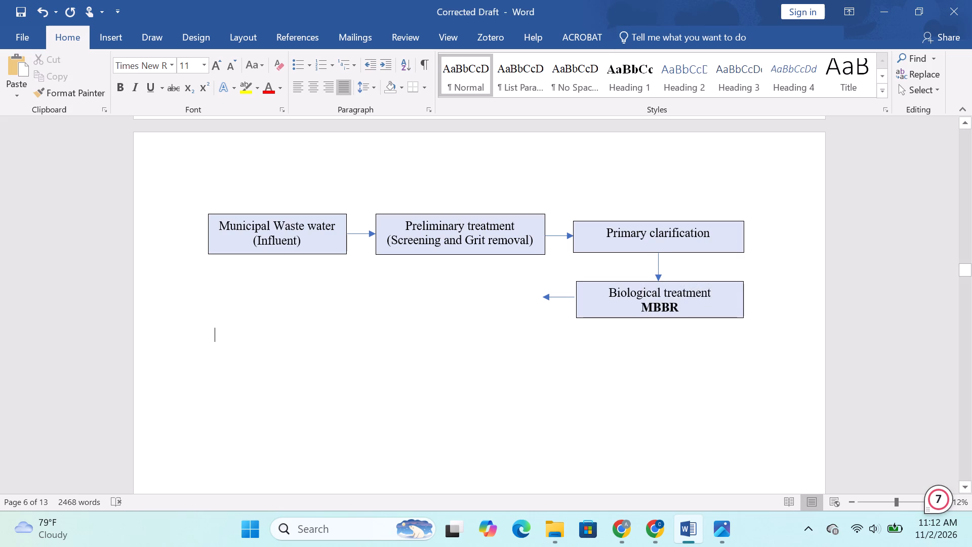
Bold "Screening and Grit removal)" in the Preliminary treatment box and make the box taller to fit three lines.
left_click_drag(536, 240, 394, 248)
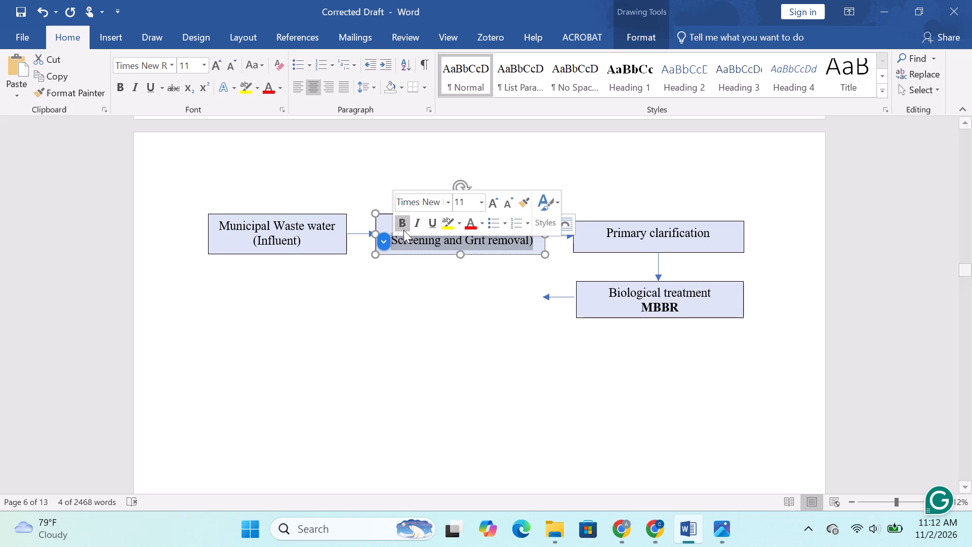
left_click(403, 230)
left_click_drag(461, 257, 461, 264)
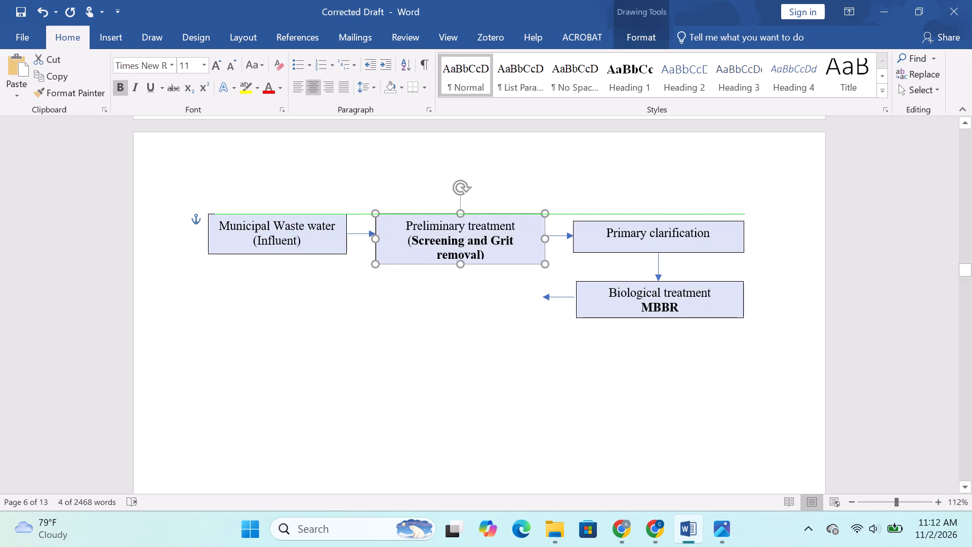
left_click_drag(461, 264, 461, 264)
Shift the Preliminary treatment box and the Municipal Waste water box slightly left to keep their spacing.
left_click_drag(497, 263, 494, 252)
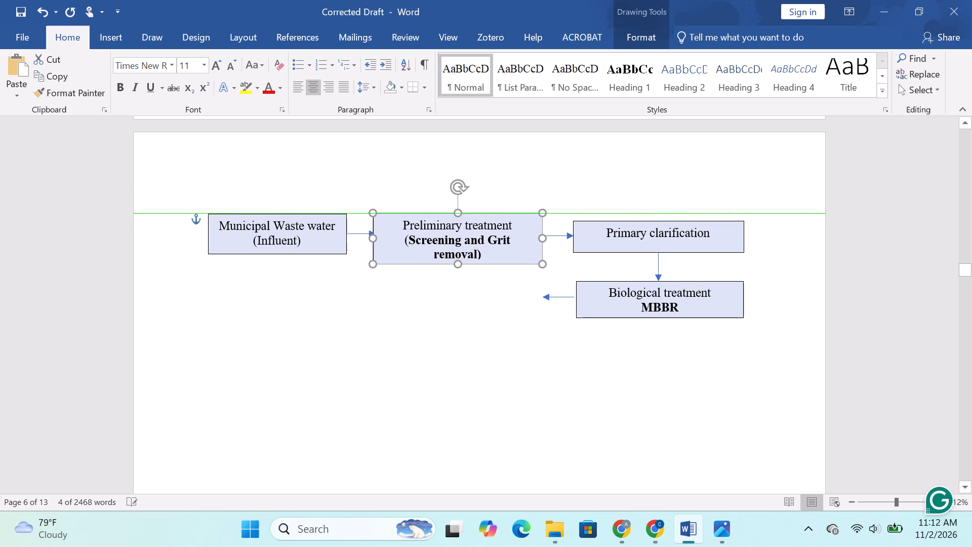
left_click_drag(494, 252, 495, 246)
left_click(323, 250)
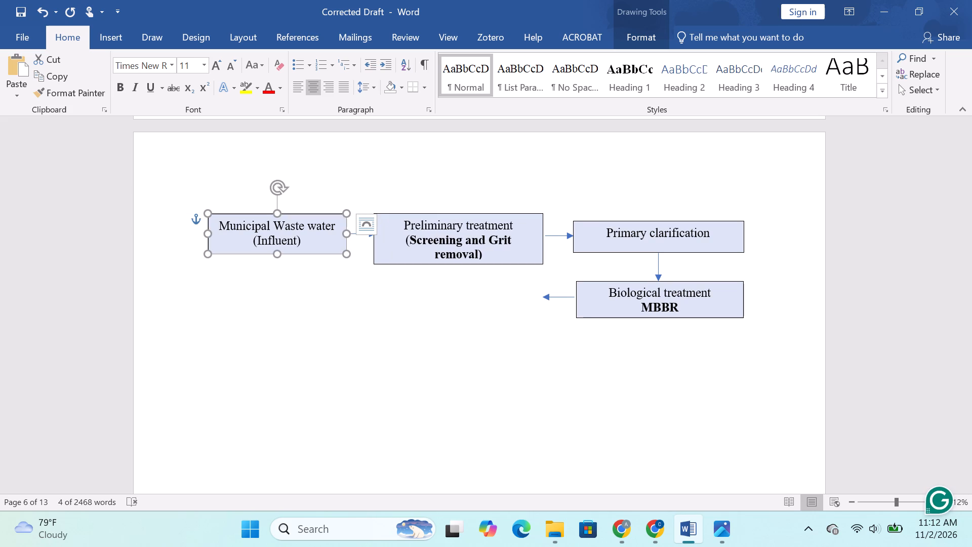
left_click(322, 255)
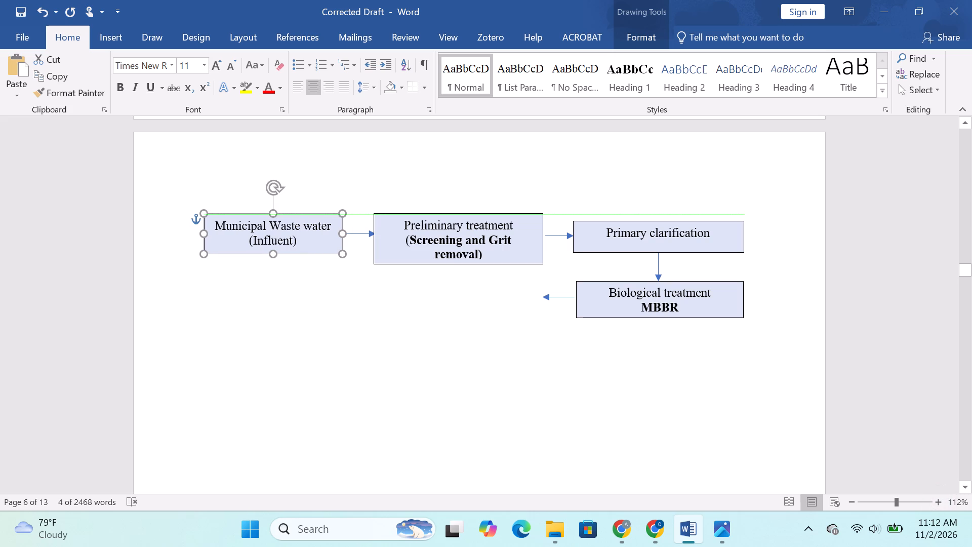
Align the arrow between the Preliminary treatment and Primary clarification boxes, and nudge the Primary clarification box slightly down.
left_click(601, 251)
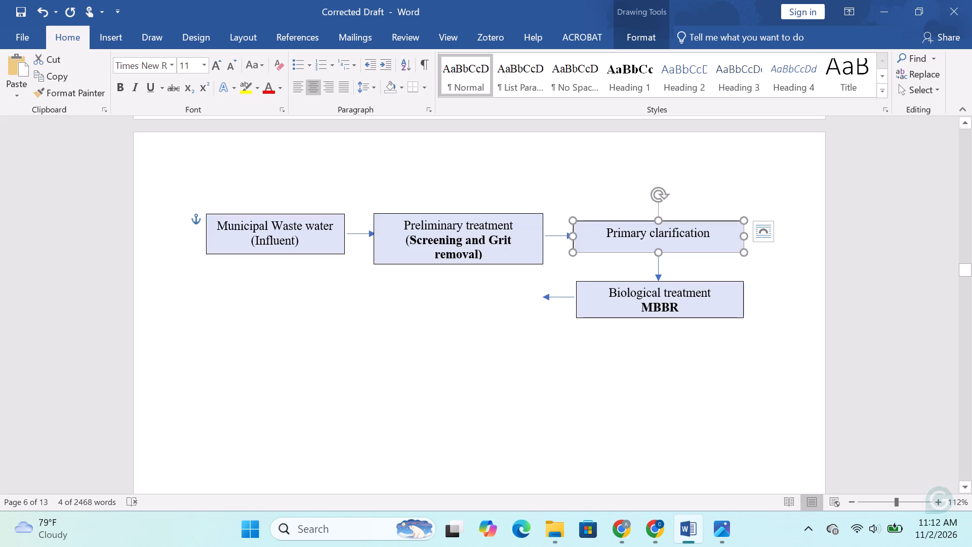
left_click(551, 238)
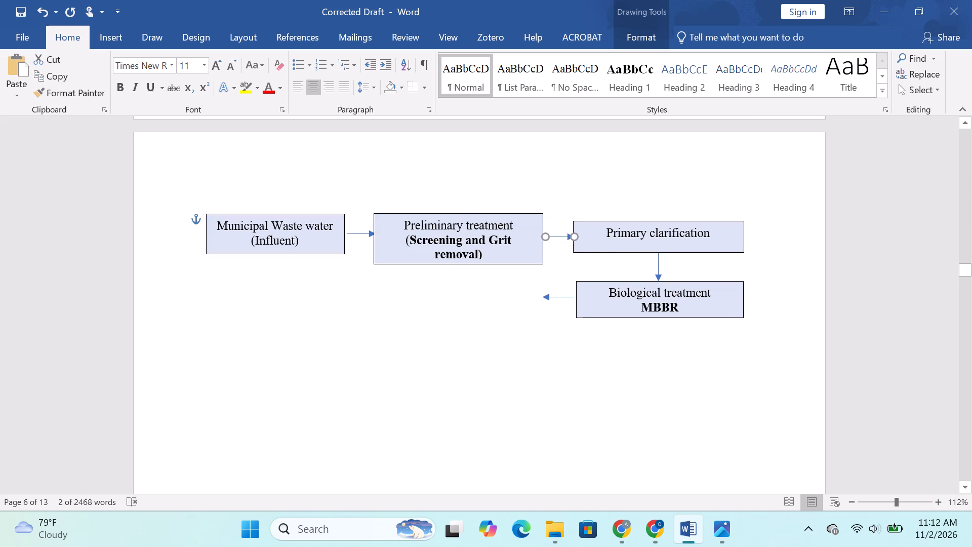
left_click(525, 215)
left_click(555, 239)
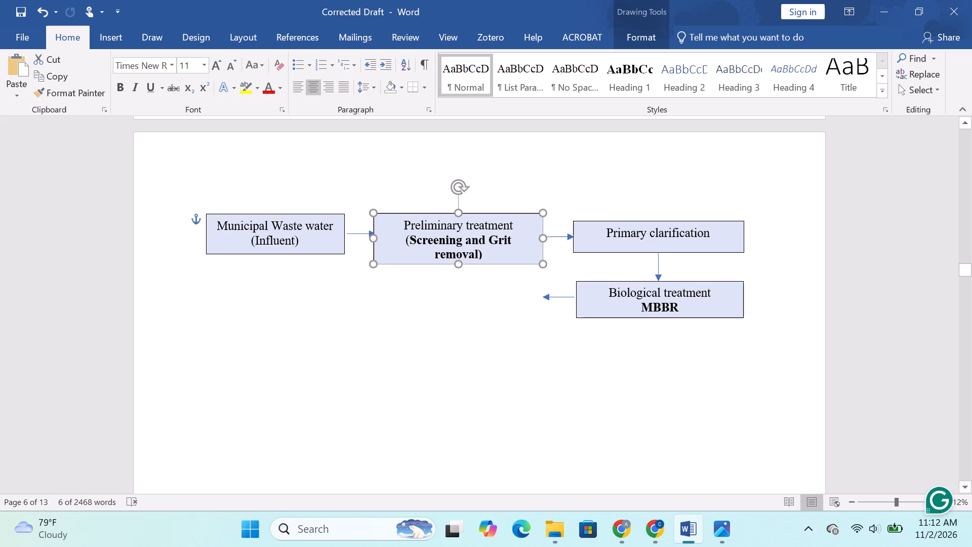
left_click(605, 263)
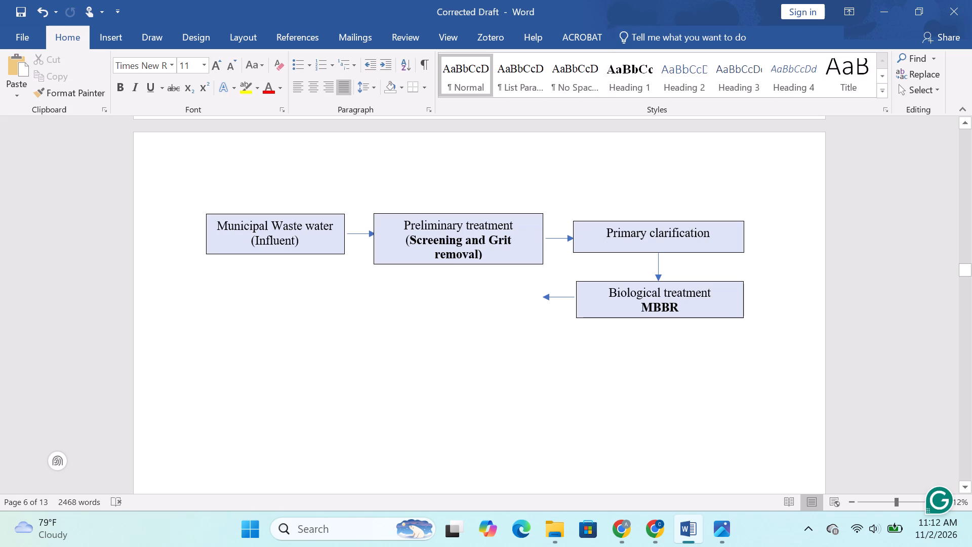
left_click(566, 240)
left_click(593, 224)
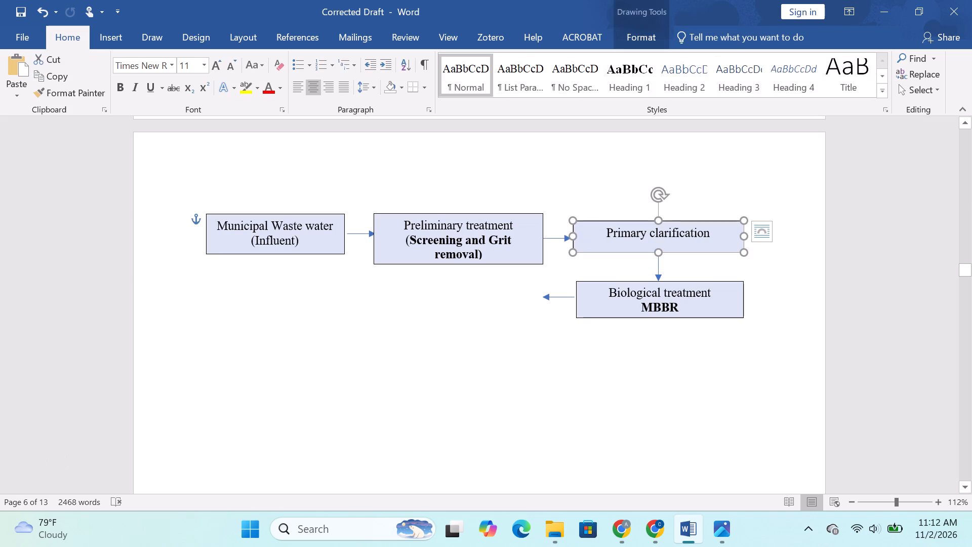
left_click(597, 221)
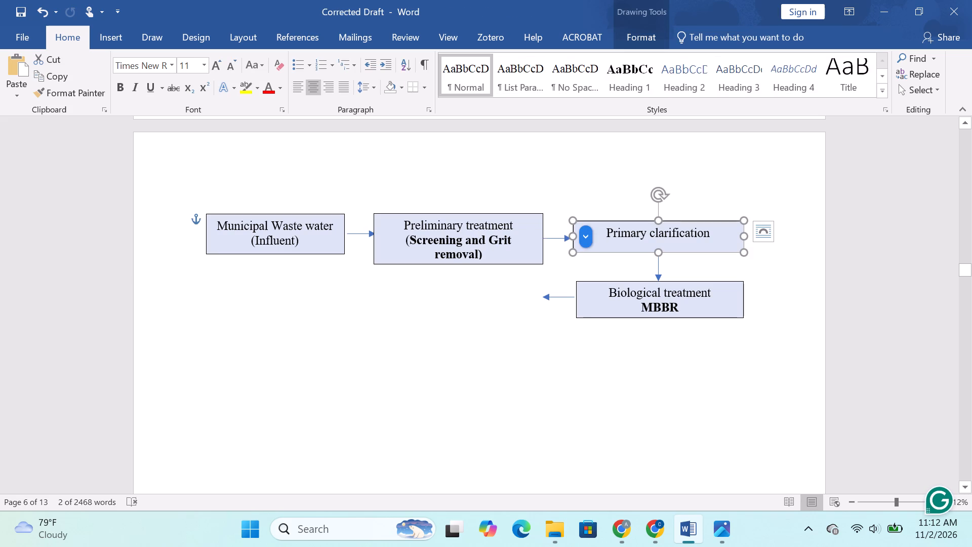
left_click(606, 254)
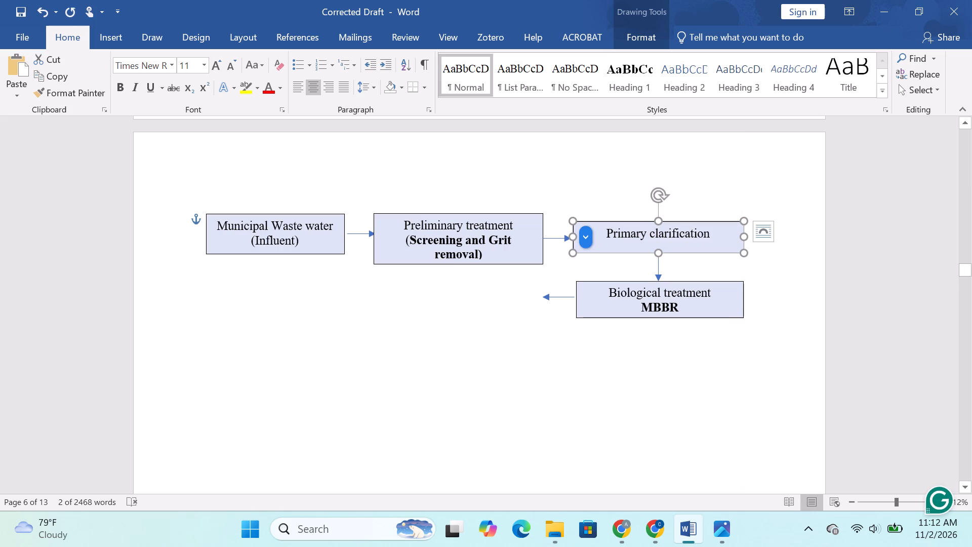
Shift the arrow leaving the Biological treatment box slightly right so its tail meets the box edge.
left_click(563, 298)
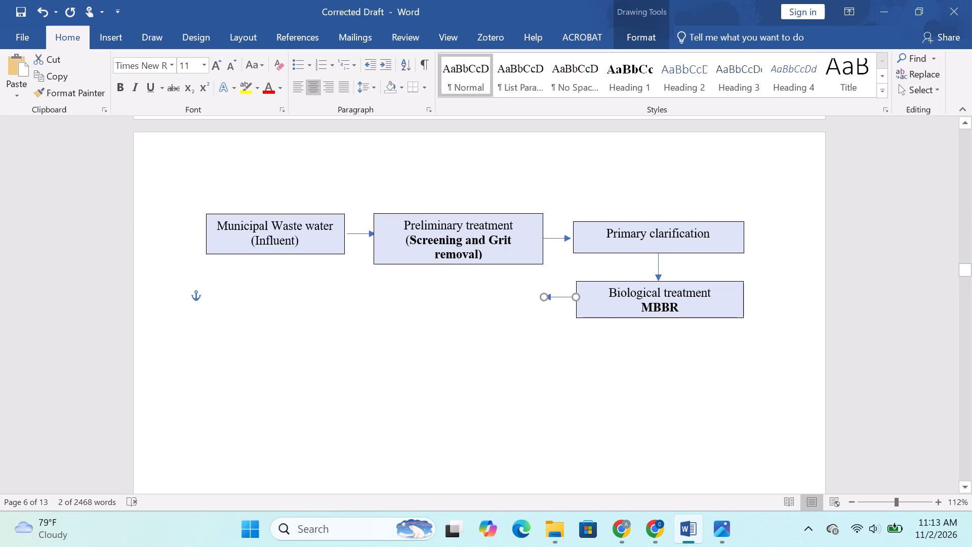
left_click(604, 343)
left_click(568, 298)
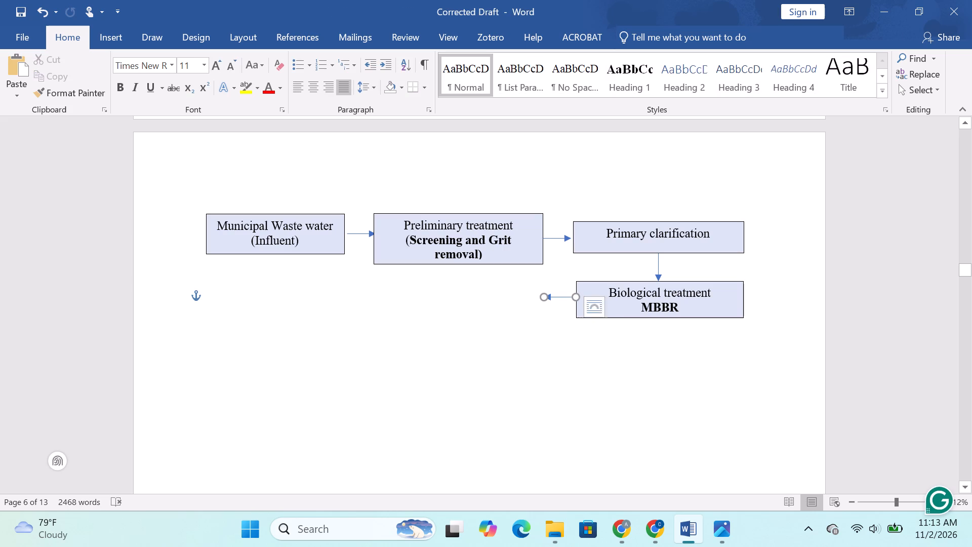
left_click(575, 343)
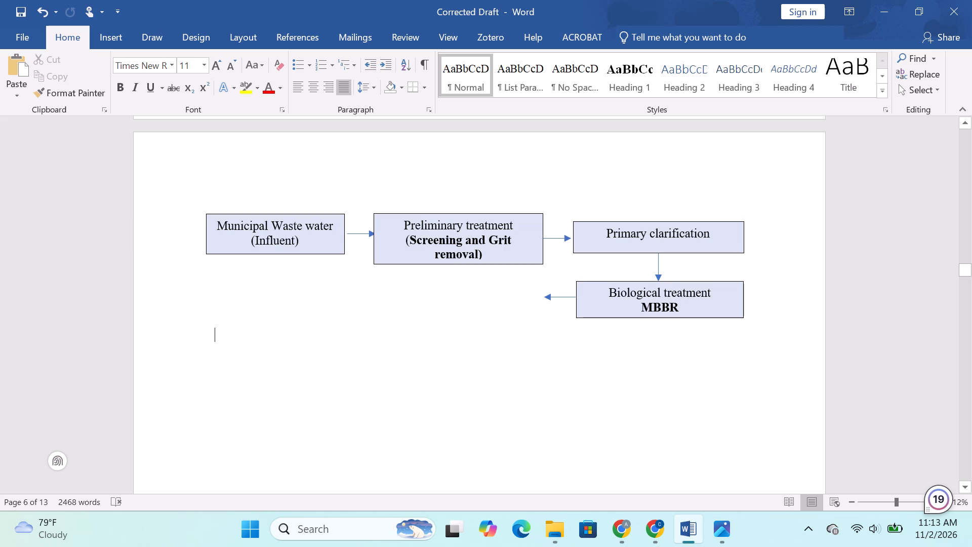
Enclose MBBR in parentheses in the Biological treatment box.
left_click(641, 307)
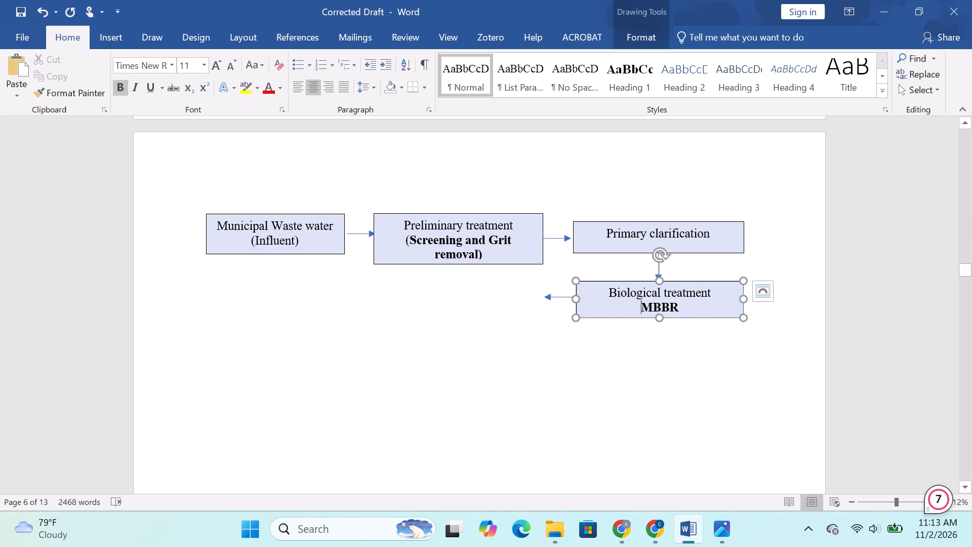
key("shift+parenleft")
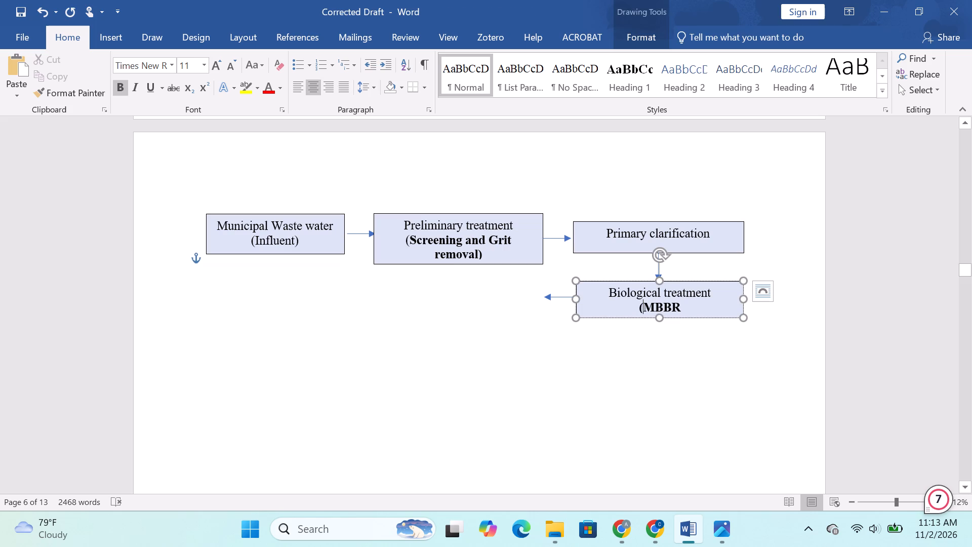
left_click(699, 308)
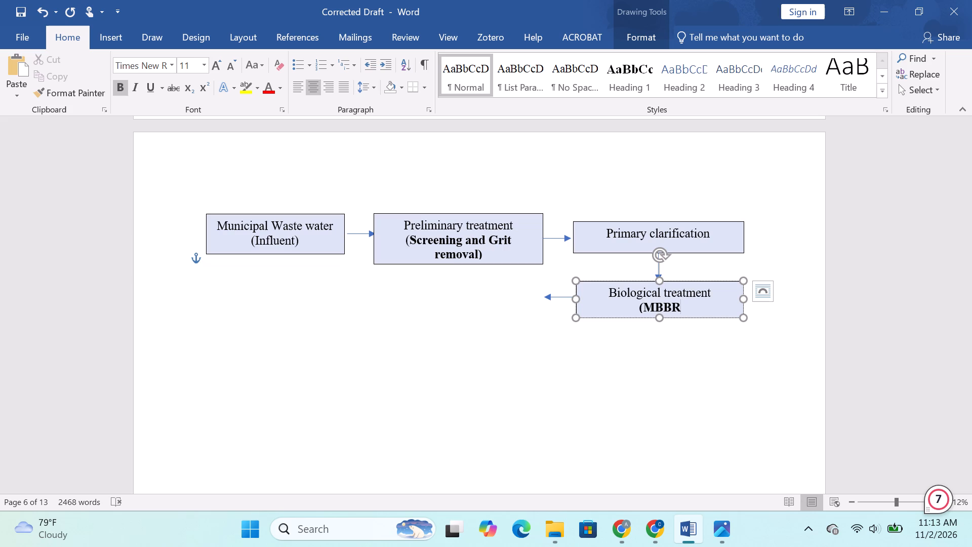
key("shift+parenright")
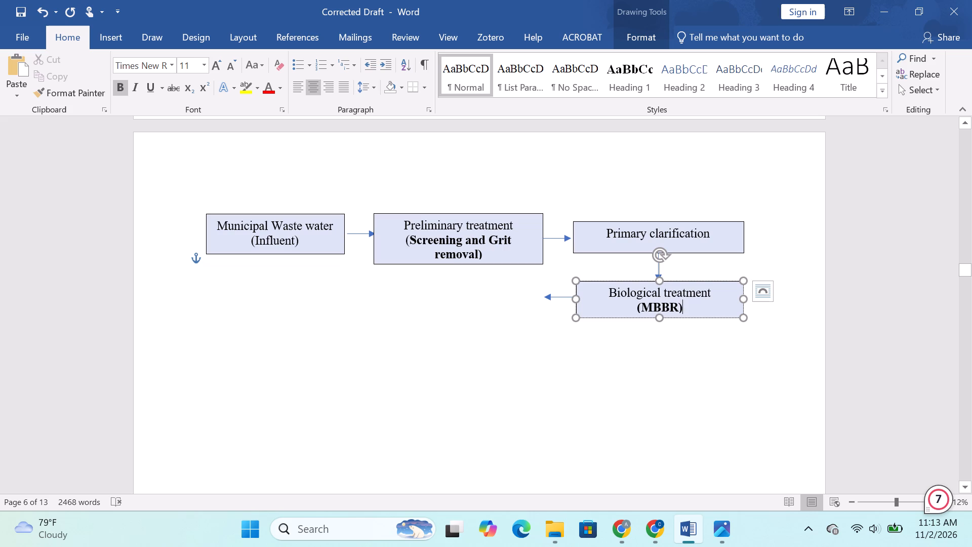
left_click(710, 353)
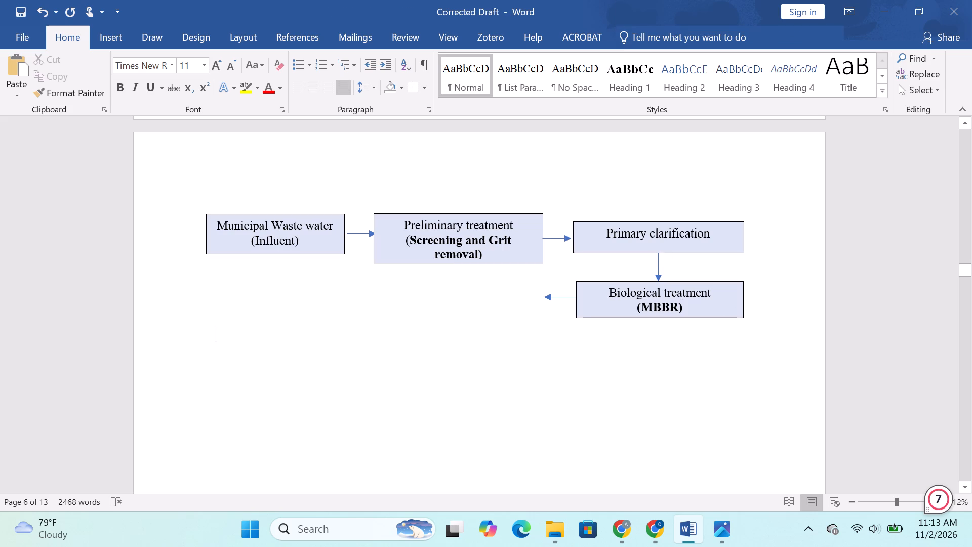
Fine-tune the arrow leaving the Biological treatment box, centring it on the box's side with its tail touching the edge.
left_click(565, 295)
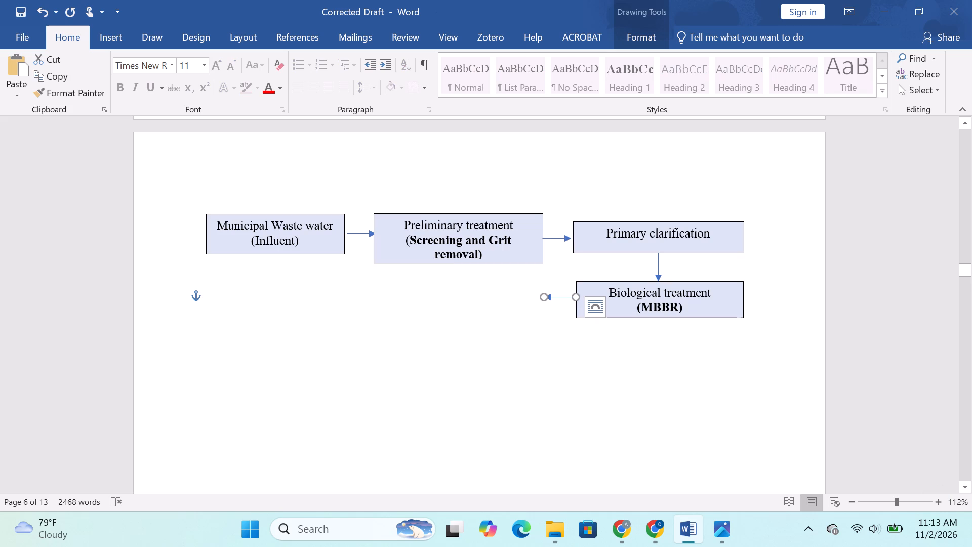
left_click(545, 363)
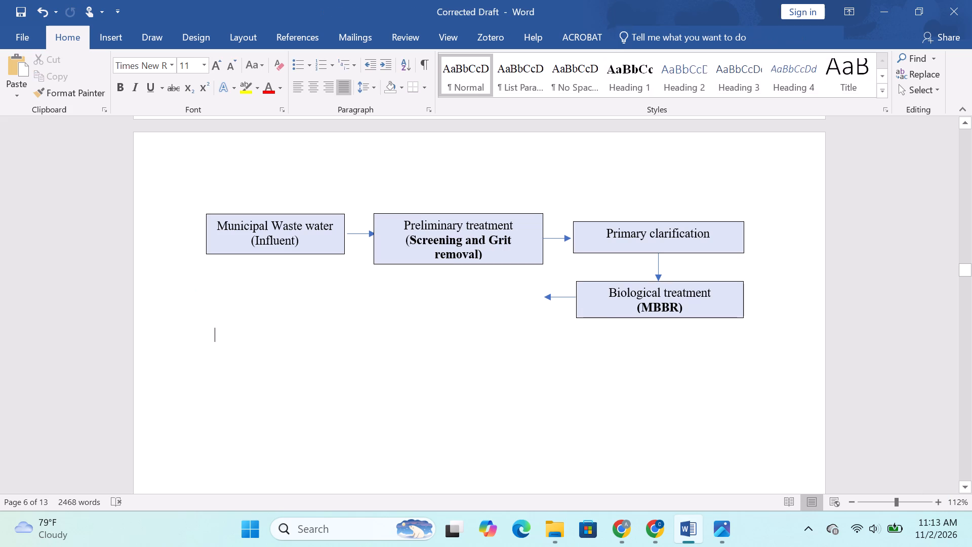
left_click_drag(559, 300, 559, 306)
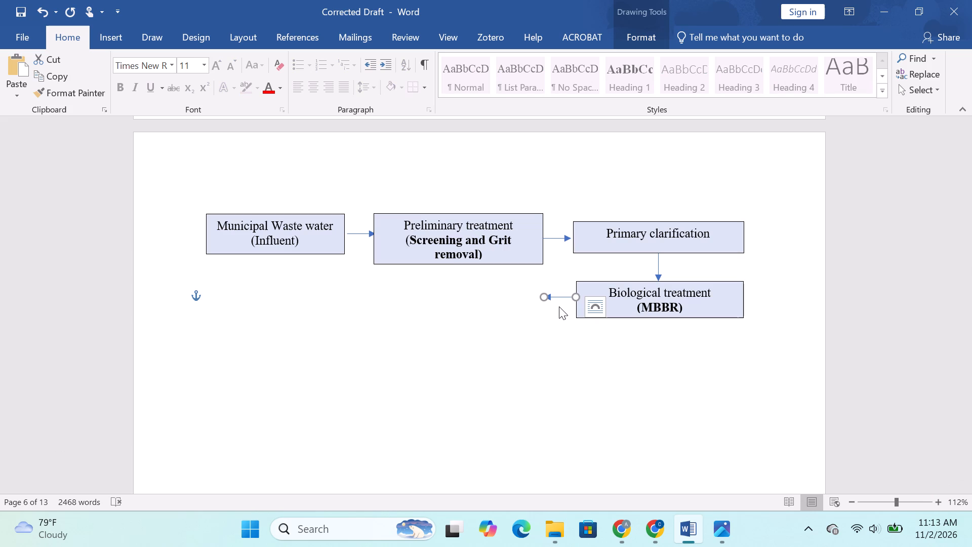
left_click(592, 363)
left_click_drag(568, 299, 569, 299)
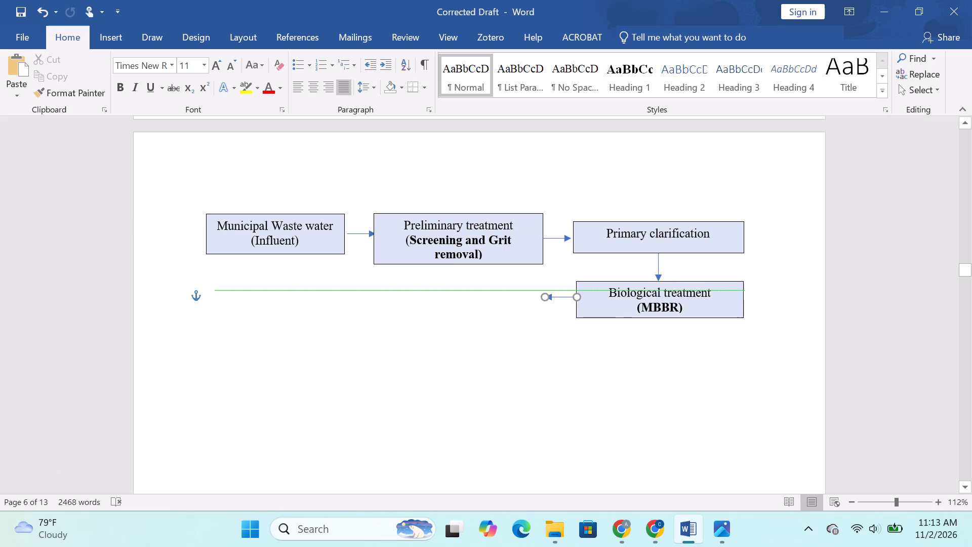
left_click_drag(569, 299, 571, 304)
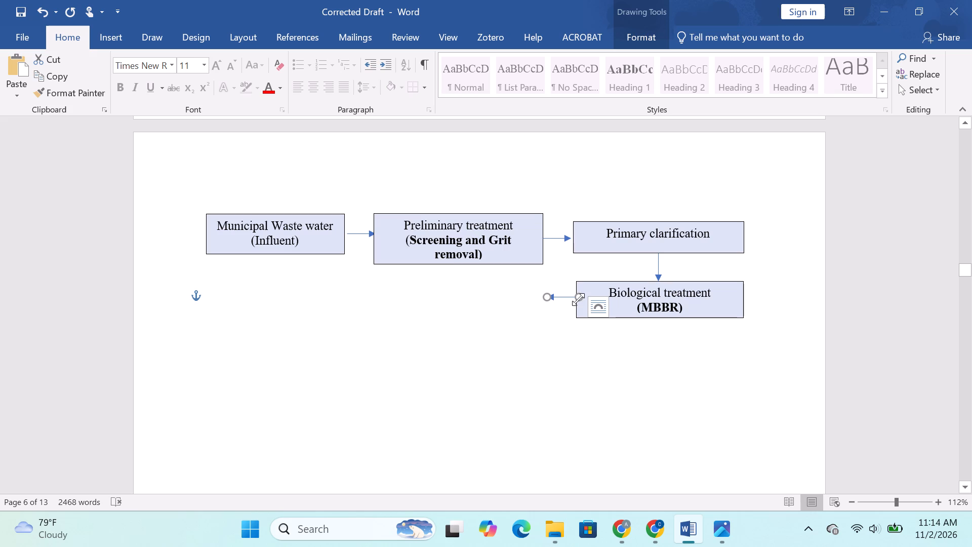
left_click(562, 328)
left_click(566, 298)
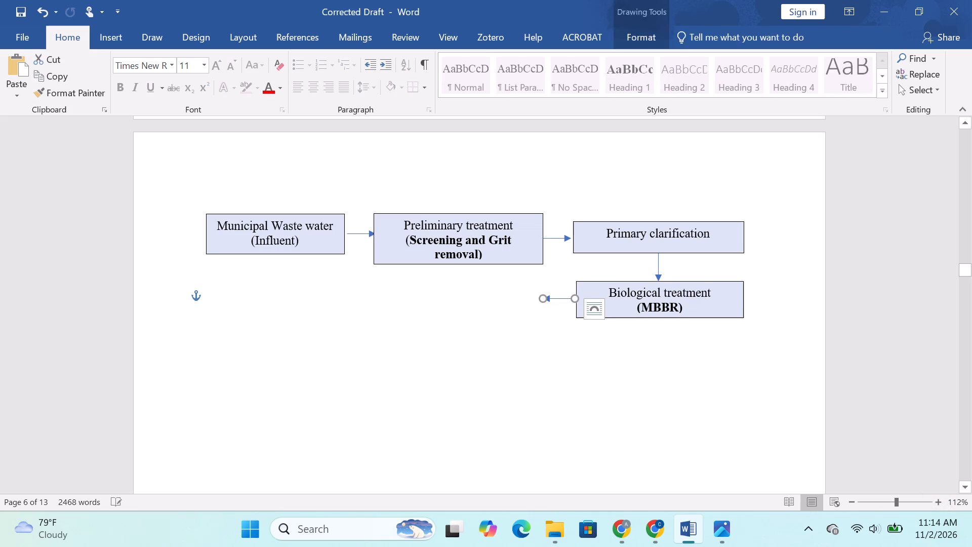
left_click(568, 364)
left_click(564, 304)
left_click(560, 299)
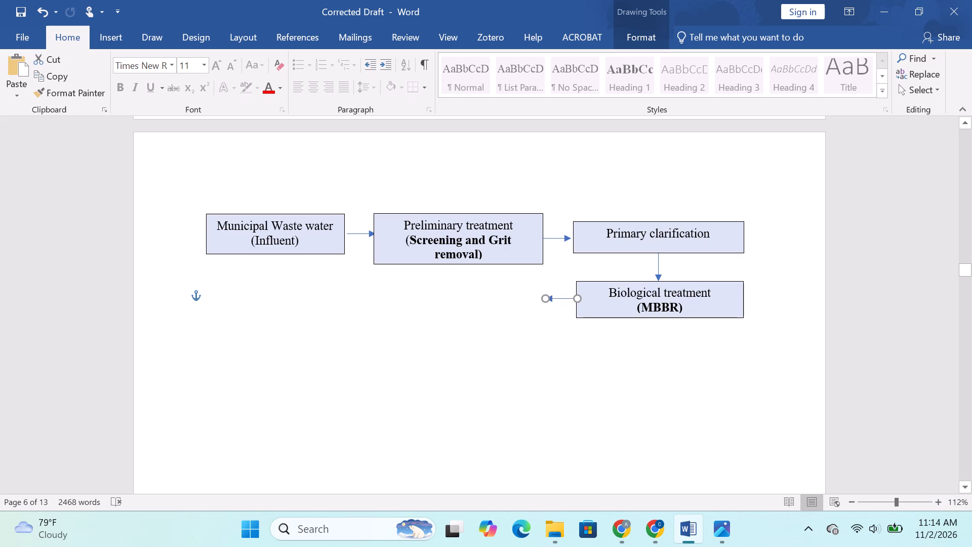
Shift the arrow between the Municipal Waste water and Preliminary treatment boxes slightly left so its tail meets the Municipal Waste water box.
left_click(577, 342)
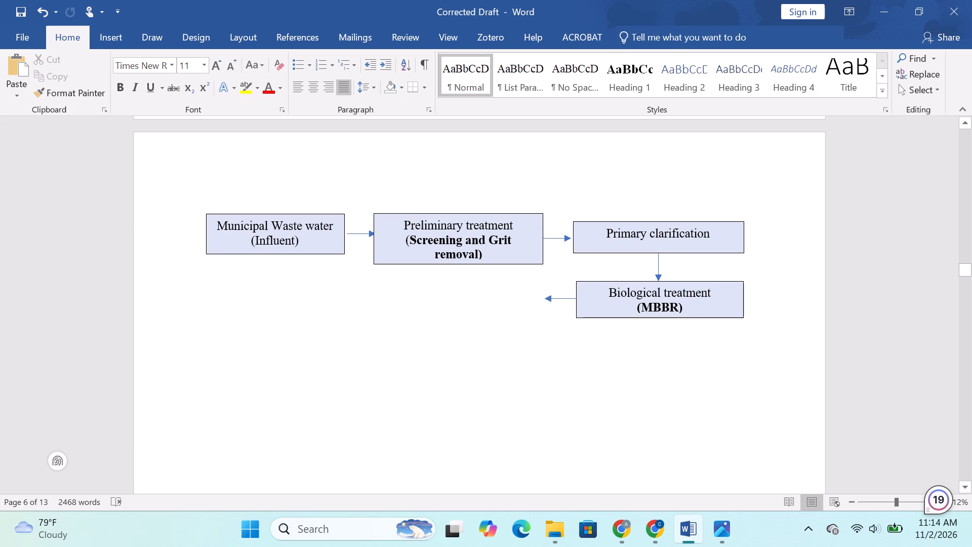
left_click(358, 235)
left_click(382, 258)
left_click(439, 294)
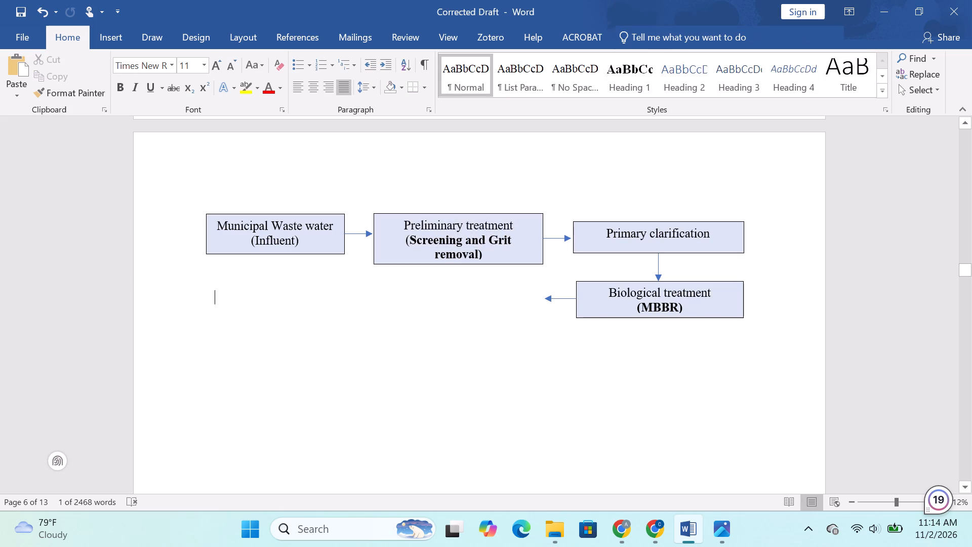
left_click(544, 354)
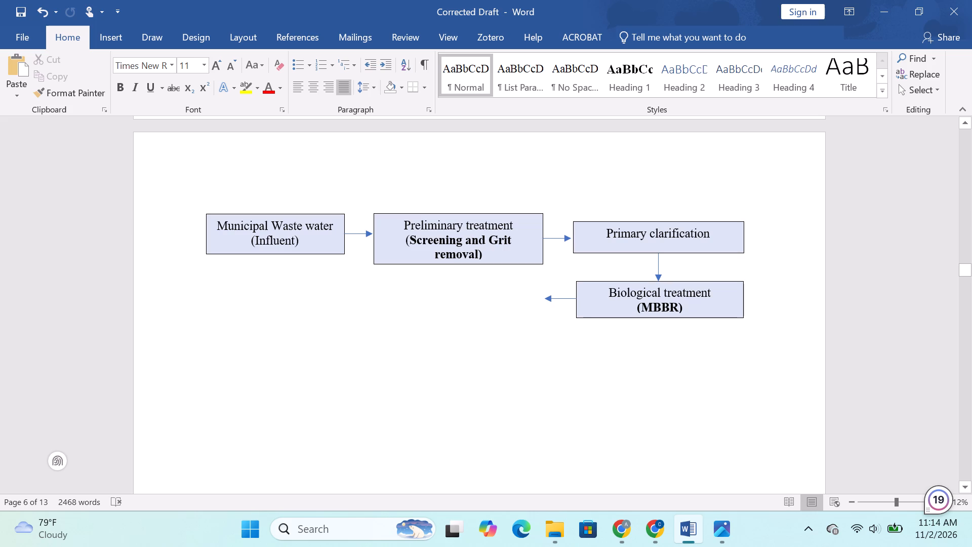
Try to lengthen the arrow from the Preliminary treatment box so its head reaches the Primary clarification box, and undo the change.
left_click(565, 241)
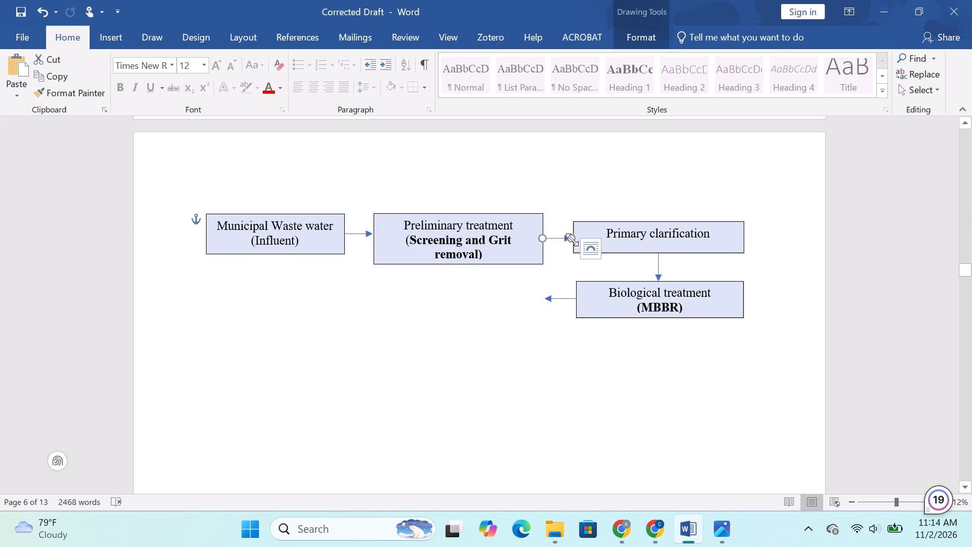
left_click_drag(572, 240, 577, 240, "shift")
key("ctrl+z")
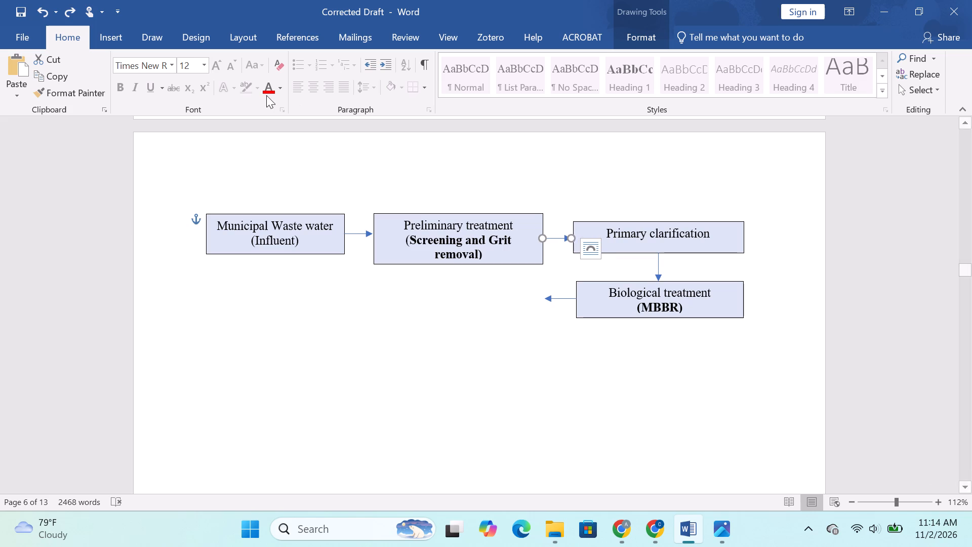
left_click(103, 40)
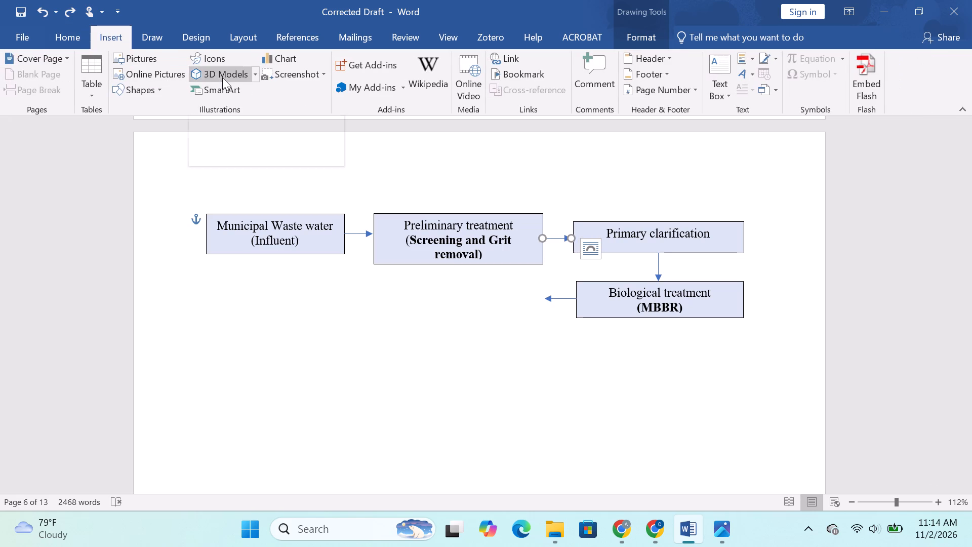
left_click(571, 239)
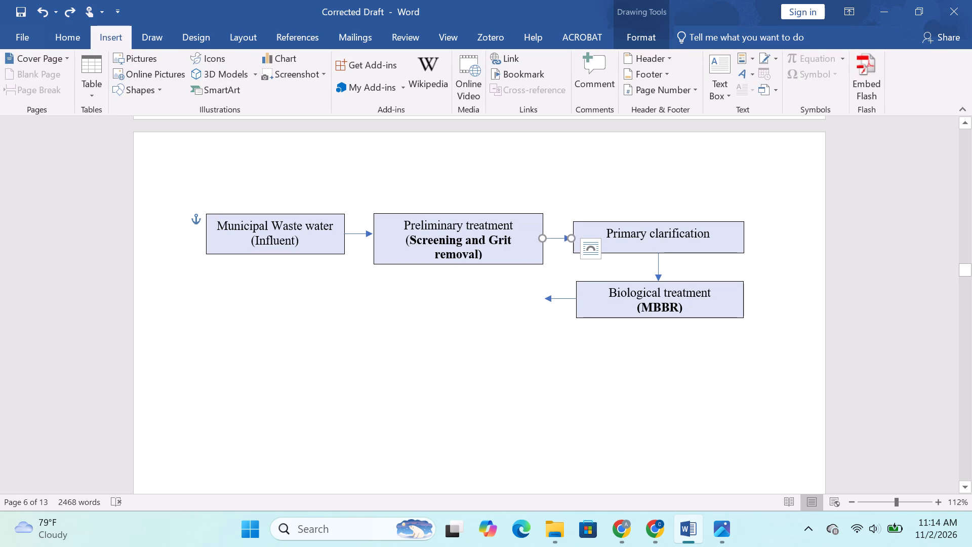
Adjust the arrow from the Preliminary treatment box so its head touches the edge of the Primary clarification box.
left_click(574, 240, "shift")
key("ctrl+z")
left_click(573, 237)
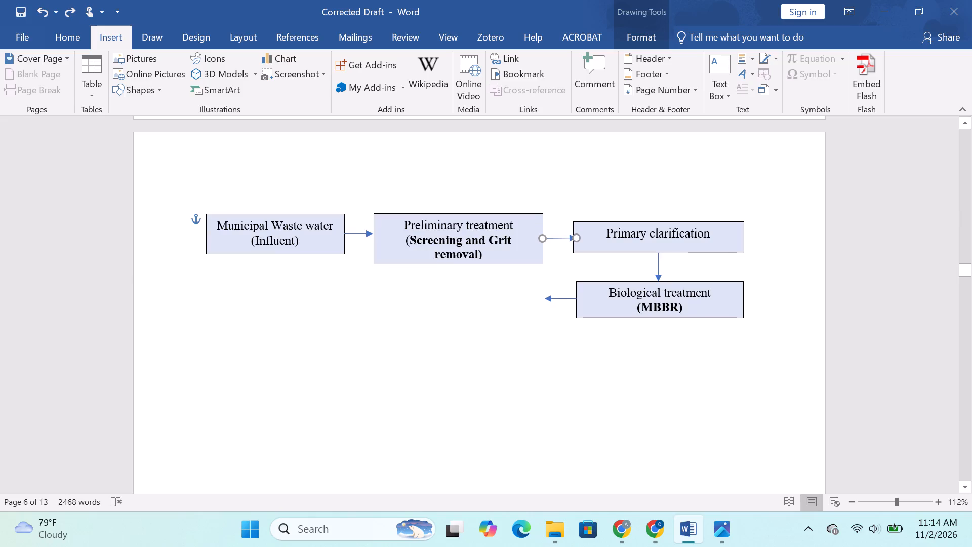
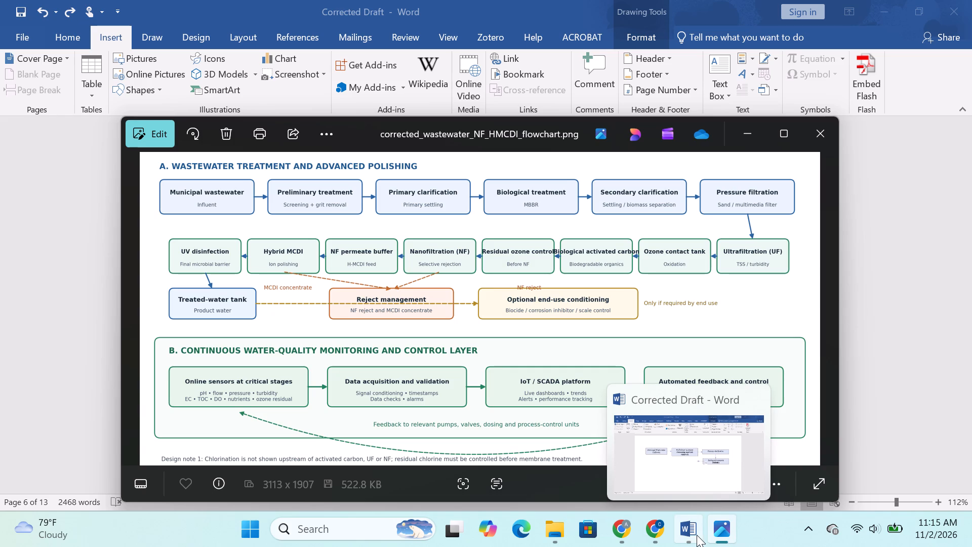
Switch from the reference image back to the flowchart in the Corrected Draft document in Word.
left_click(681, 481)
scroll(636, 347, "up", 3)
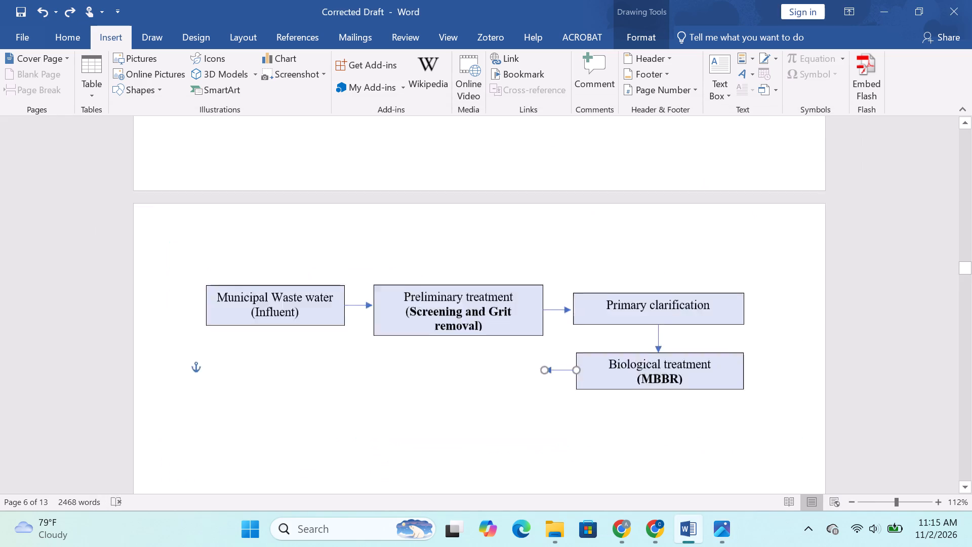
Duplicate the Biological treatment (MBBR) box and place the copy beneath the Preliminary treatment box, at the head of the arrow from the original.
scroll(636, 347, "up", 20)
scroll(636, 347, "up", 2)
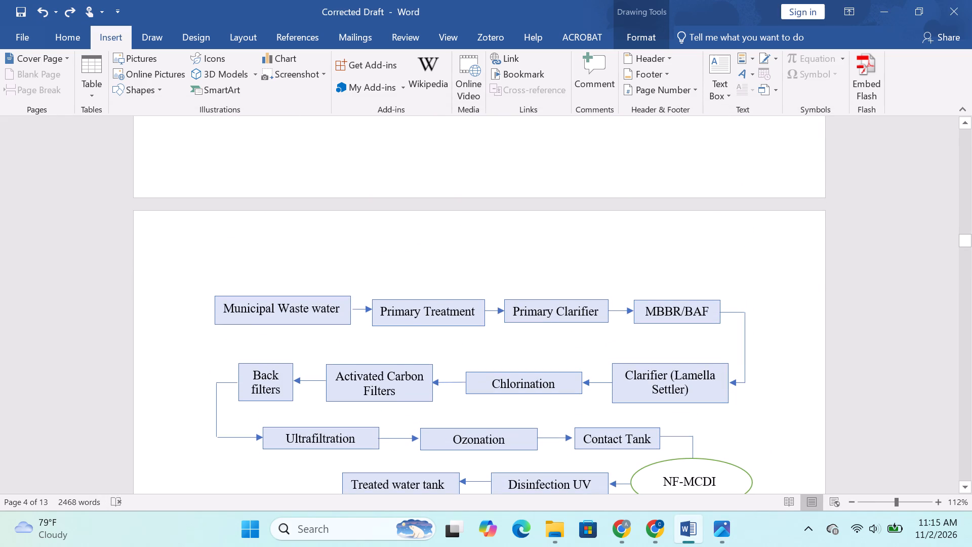
scroll(636, 347, "down", 2)
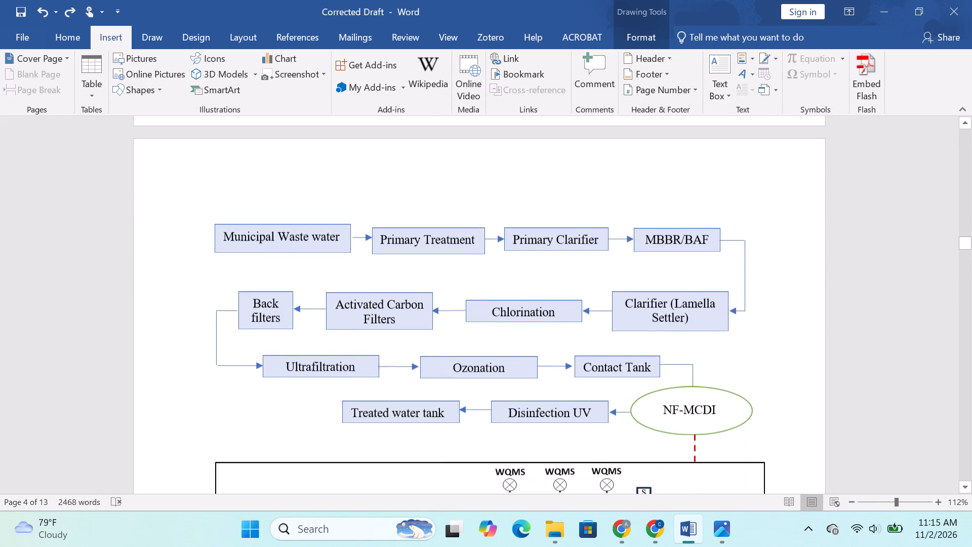
scroll(636, 347, "down", 16)
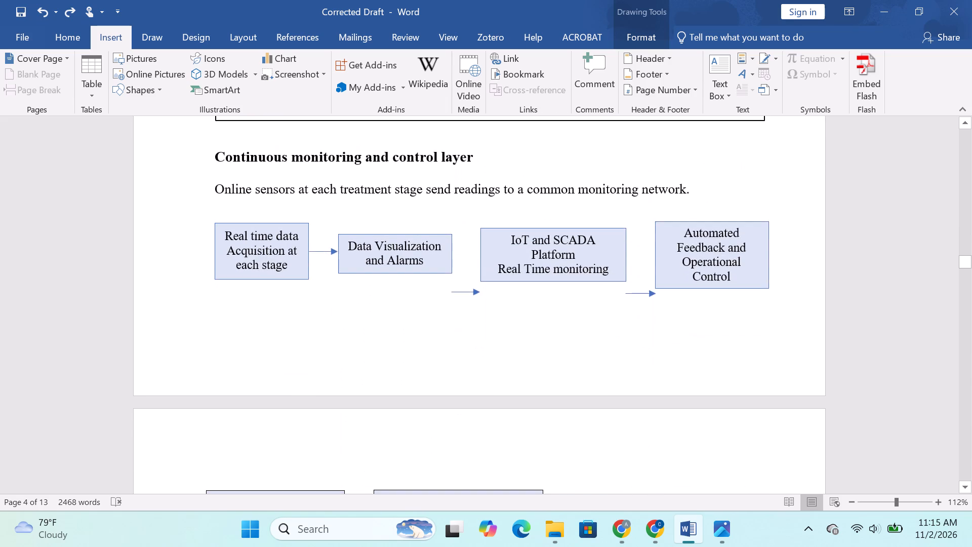
scroll(657, 328, "down", 10)
scroll(529, 267, "up", 2)
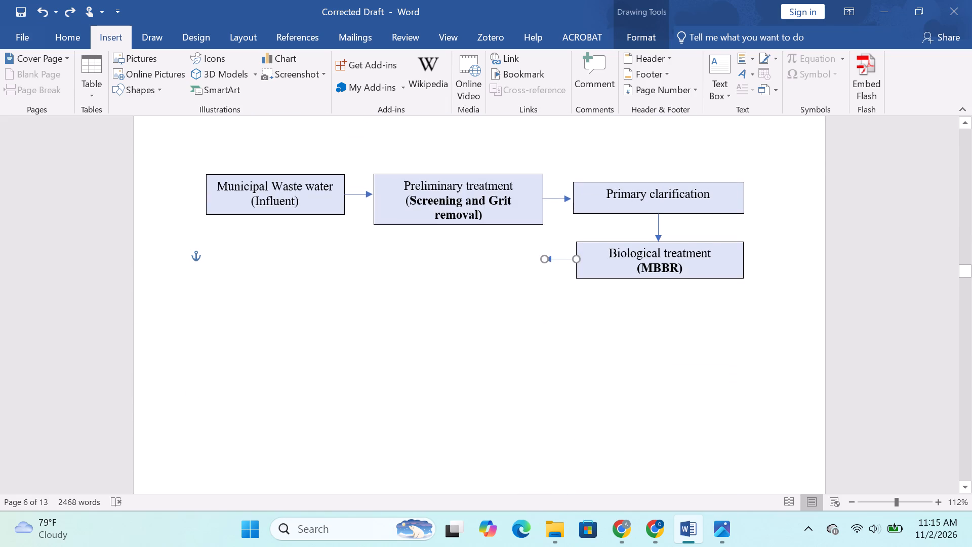
left_click(602, 248)
left_click(593, 245)
key("ctrl+c")
left_click(534, 280)
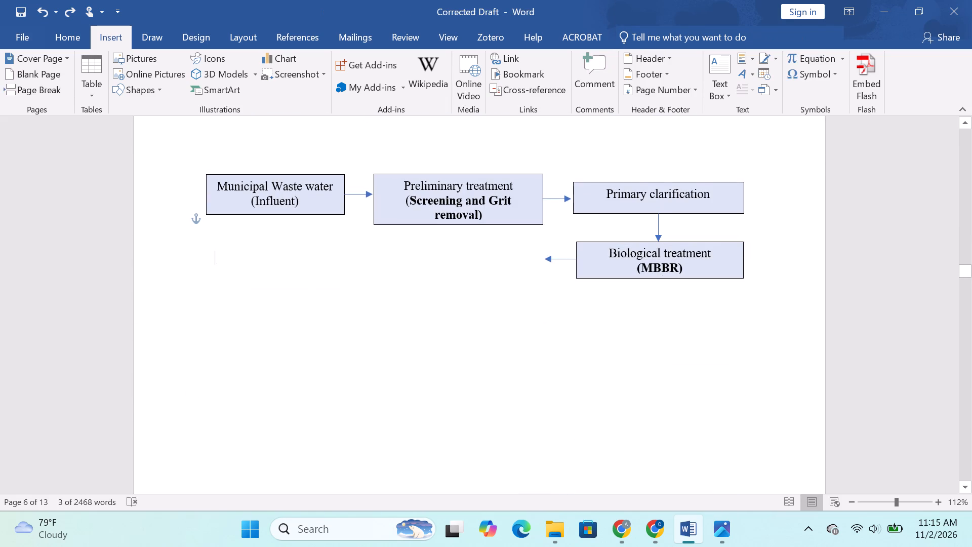
key("ctrl+v")
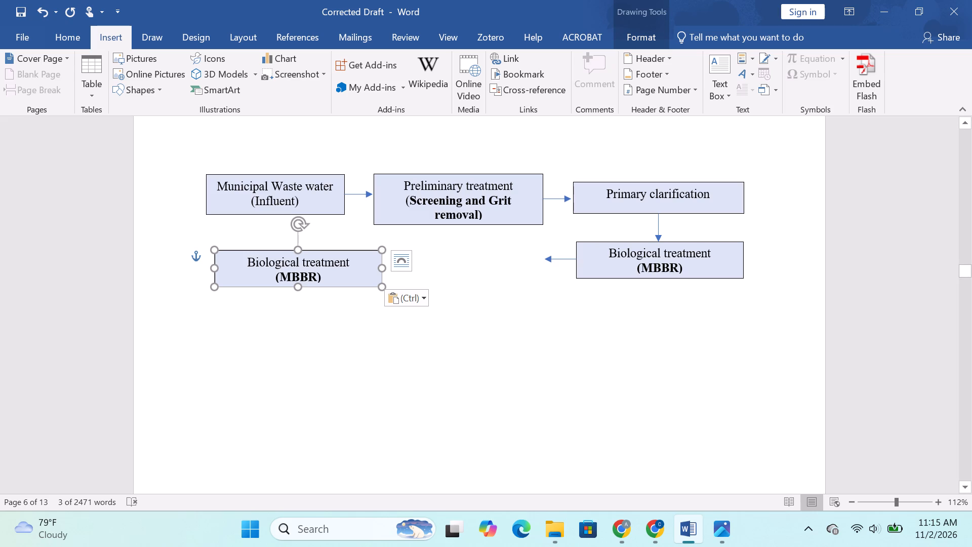
left_click_drag(339, 285, 498, 277)
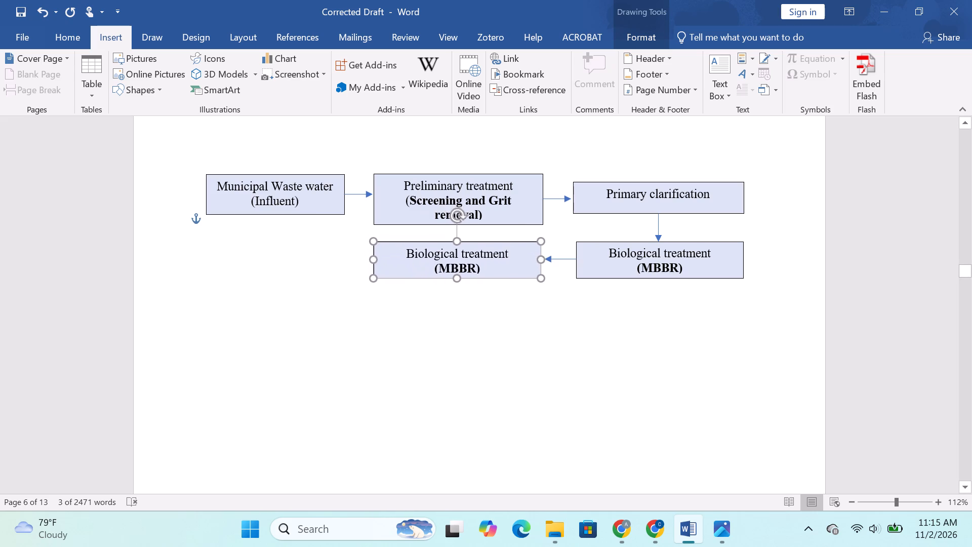
left_click_drag(498, 277, 500, 277)
Replace the copied box's text with Secondary clarification in regular, non-bold type and start a second line below it.
left_click_drag(496, 269, 419, 257)
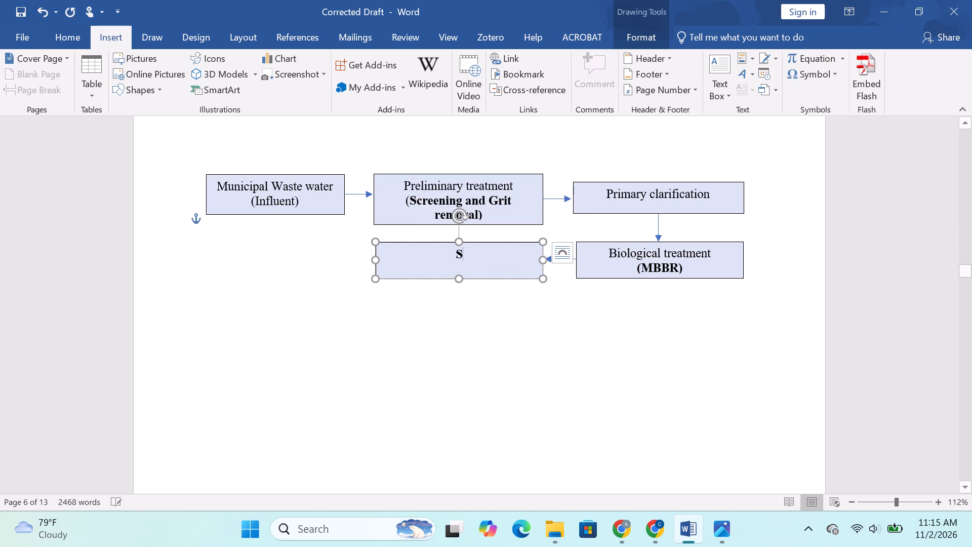
key("BackSpace")
key("s")
key("BackSpace")
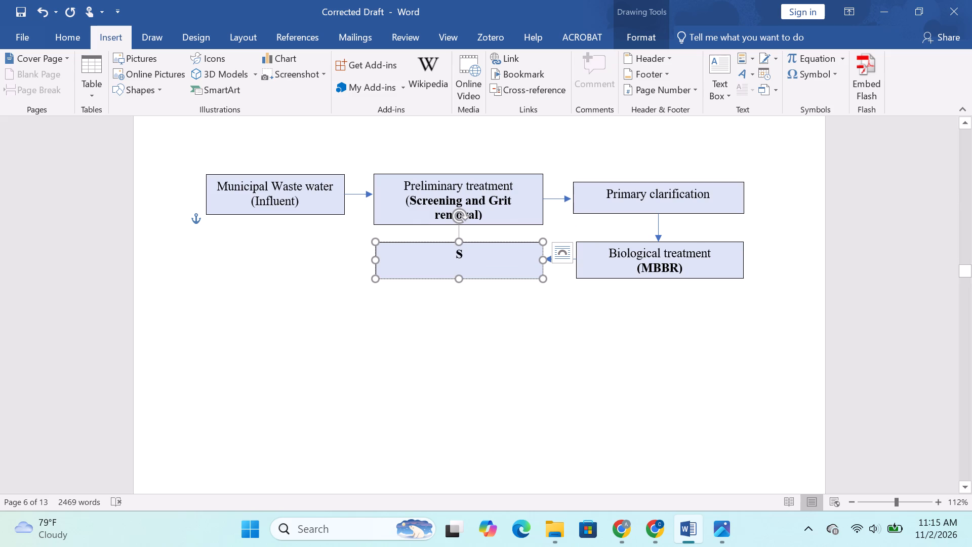
left_click(75, 42)
left_click(118, 81)
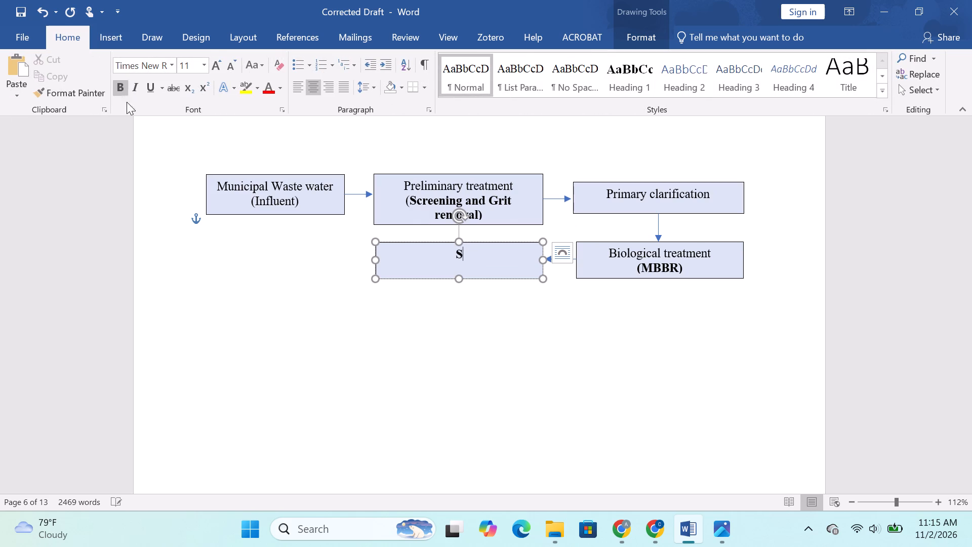
left_click_drag(472, 251, 449, 251)
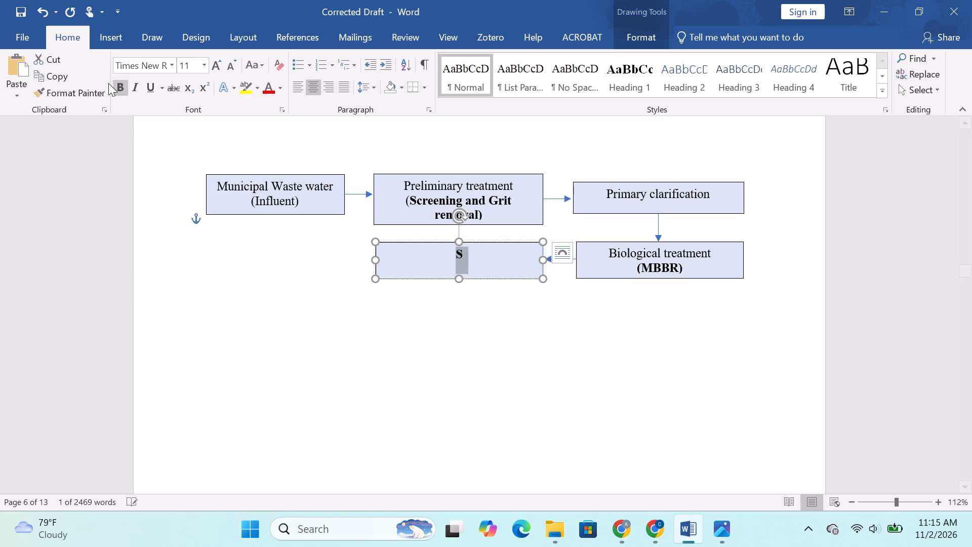
left_click(119, 81)
left_click(469, 258)
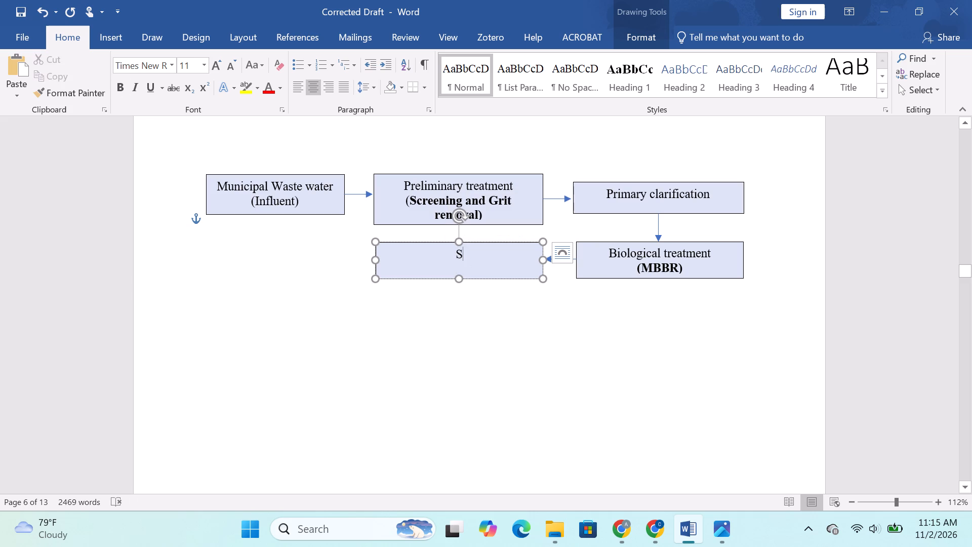
type("econdary")
key("space")
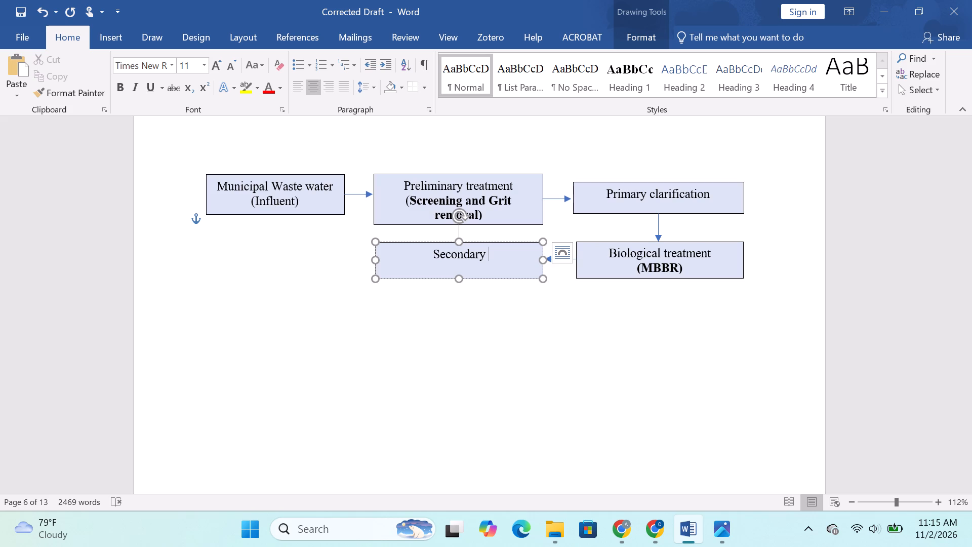
type("clarification")
key("Return")
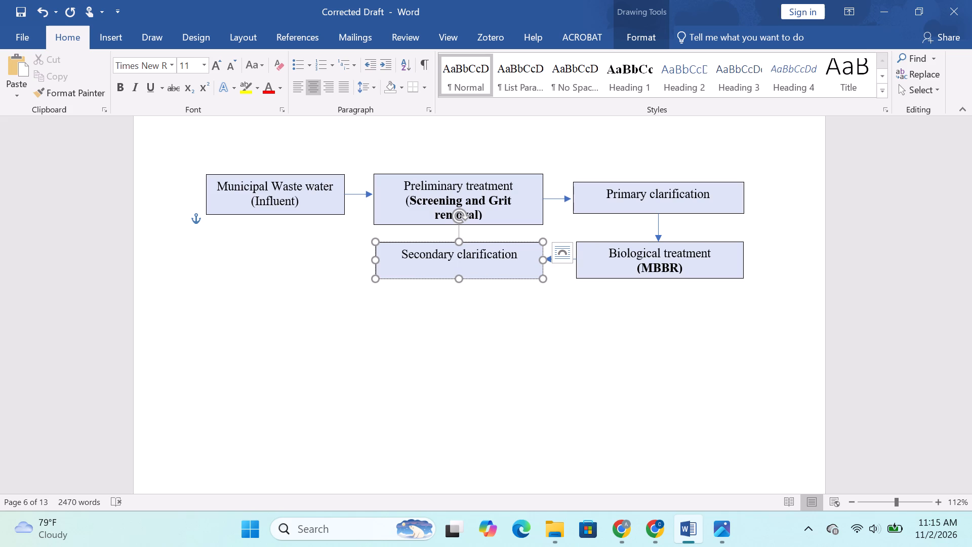
Consult the reference flowchart image and the old flowchart, and enter (Lamella Settler) on the second line of the Secondary clarification box.
left_click(631, 529)
left_click(688, 529)
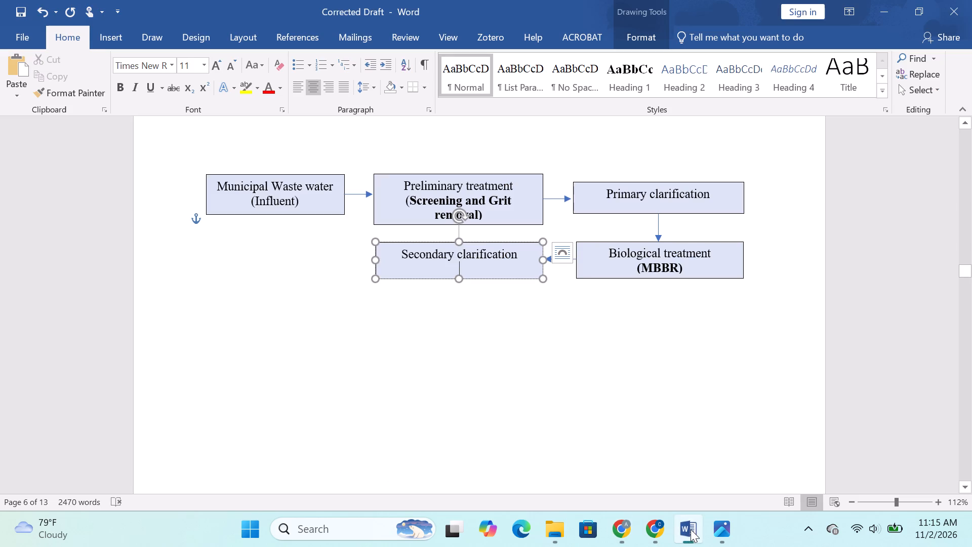
left_click(708, 532)
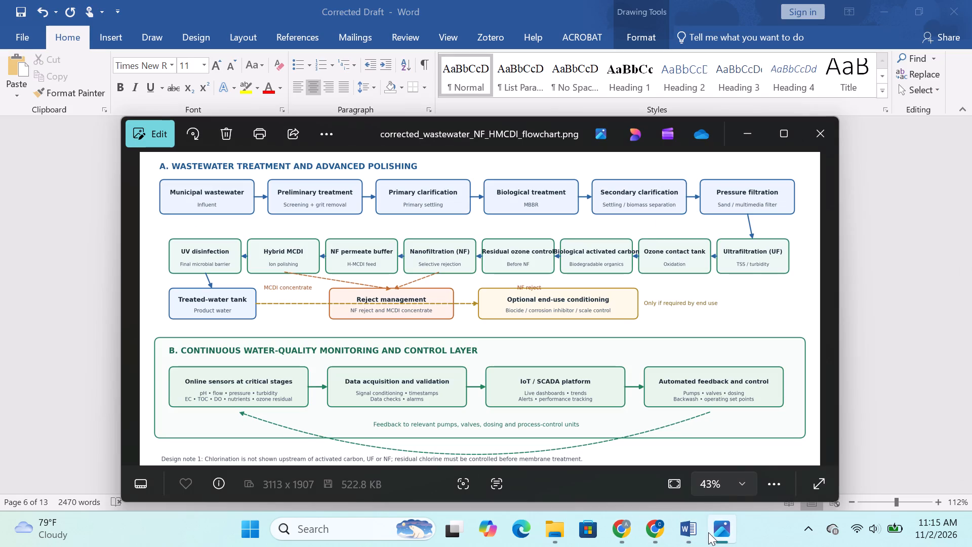
left_click(676, 497)
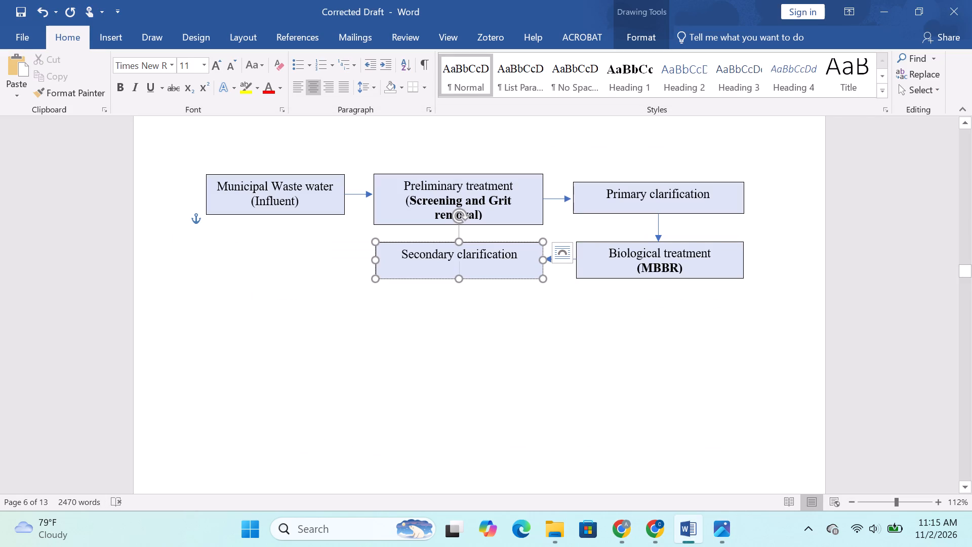
scroll(646, 374, "up", 20)
scroll(646, 374, "up", 7)
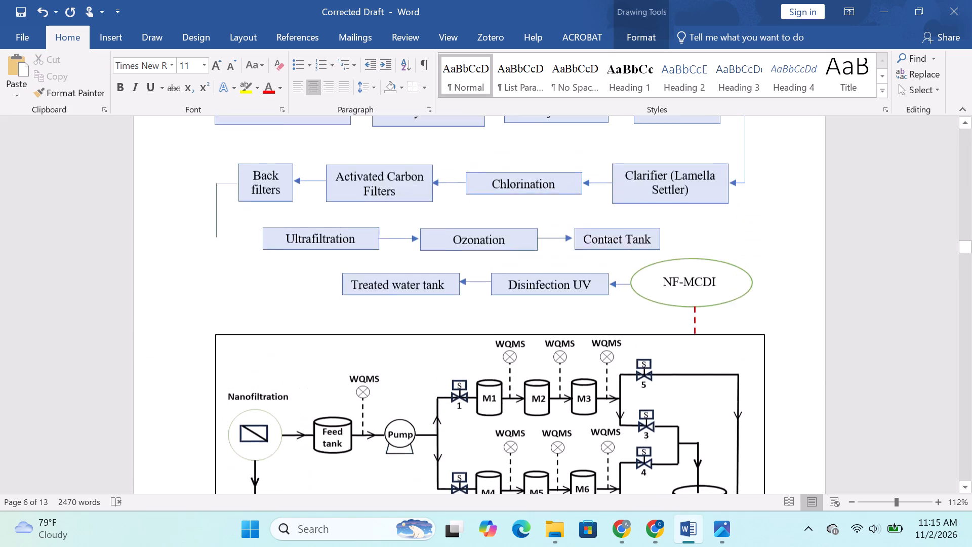
scroll(639, 374, "up", 2)
scroll(639, 374, "down", 3)
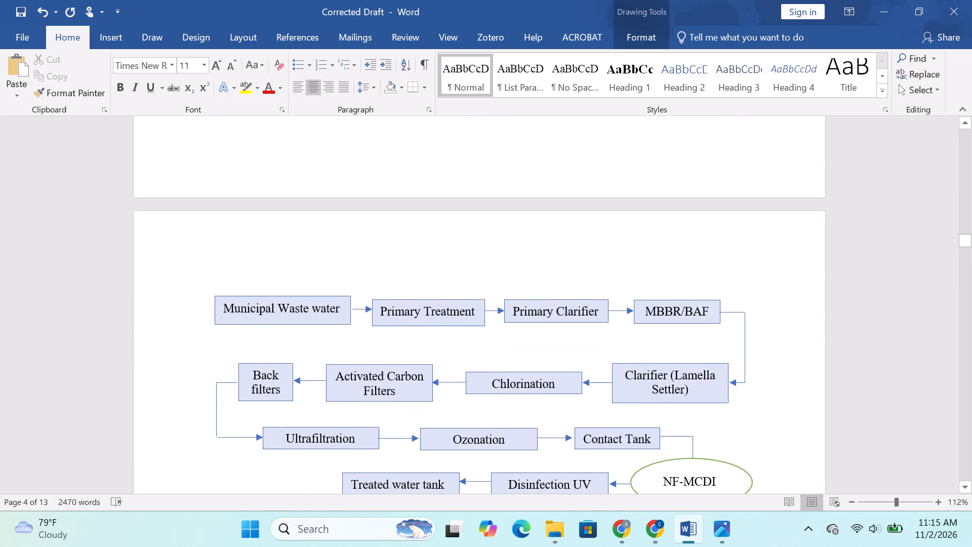
scroll(639, 374, "down", 2)
scroll(639, 374, "down", 20)
scroll(639, 374, "down", 5)
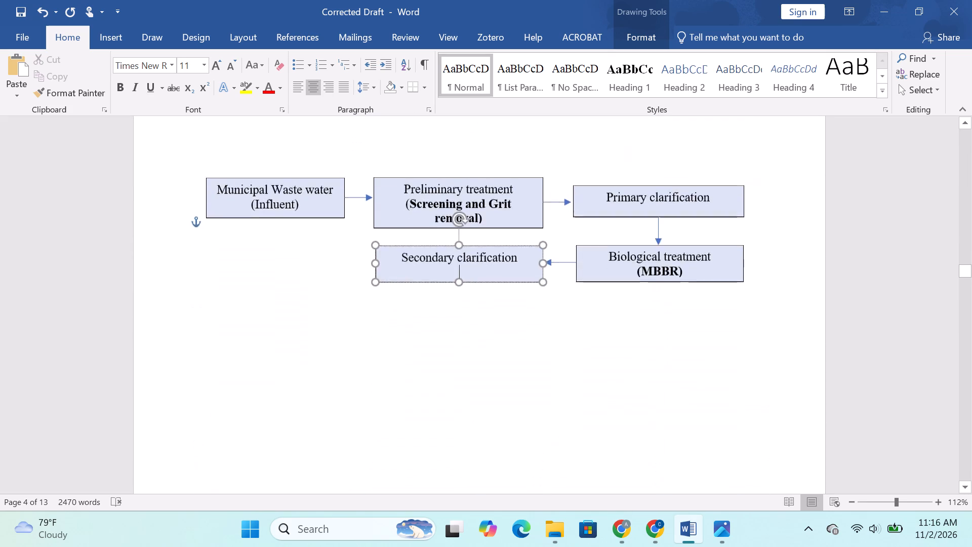
scroll(639, 374, "down", 2)
scroll(524, 227, "up", 1)
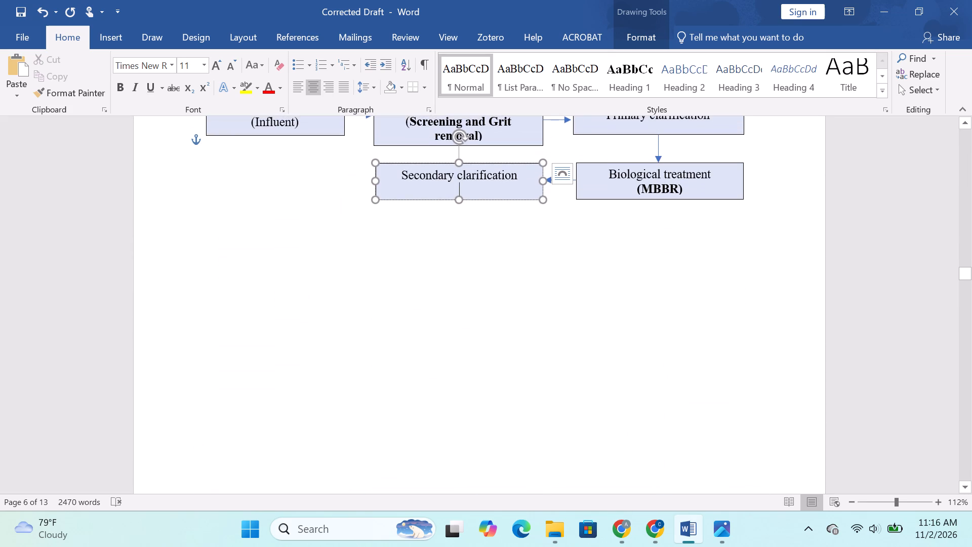
key("9")
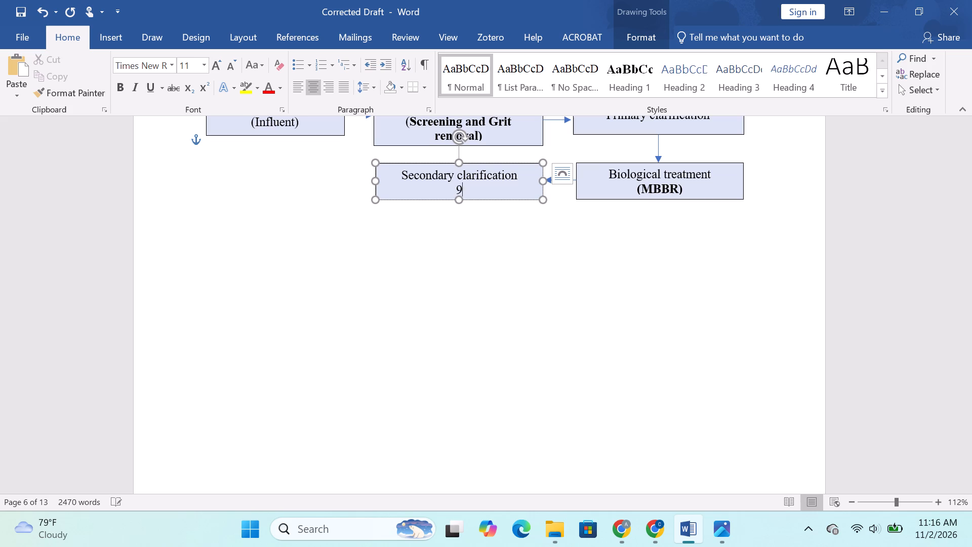
key("BackSpace")
key("shift+parenleft")
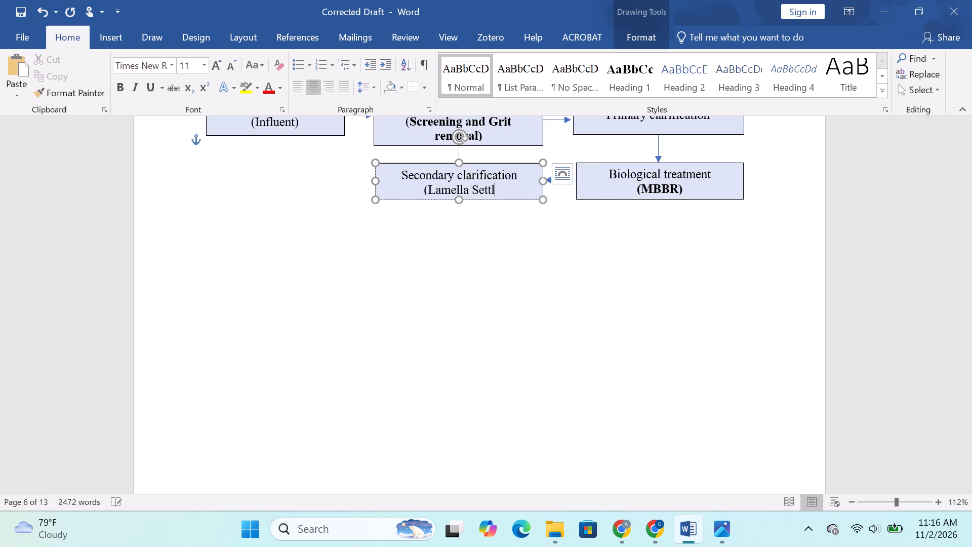
key("shift+parenright")
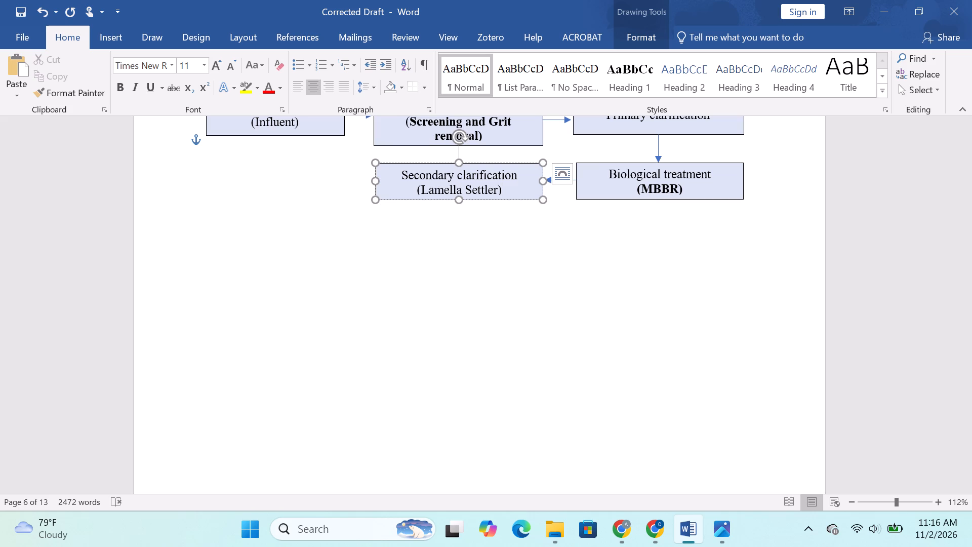
Make the (Lamella Settler) line in the Secondary clarification box bold.
left_click_drag(507, 189, 416, 191)
left_click(426, 165)
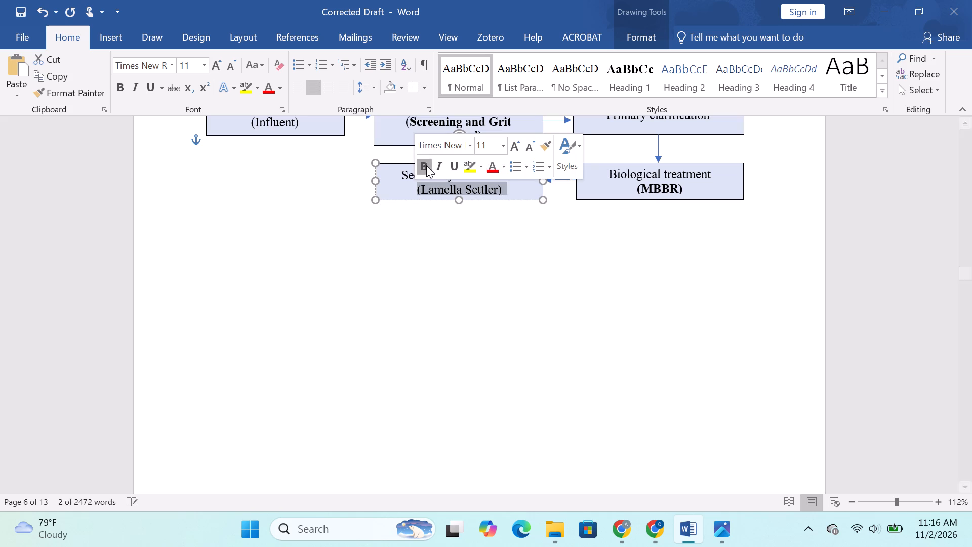
left_click(460, 199)
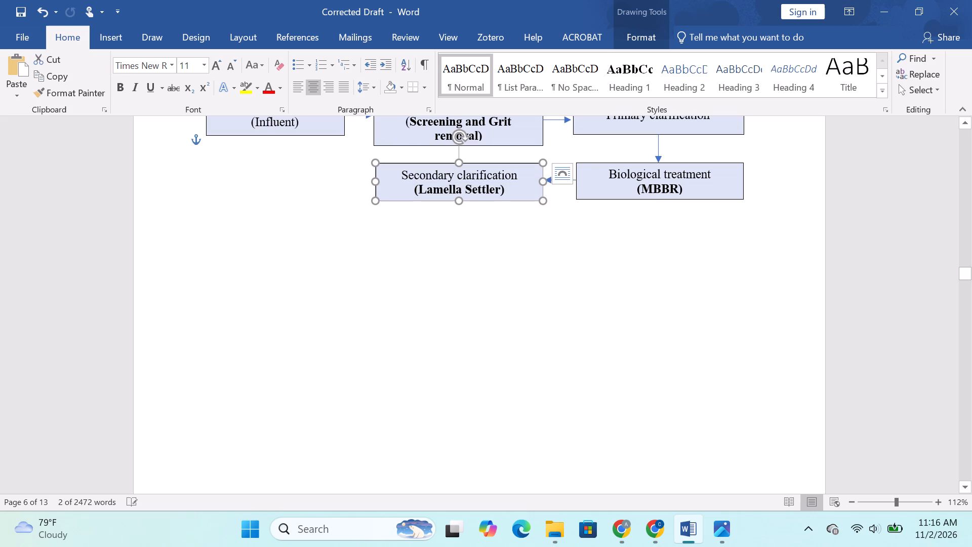
left_click(488, 229)
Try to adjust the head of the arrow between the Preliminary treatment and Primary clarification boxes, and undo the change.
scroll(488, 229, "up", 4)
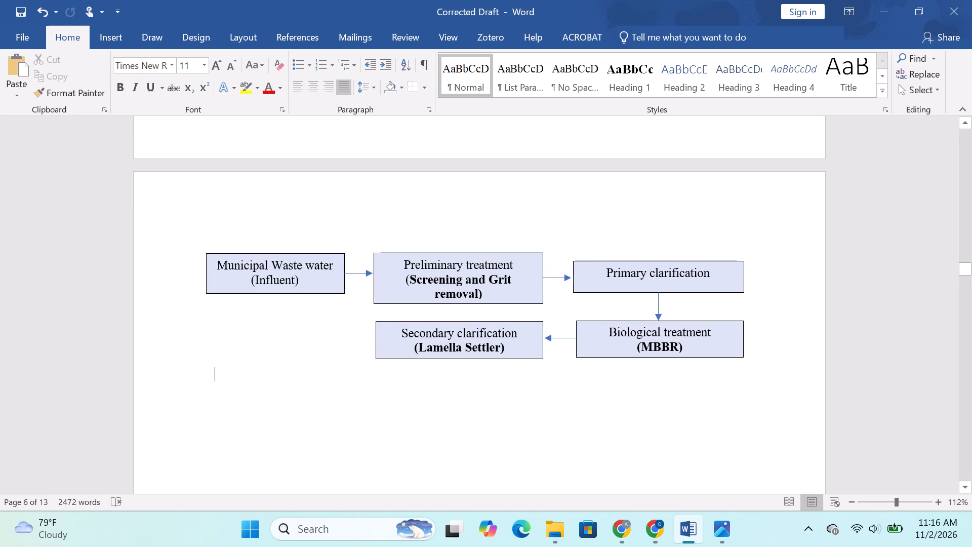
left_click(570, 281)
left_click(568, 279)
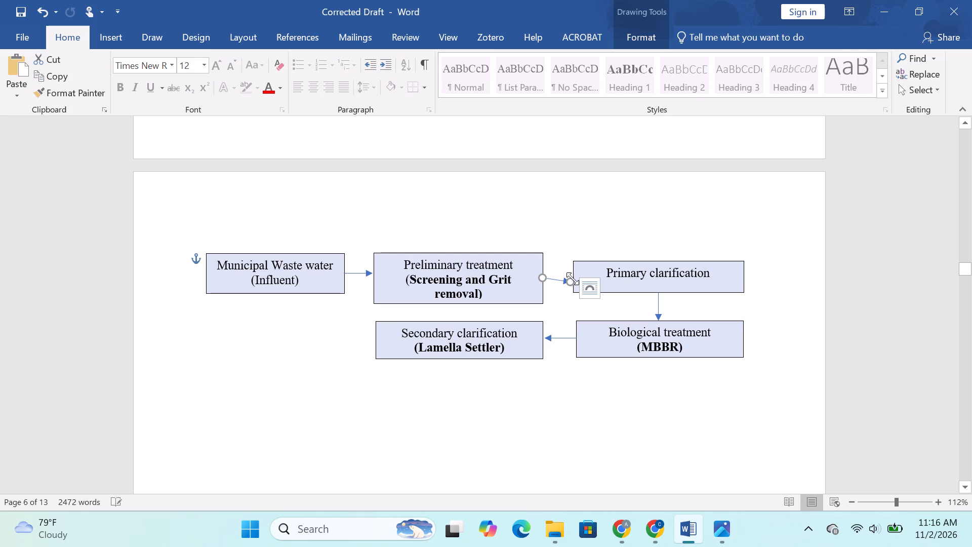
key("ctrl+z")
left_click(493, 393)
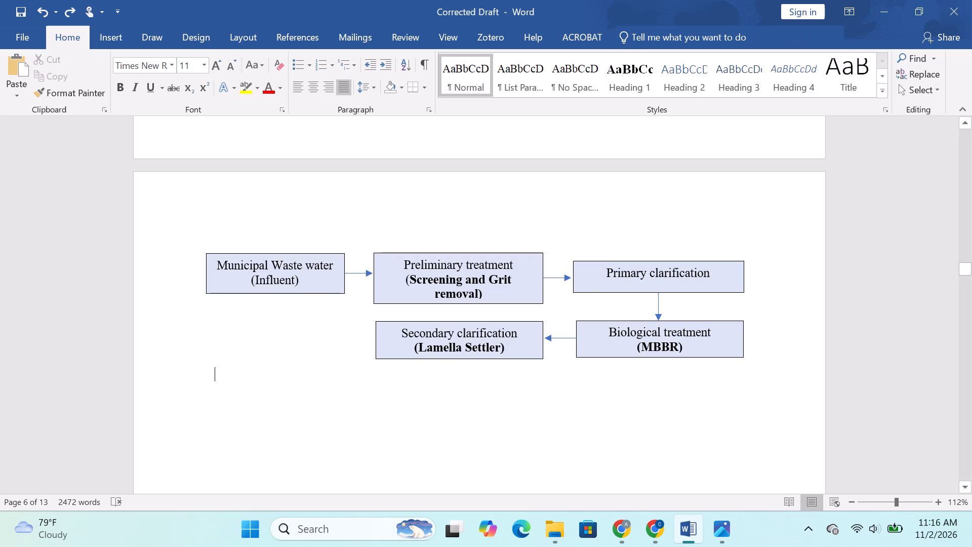
Widen the Secondary clarification box very slightly so its edge sits closer to the incoming arrowhead.
left_click(373, 338)
left_click(378, 341)
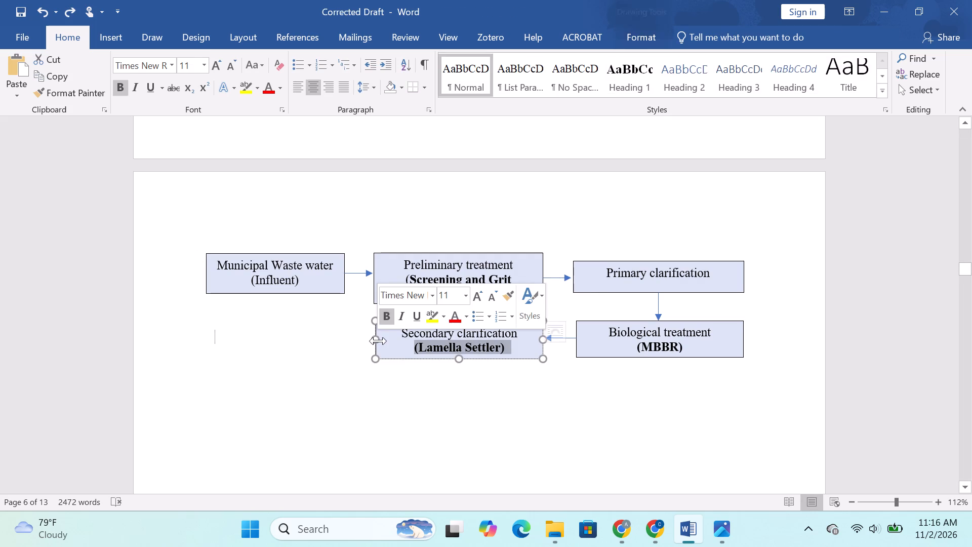
left_click(378, 341)
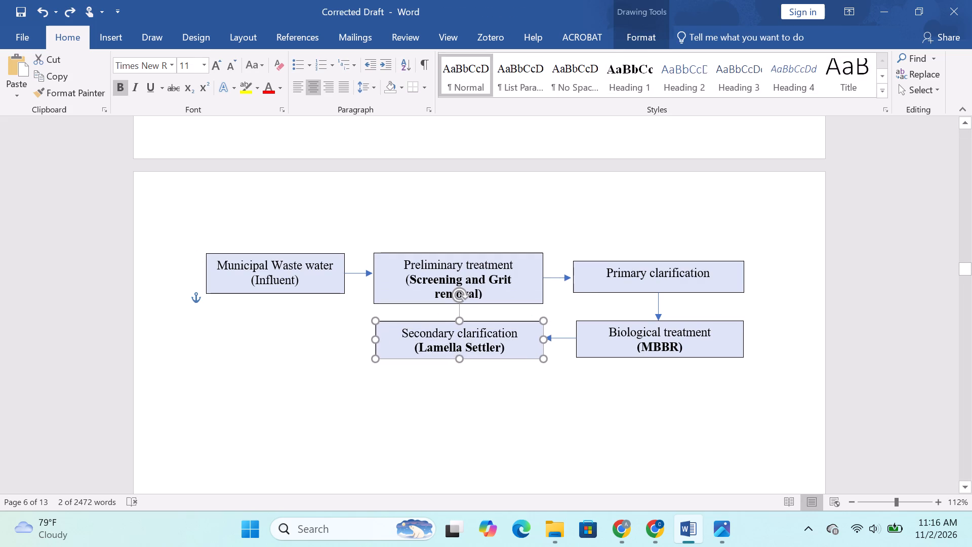
left_click(543, 339)
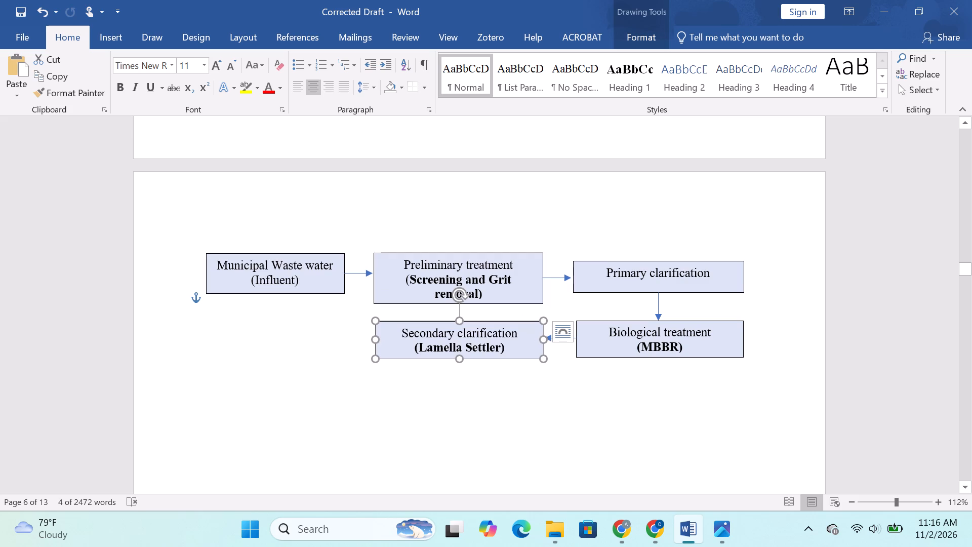
left_click(553, 375)
Duplicate the arrow between Biological treatment and Secondary clarification, and place the copy leading out of the Secondary clarification box's opposite side.
left_click(556, 337)
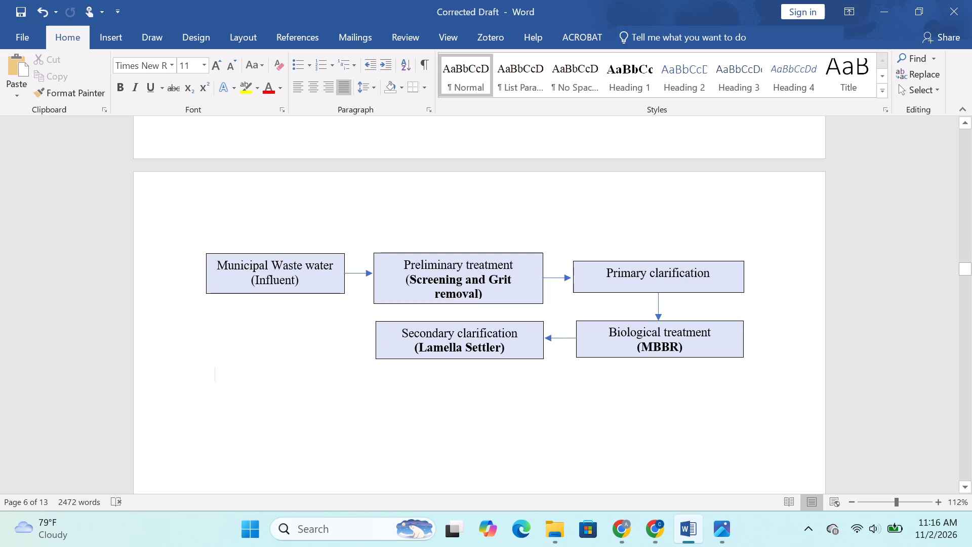
key("ctrl+c")
left_click(493, 408)
key("ctrl+v")
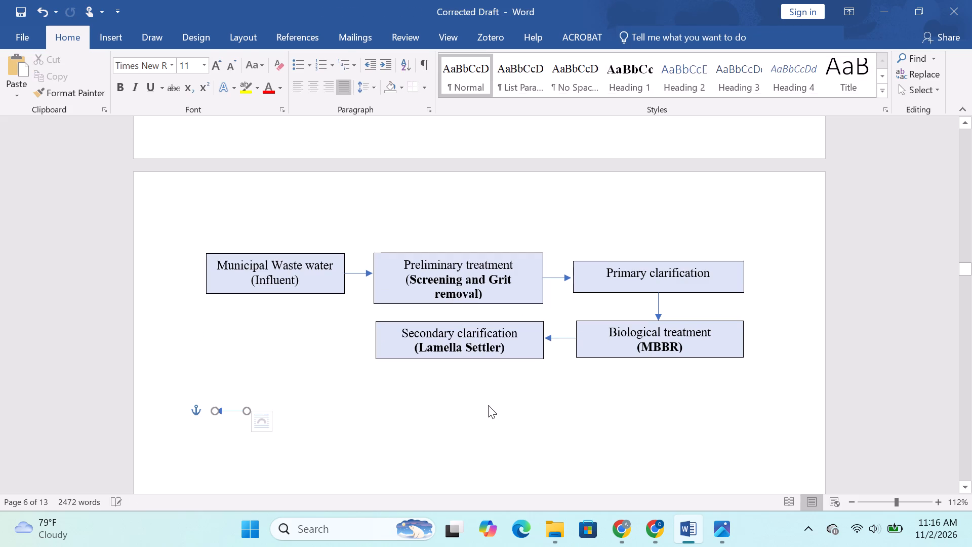
left_click_drag(232, 409, 348, 326)
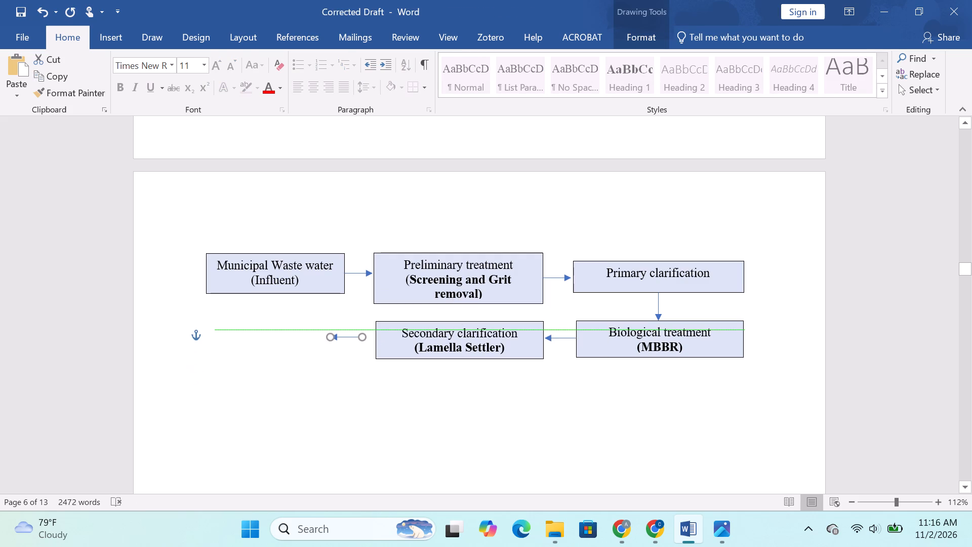
left_click_drag(348, 326, 358, 336)
left_click(343, 378)
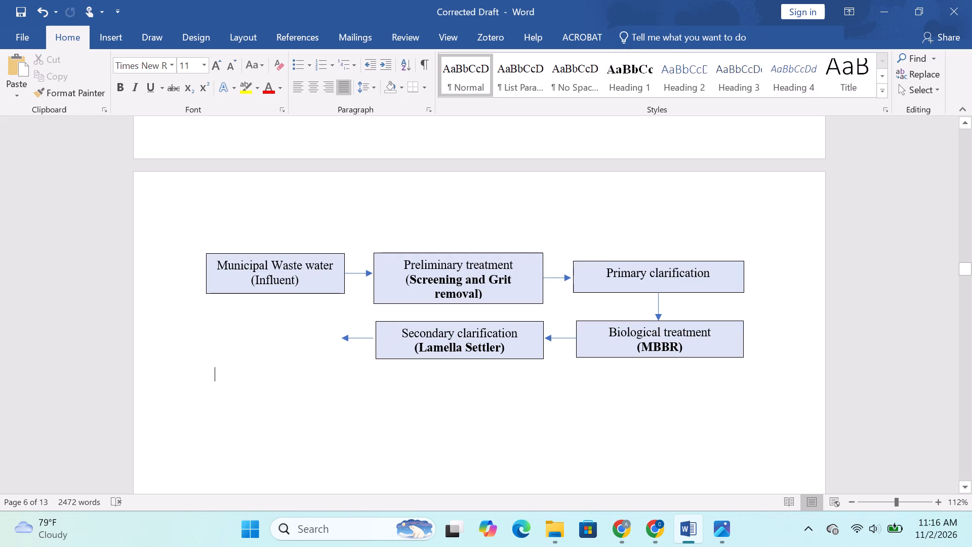
left_click(366, 338)
left_click(364, 409)
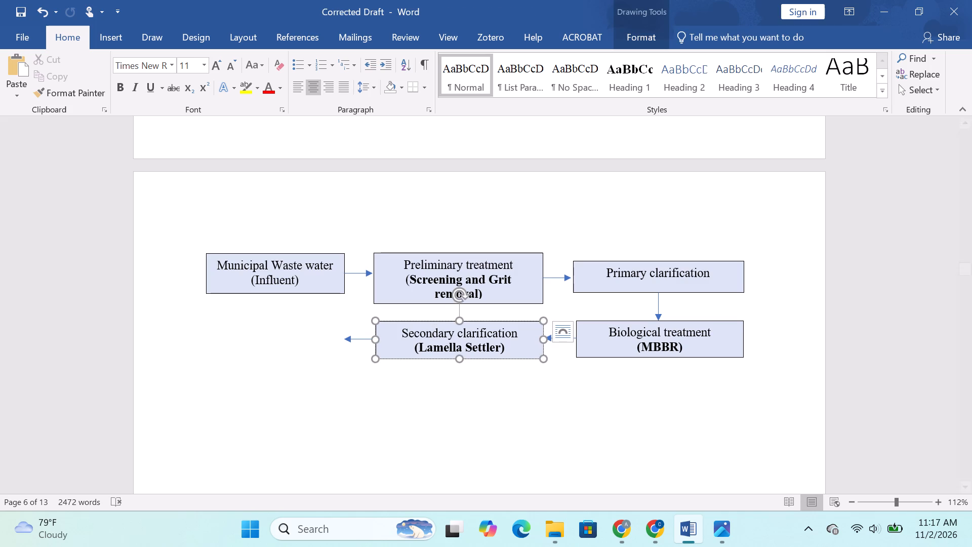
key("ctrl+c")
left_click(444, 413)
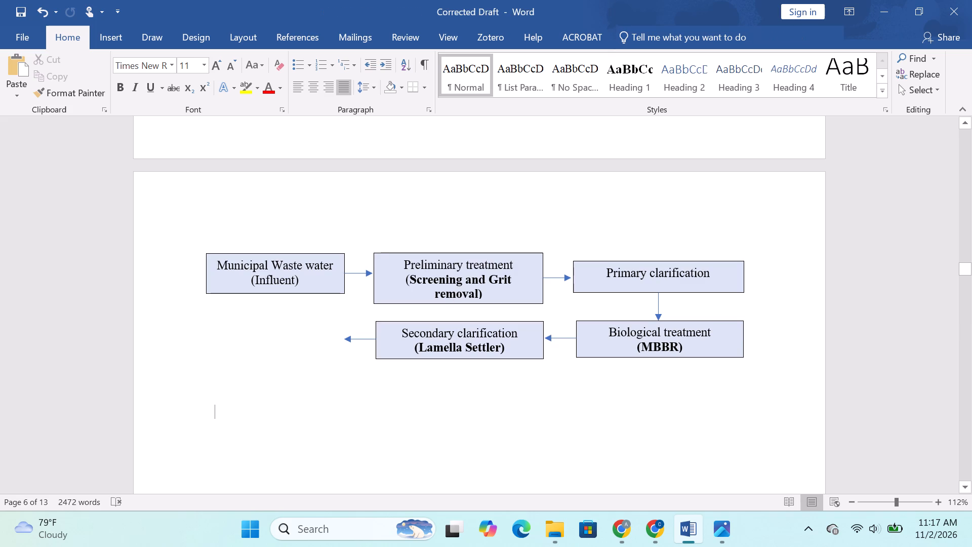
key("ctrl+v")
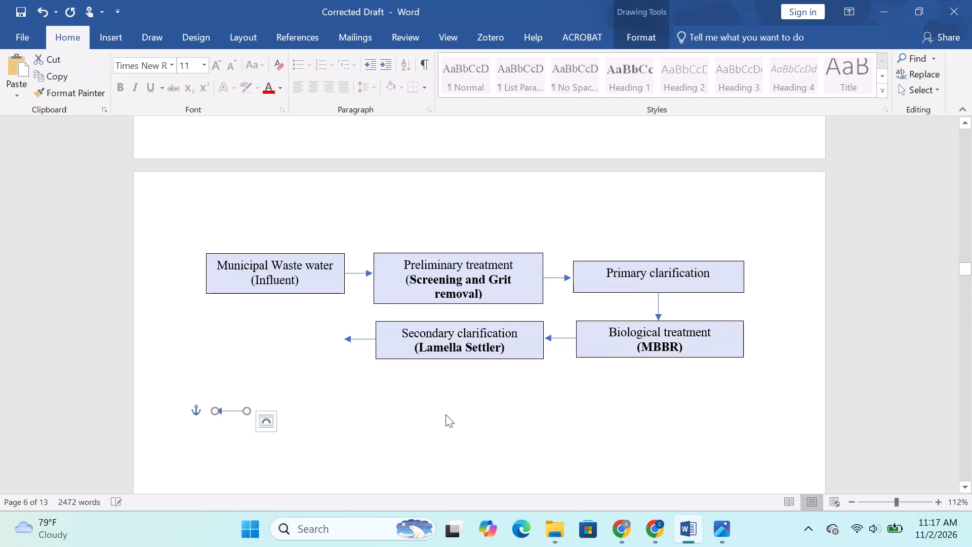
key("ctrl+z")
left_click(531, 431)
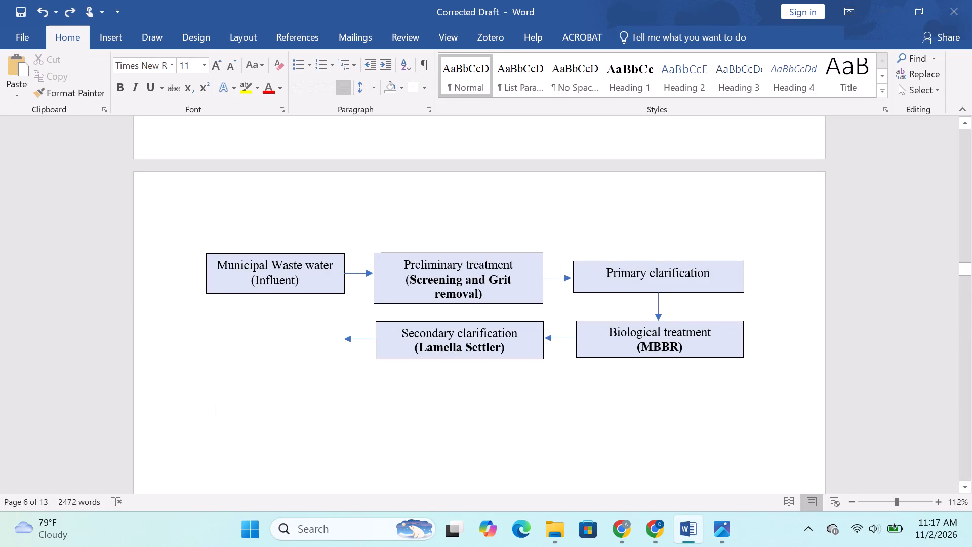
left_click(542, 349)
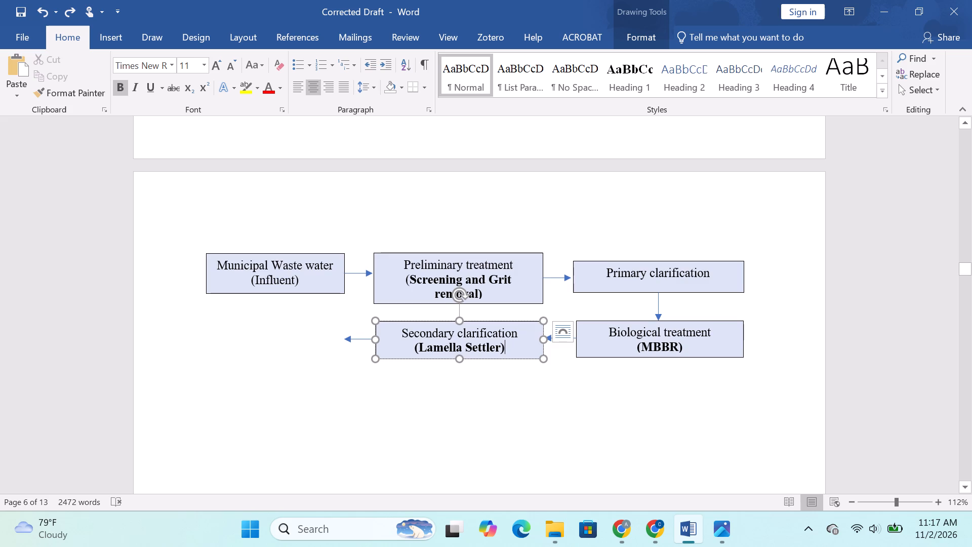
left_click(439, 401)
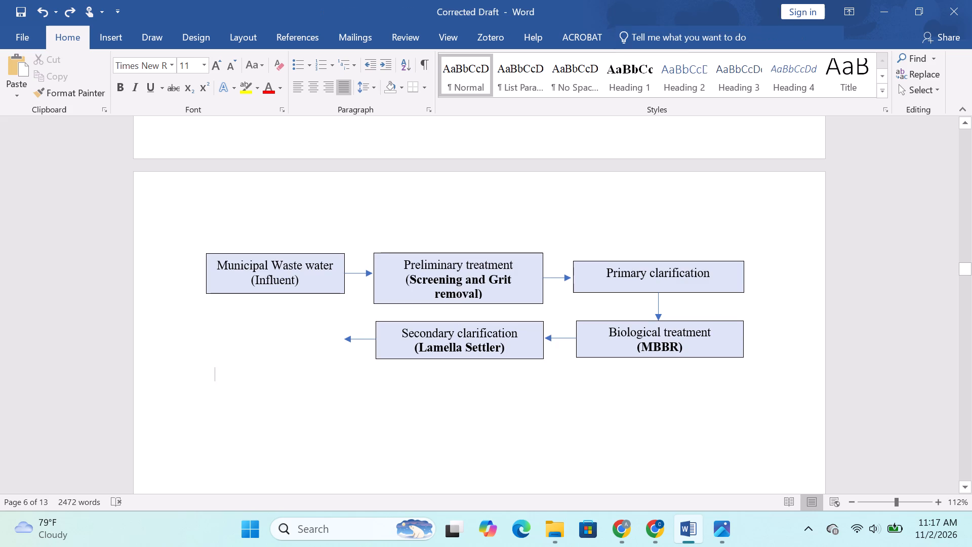
Duplicate the Secondary clarification box and place the copy at the outgoing arrow's head, below the Municipal Waste water box.
left_click(456, 366)
left_click(457, 359)
key("ctrl+c")
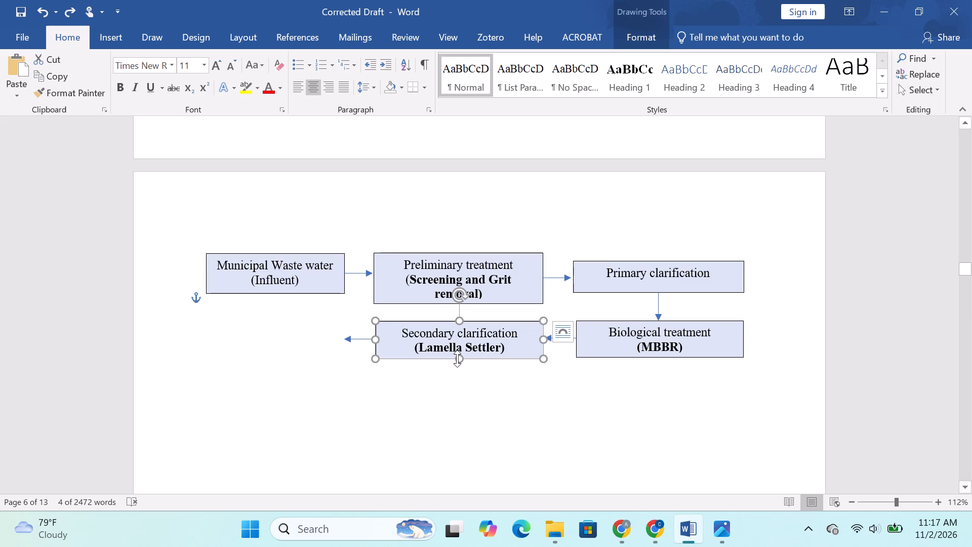
left_click(343, 426)
key("ctrl+v")
left_click_drag(331, 405, 292, 323)
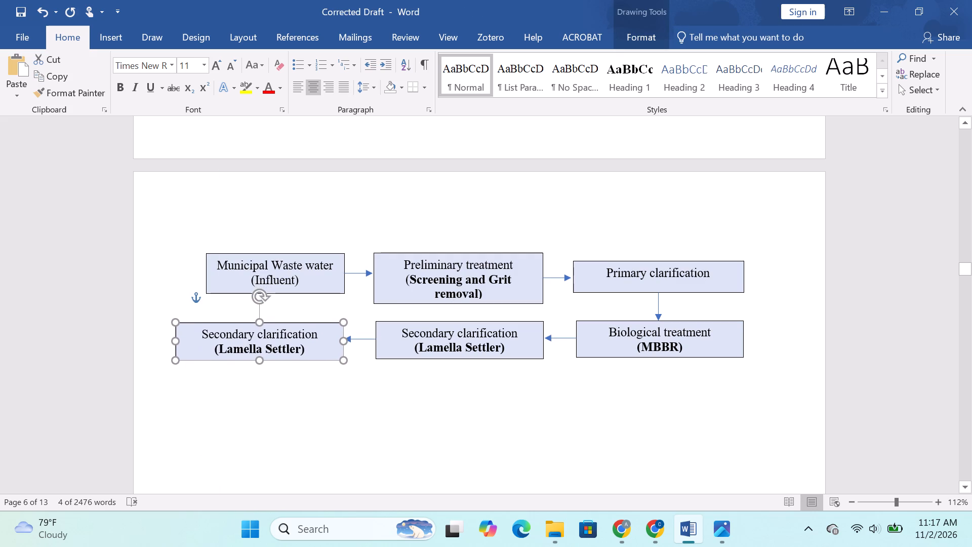
left_click_drag(292, 323, 292, 320)
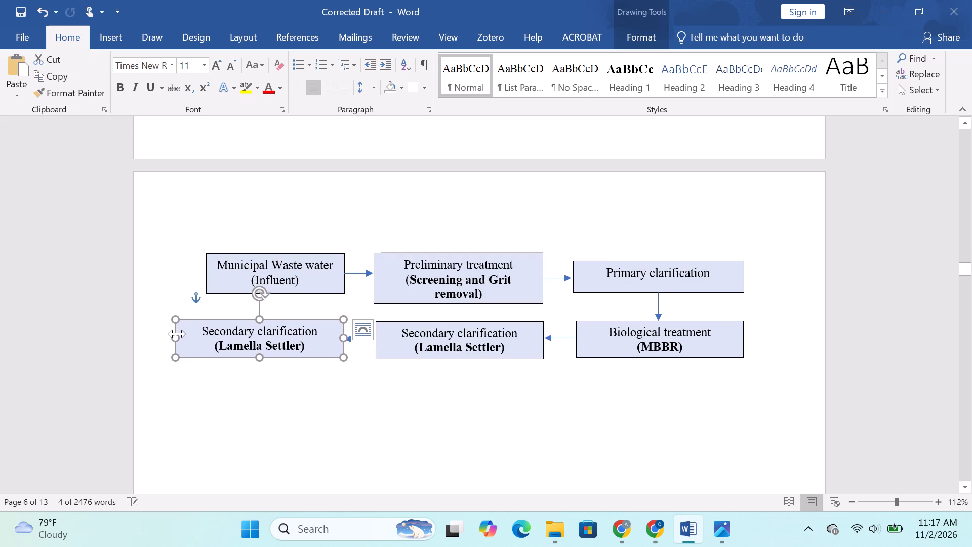
Narrow the duplicated Secondary clarification box by moving its outer edge inward to the page's text margin.
left_click_drag(178, 337, 211, 337)
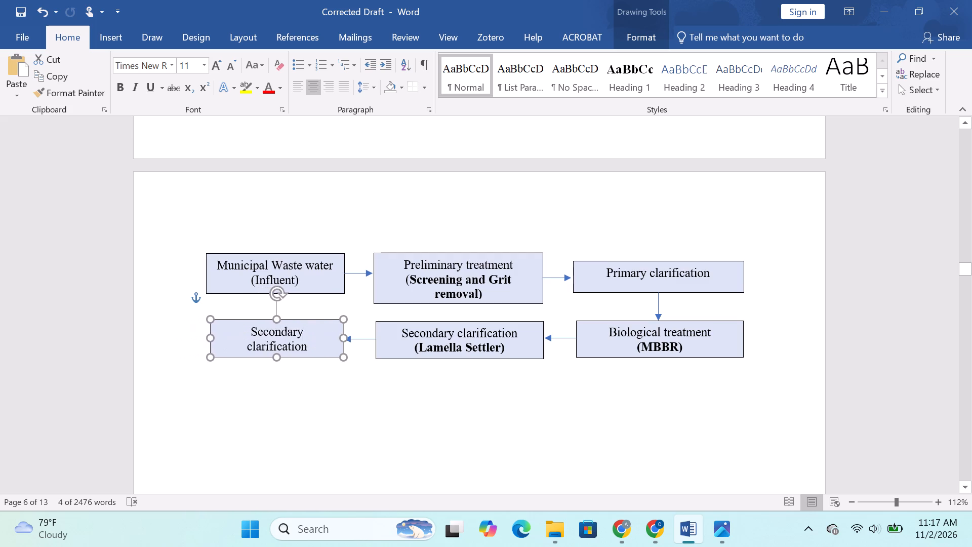
left_click_drag(211, 337, 215, 337)
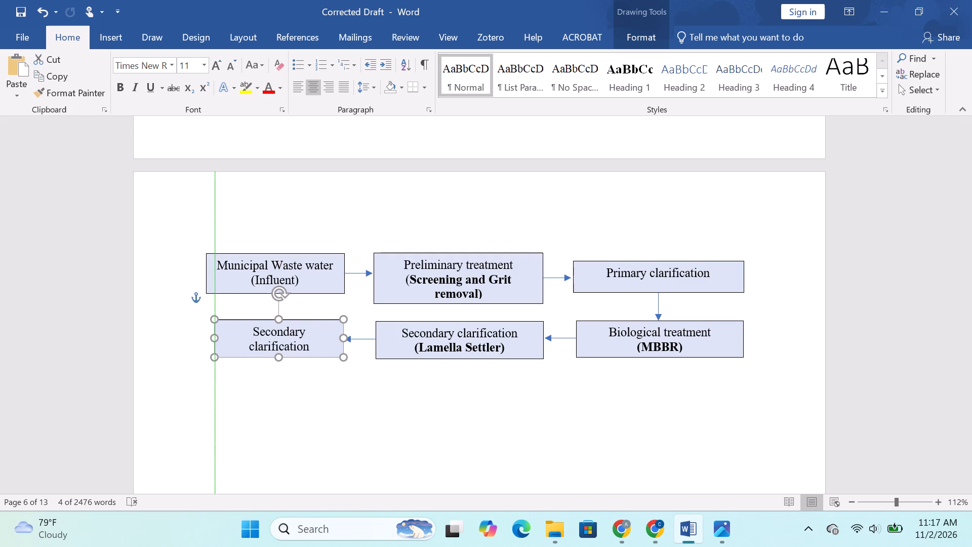
left_click_drag(215, 337, 214, 337)
Narrow the Municipal Waste water box toward the duplicated box's width and make it taller to fit the (Influent) line.
left_click(210, 276)
left_click_drag(206, 275, 215, 275)
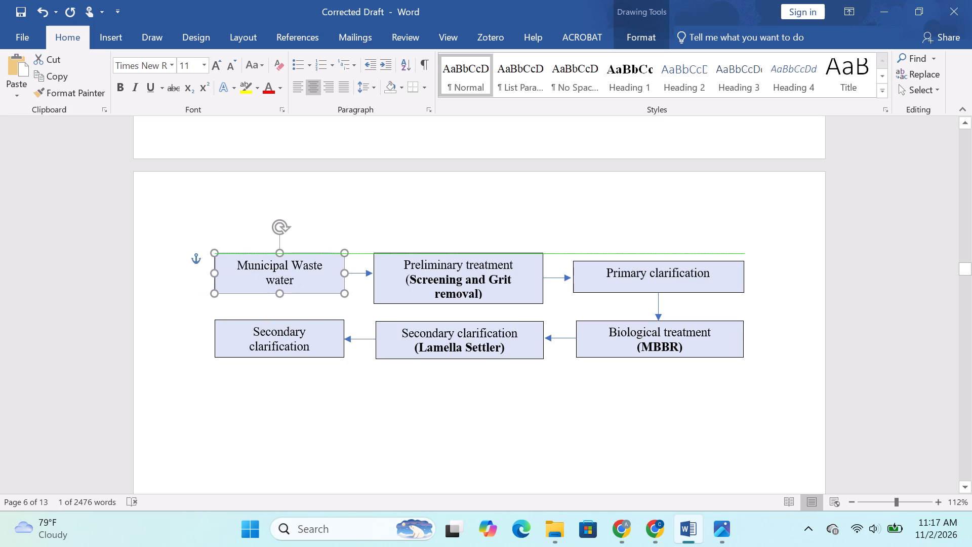
left_click_drag(215, 275, 213, 275)
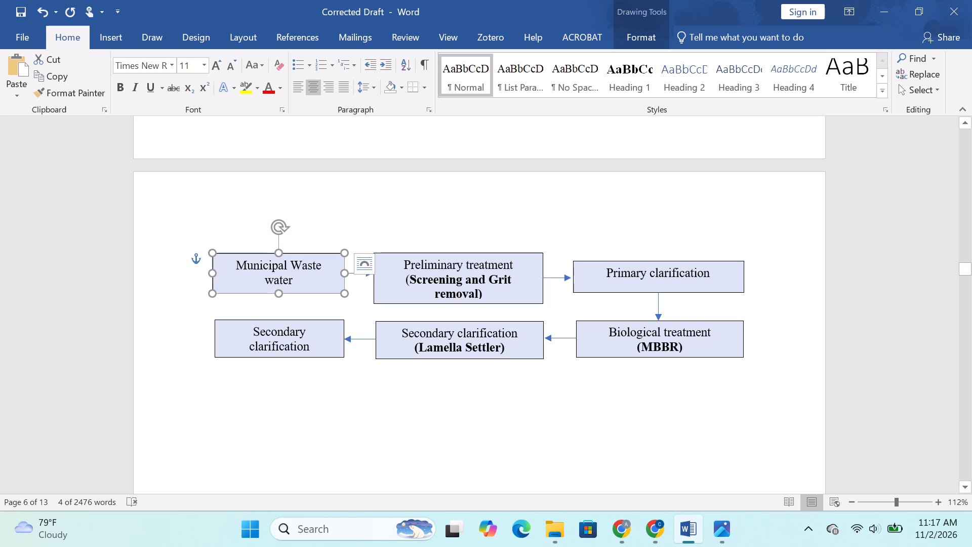
left_click_drag(276, 294, 278, 302)
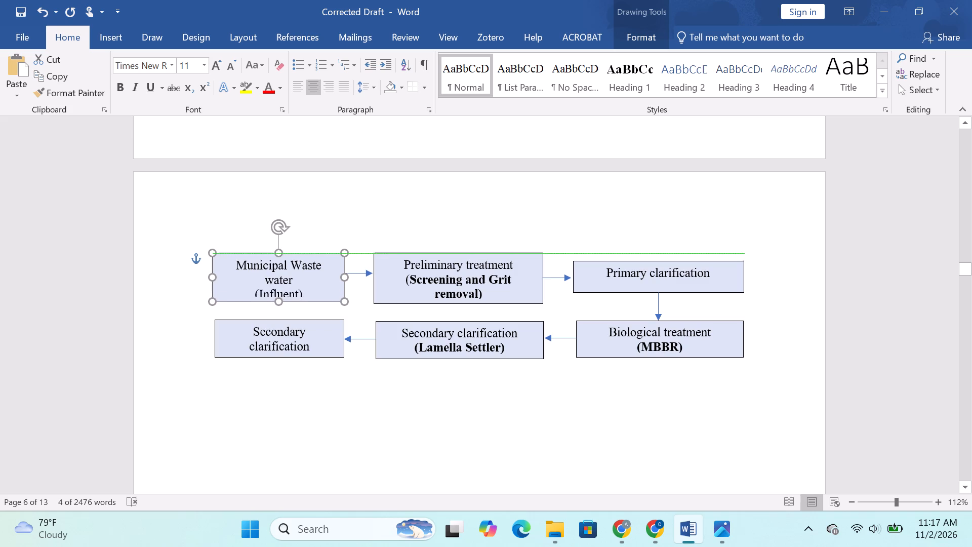
left_click_drag(278, 302, 278, 307)
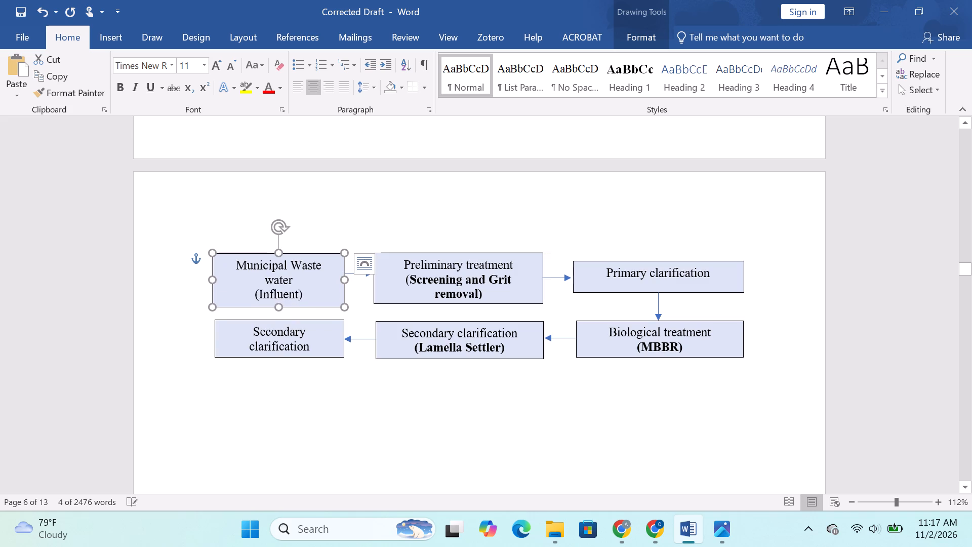
left_click(331, 346)
Shift the Preliminary treatment box slightly to align with the Municipal Waste water and Secondary clarification boxes, and readjust its height.
left_click(424, 303)
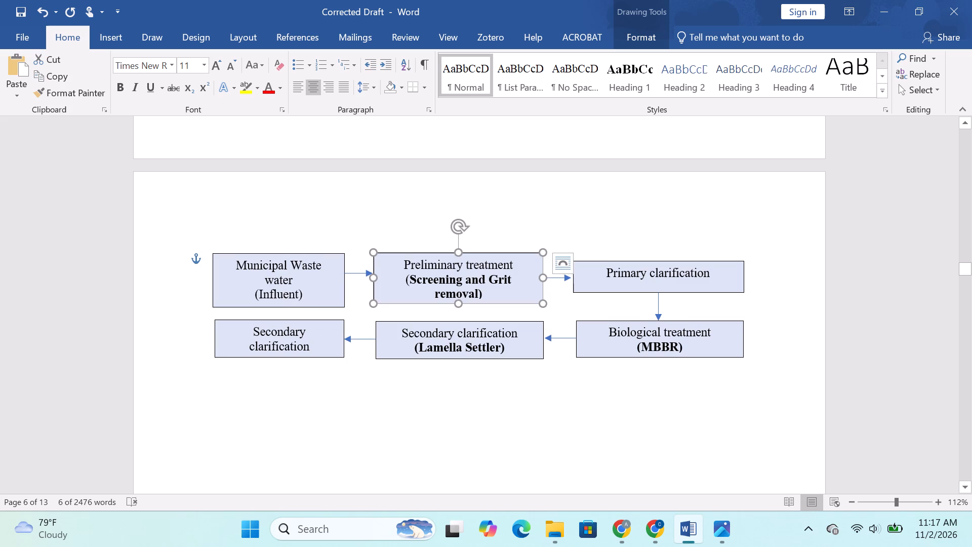
scroll(369, 289, "down", 2)
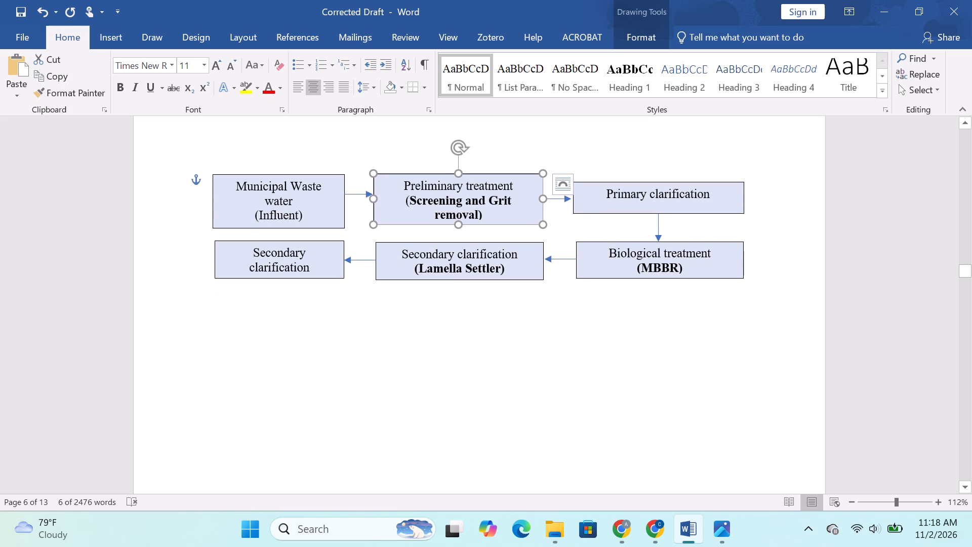
left_click_drag(479, 223, 481, 230)
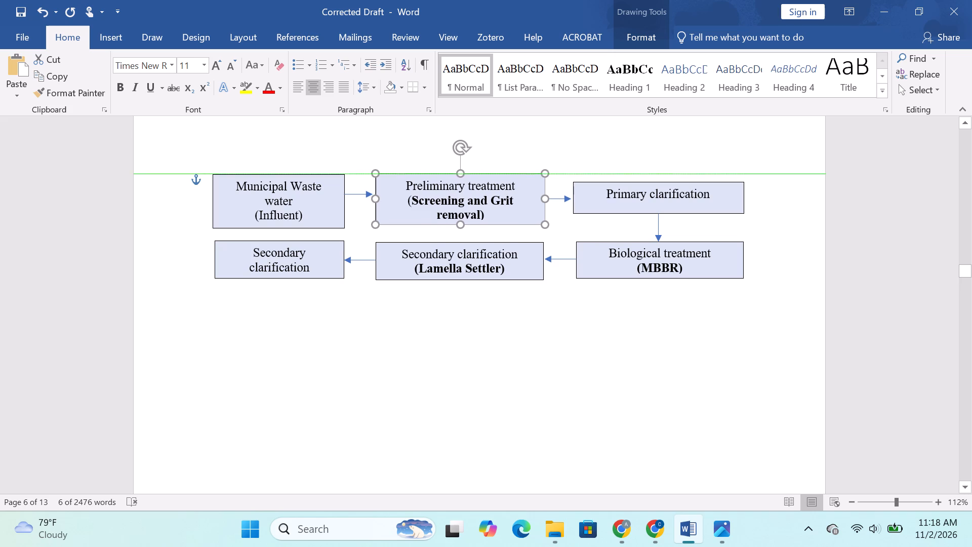
left_click_drag(481, 230, 481, 232)
left_click_drag(461, 227, 462, 230)
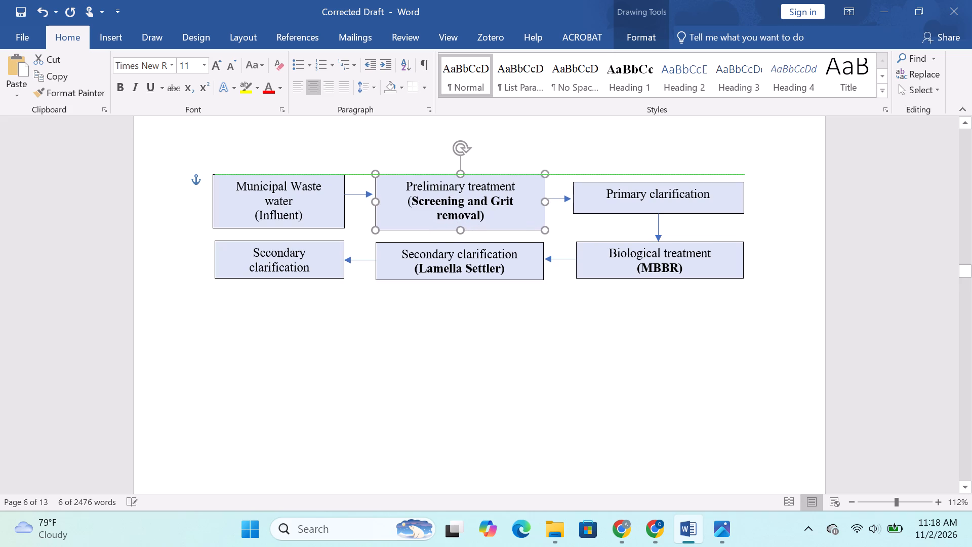
left_click_drag(462, 230, 466, 227)
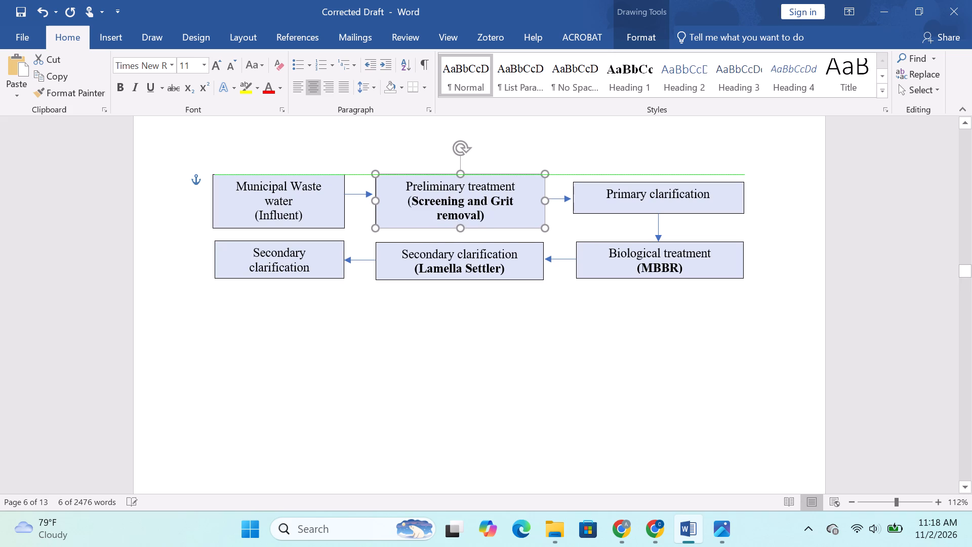
left_click_drag(466, 227, 469, 224)
Extend the Primary clarification box upward so its top edge aligns with the other boxes in its row.
left_click(632, 213)
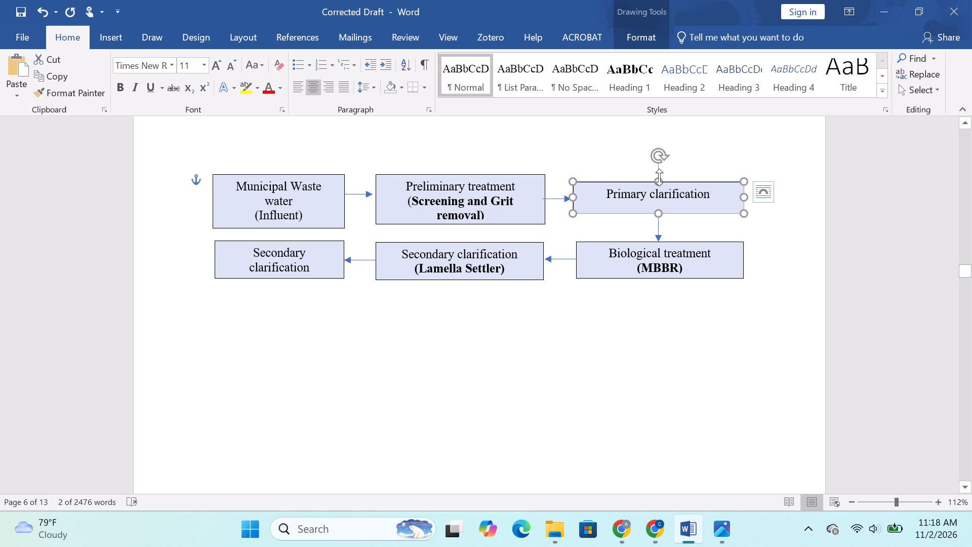
left_click_drag(659, 177, 659, 169)
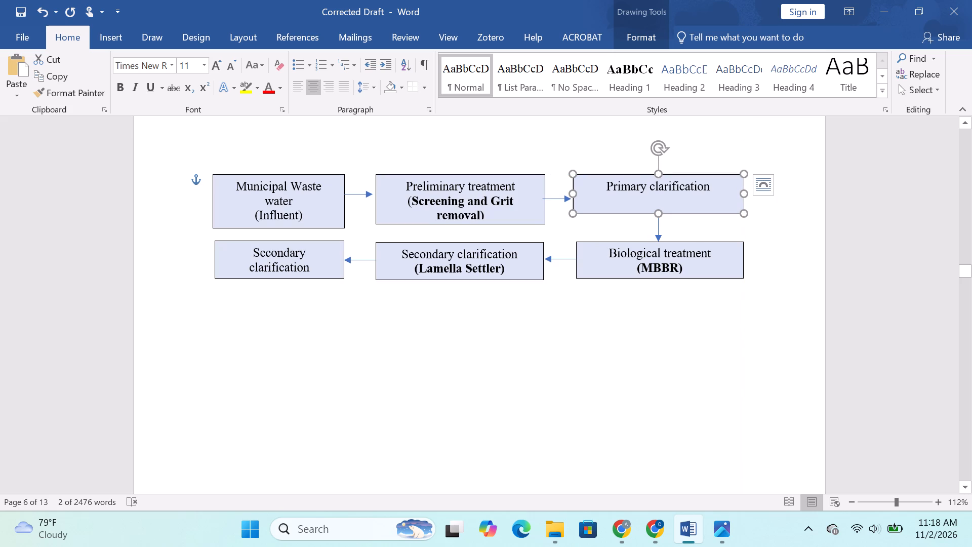
Delete the vertical arrow between the Primary clarification and Biological treatment boxes.
left_click(658, 230)
left_click(706, 206)
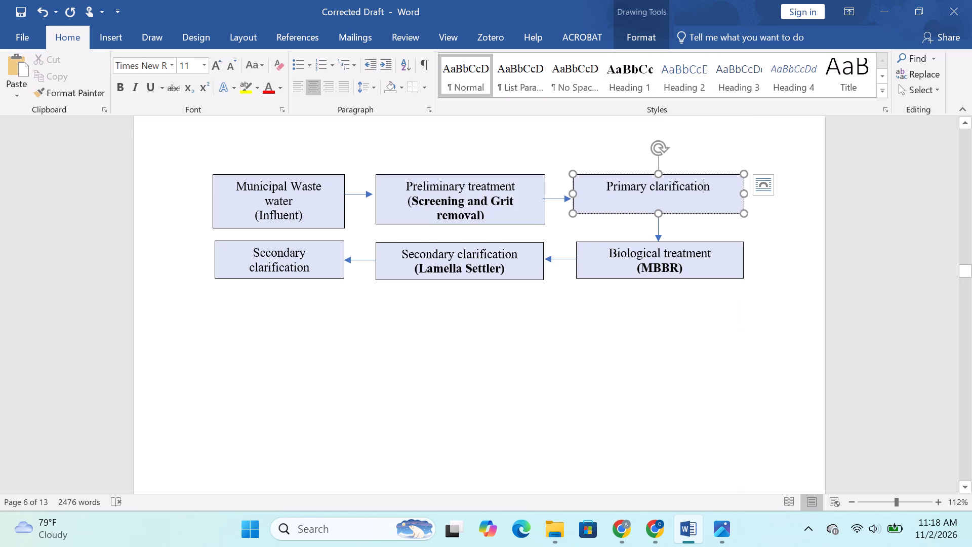
left_click(705, 213)
left_click(658, 228)
key("Delete")
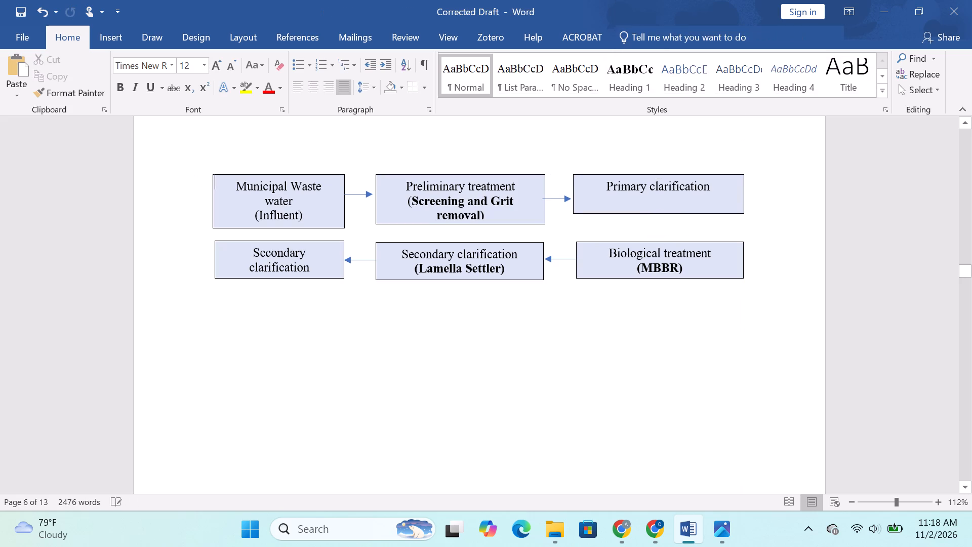
Extend the Primary clarification box downward to nearly the same bottom level as the Preliminary treatment box.
left_click(660, 208)
left_click_drag(659, 211, 662, 223)
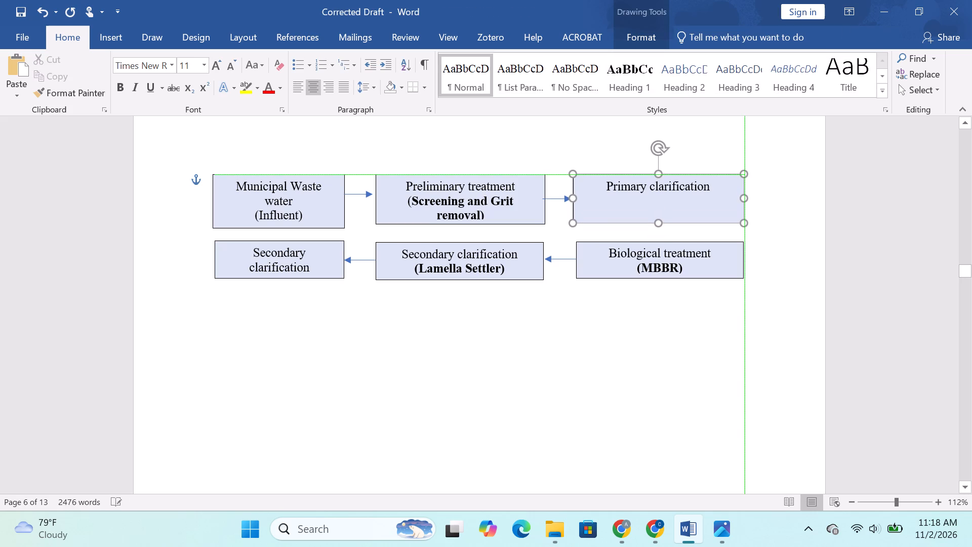
left_click_drag(662, 223, 664, 222)
Nudge the arrow between the Preliminary treatment and Primary clarification boxes so its head meets the Primary clarification box.
left_click(559, 197)
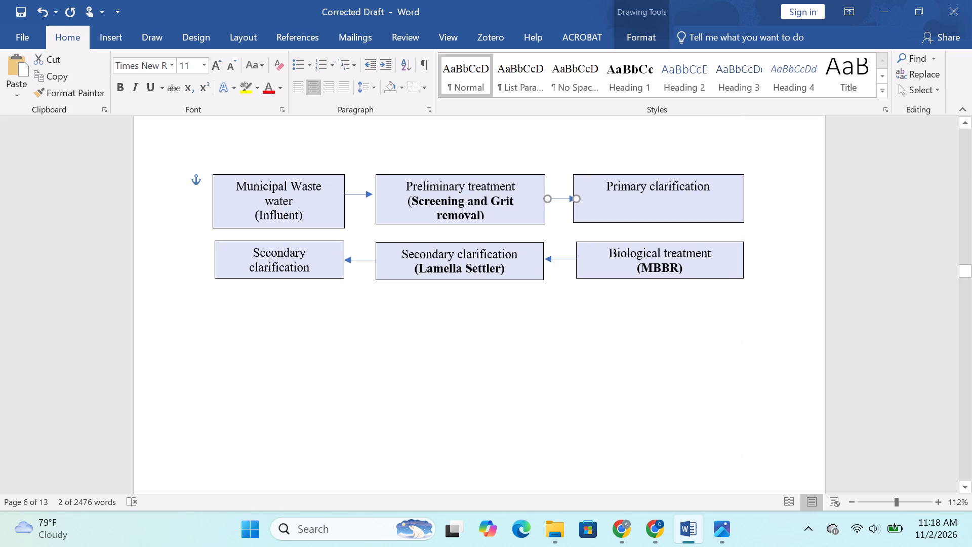
left_click(562, 323)
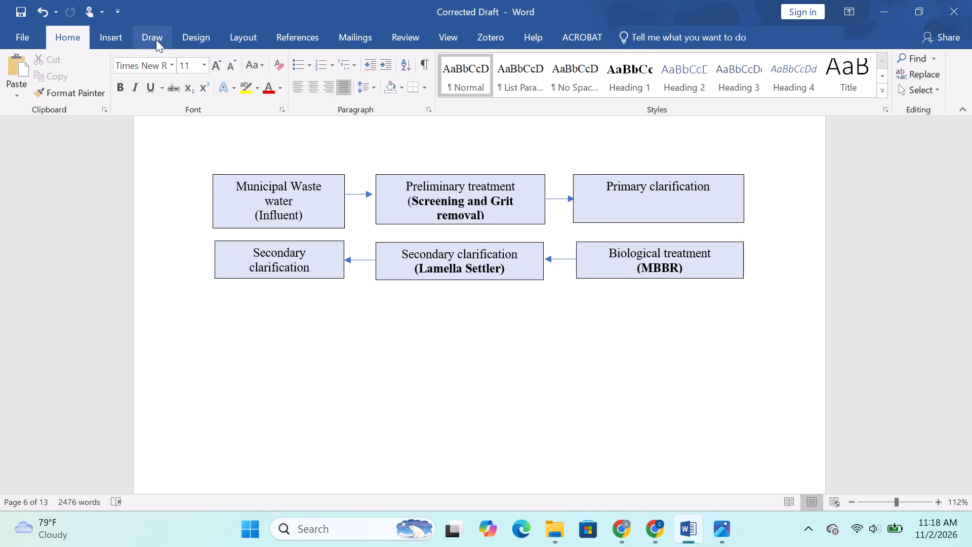
Draw a downward arrow about 0.25" long from the Primary clarification box to the Biological treatment (MBBR) box.
left_click(121, 40)
left_click(147, 93)
left_click(153, 119)
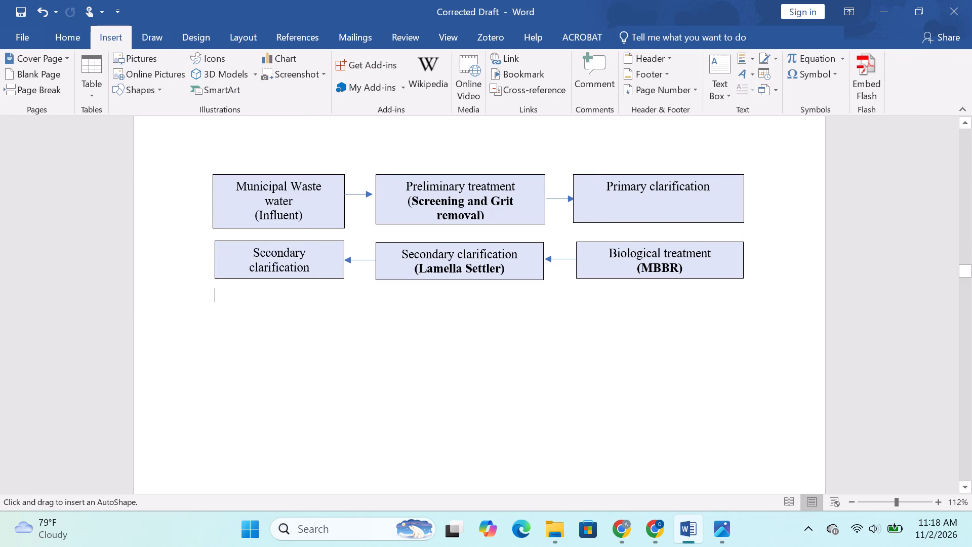
left_click_drag(660, 221, 661, 230, "shift")
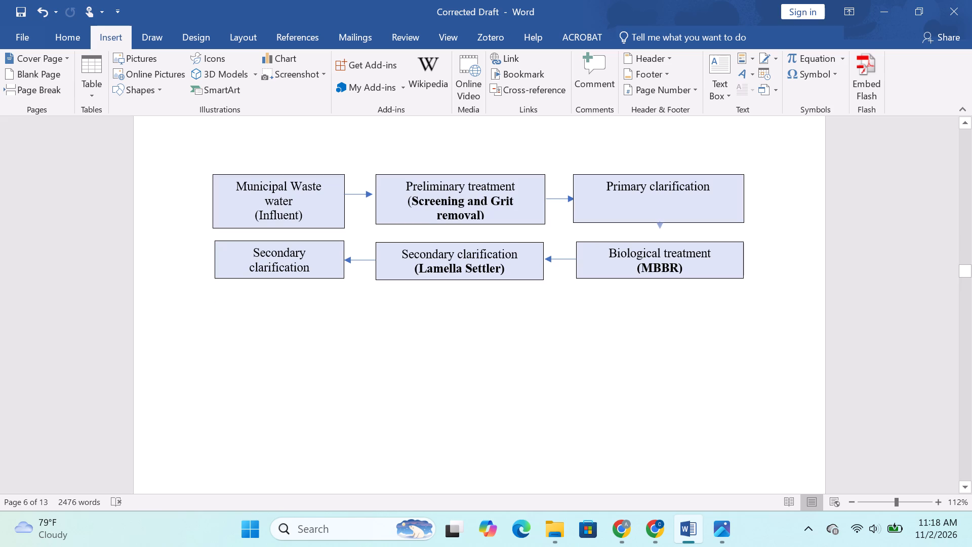
left_click_drag(661, 230, 661, 242, "shift")
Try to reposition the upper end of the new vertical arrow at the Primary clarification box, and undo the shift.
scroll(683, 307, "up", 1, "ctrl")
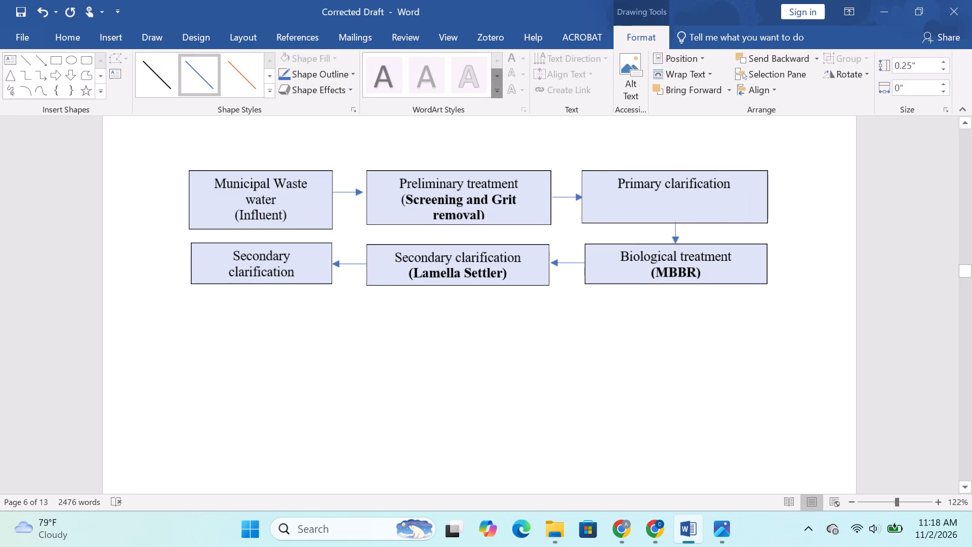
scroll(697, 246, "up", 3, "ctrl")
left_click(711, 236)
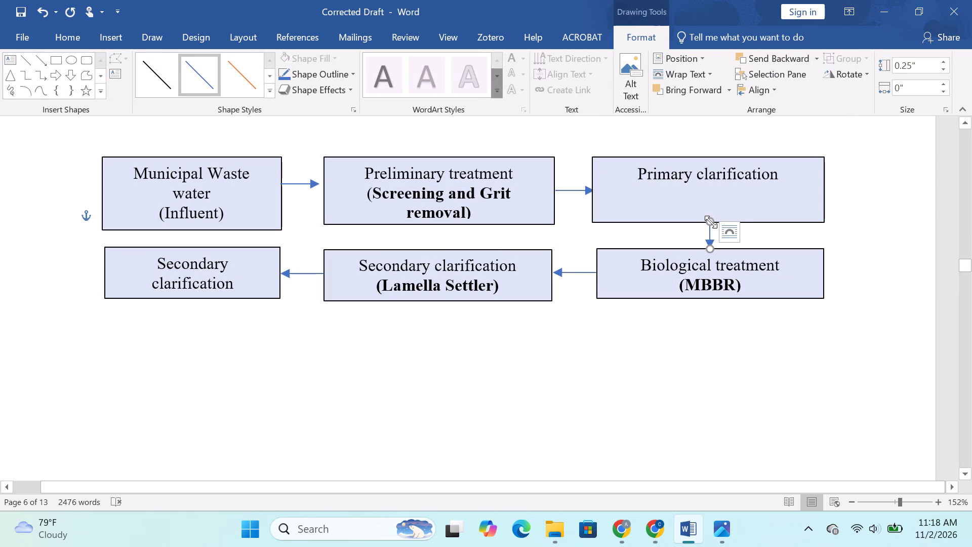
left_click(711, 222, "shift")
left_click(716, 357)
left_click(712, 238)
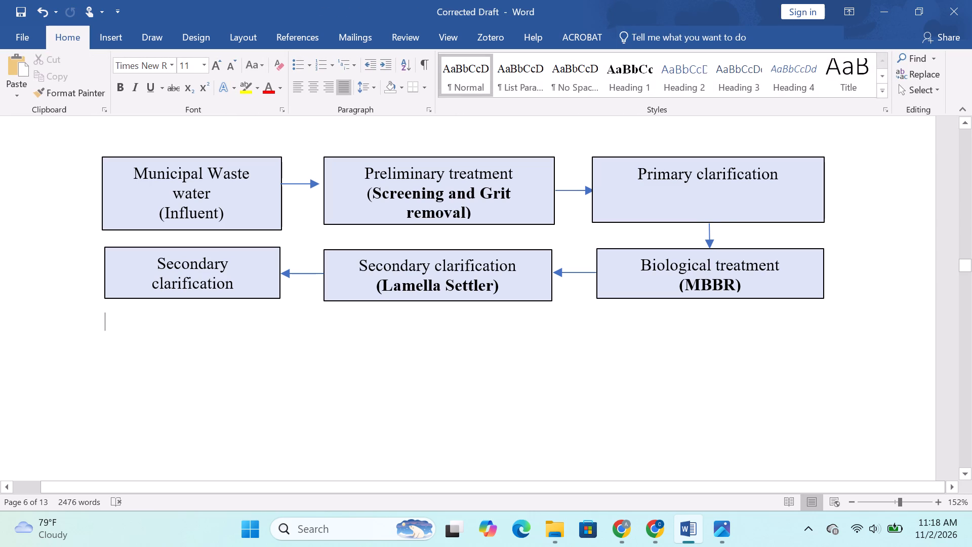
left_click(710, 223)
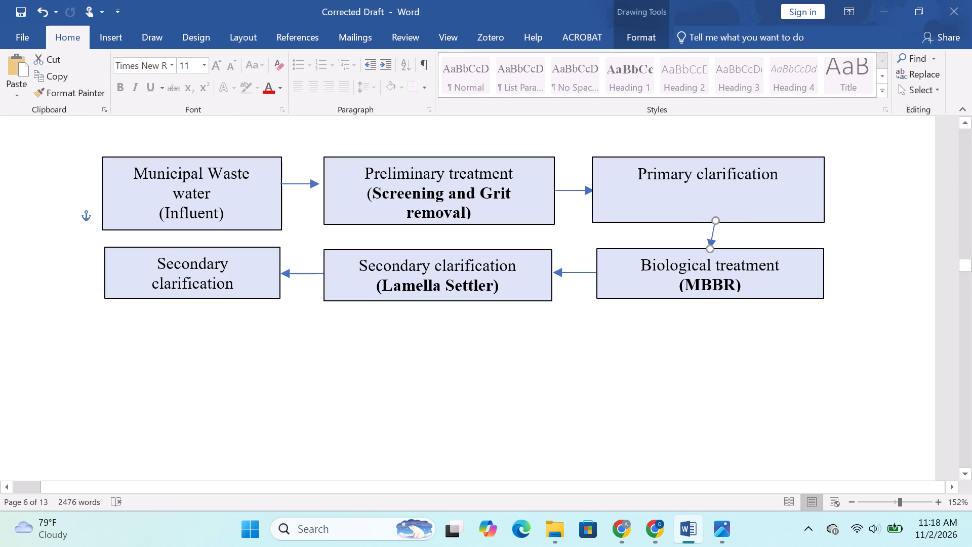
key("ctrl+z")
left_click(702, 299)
Fine-tune the vertical arrow's upper end so it starts exactly at the bottom edge of the Primary clarification box.
scroll(710, 330, "up", 1)
left_click(727, 367)
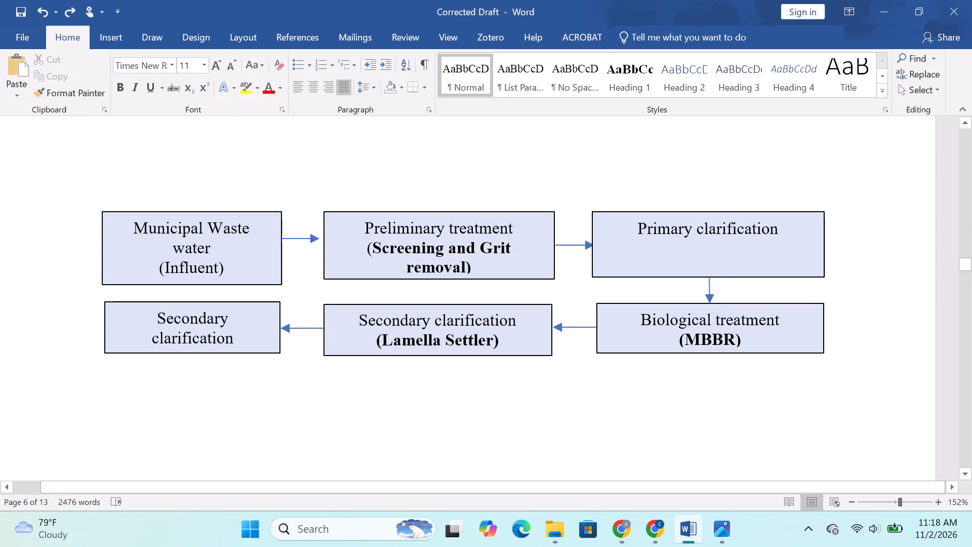
scroll(787, 330, "up", 2, "ctrl")
left_click(787, 276)
left_click(791, 266, "shift")
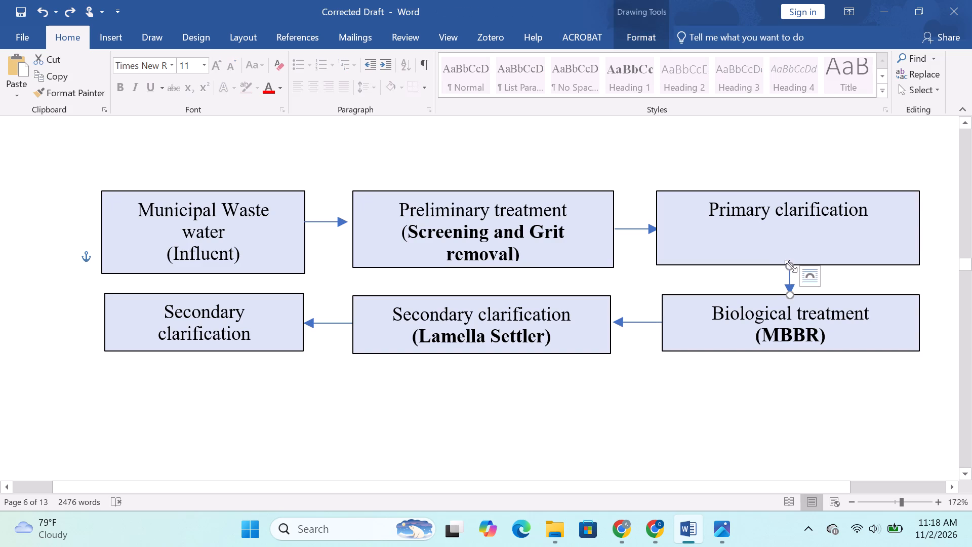
left_click(794, 381)
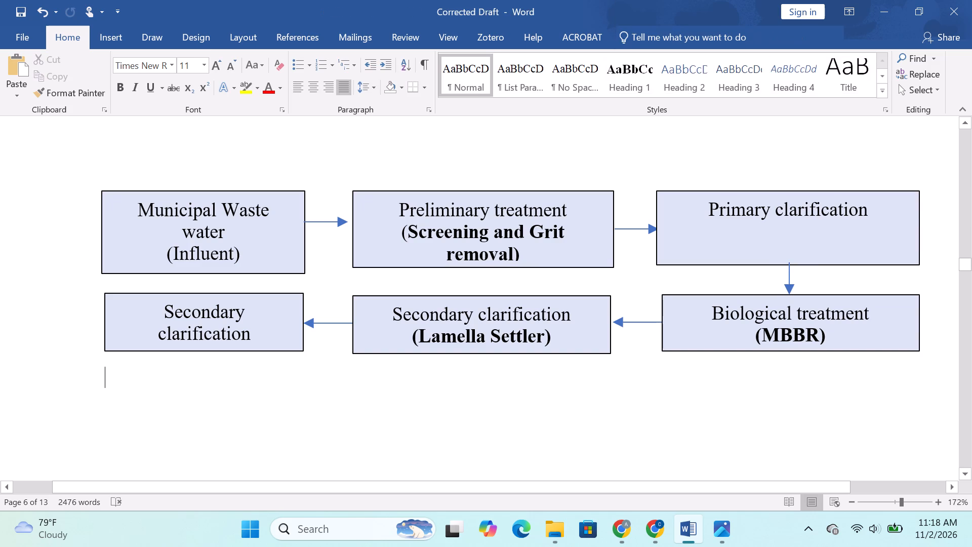
scroll(829, 270, "down", 1, "ctrl")
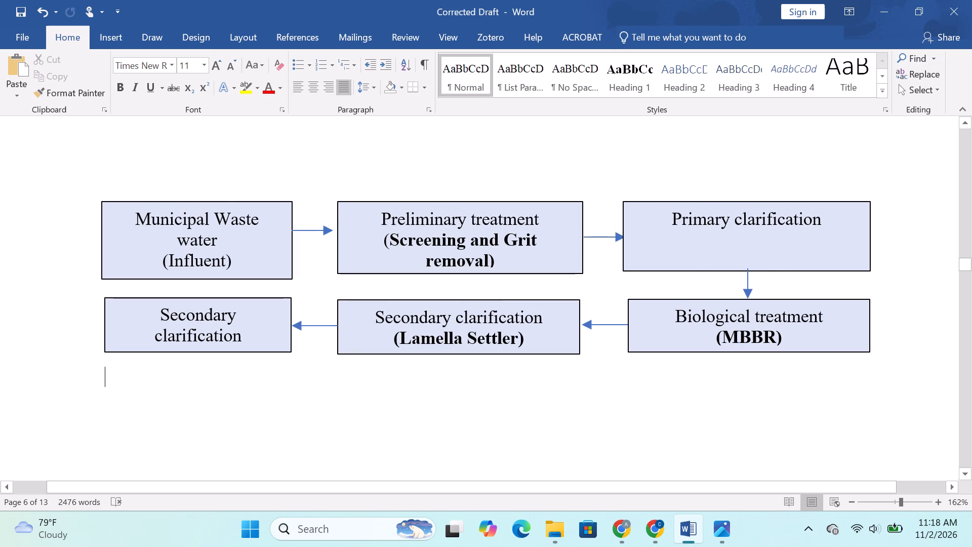
left_click(751, 277)
left_click(750, 267, "shift")
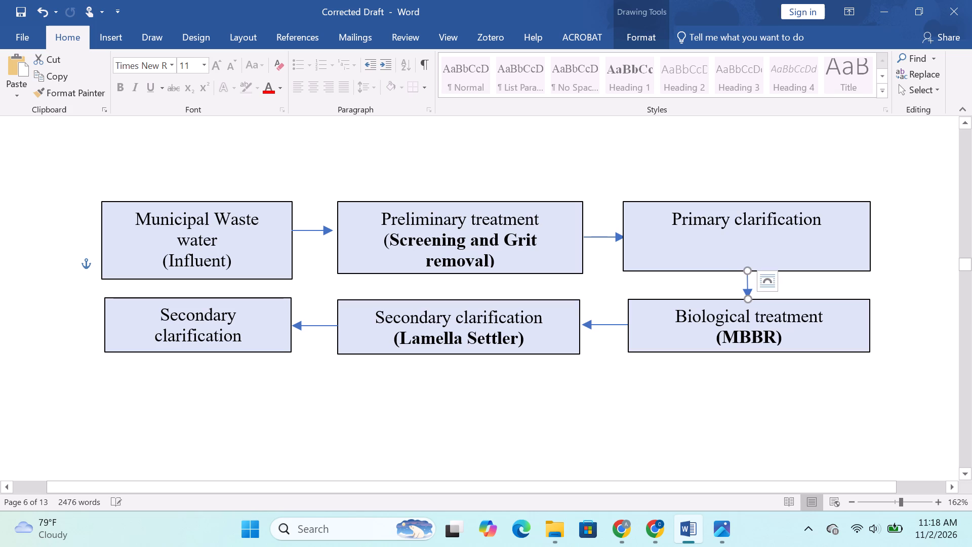
left_click(743, 416)
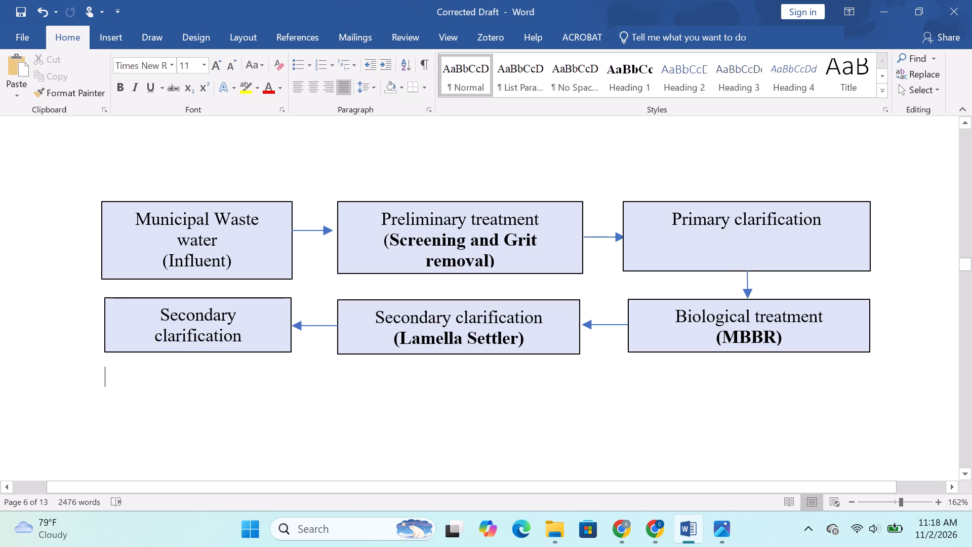
Duplicate the vertical arrow and place the copy pointing down from the bottom edge of the plain Secondary clarification box.
scroll(487, 335, "down", 1)
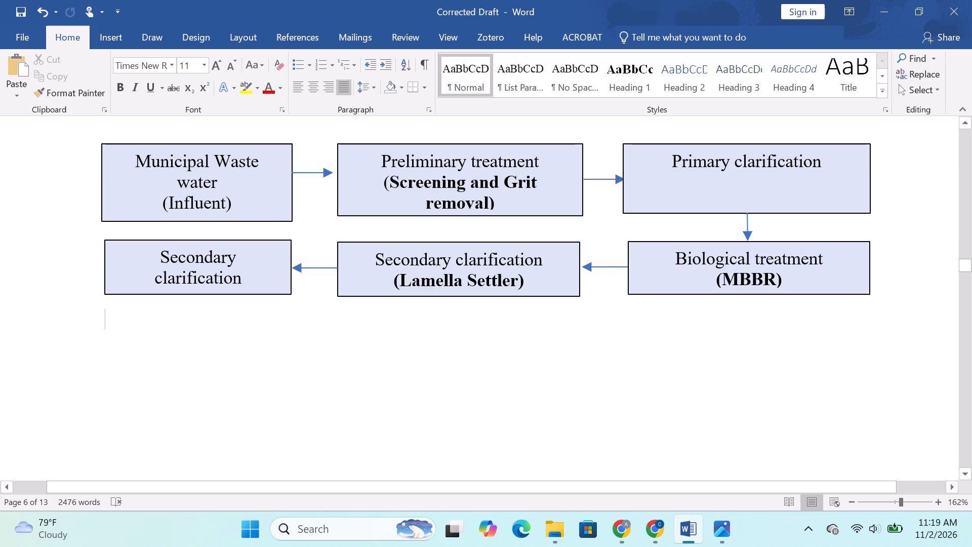
left_click(748, 225)
key("ctrl+c")
left_click(344, 335)
key("ctrl+v")
left_click_drag(105, 317, 201, 304)
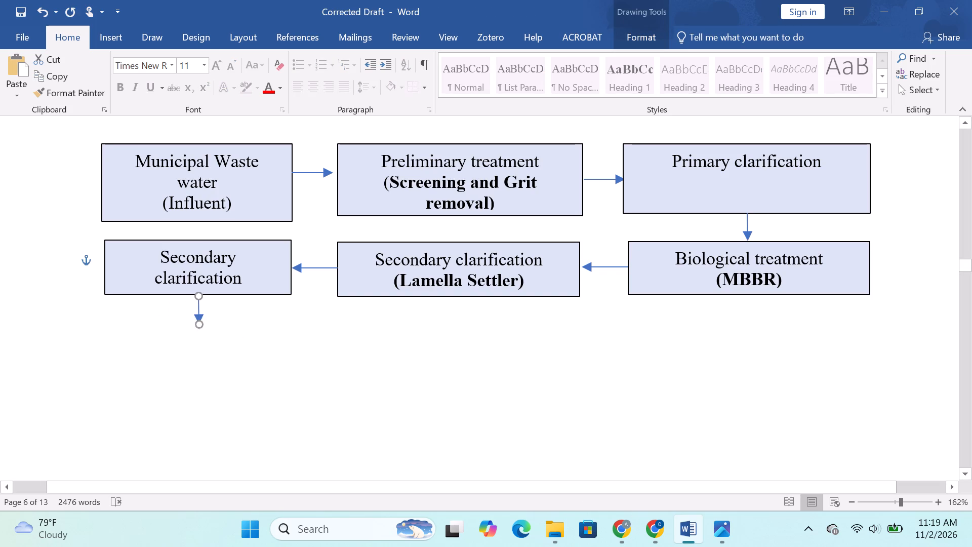
left_click_drag(201, 304, 193, 304)
Duplicate the plain Secondary clarification box and place the copy directly beneath the new downward arrow.
left_click(236, 292)
key("ctrl+c")
left_click(219, 370)
key("ctrl+v")
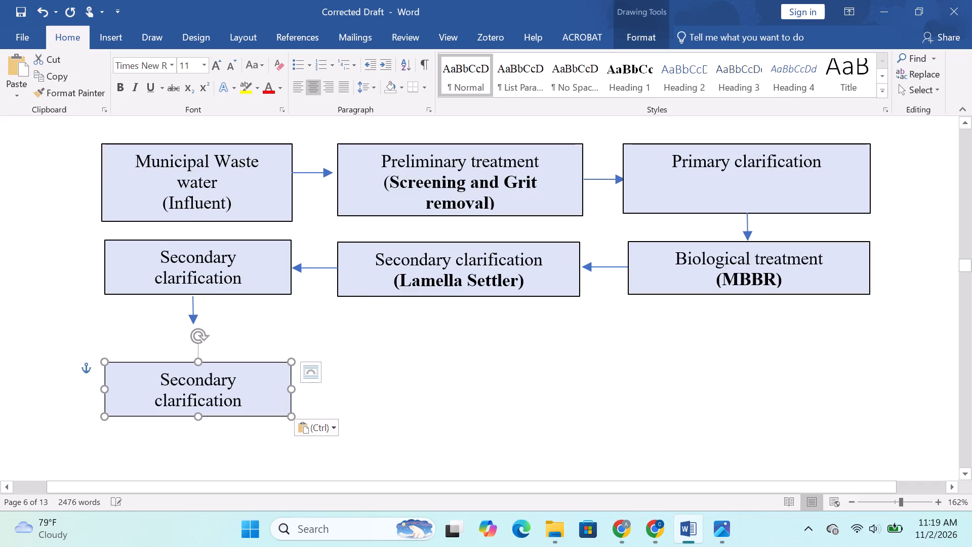
left_click_drag(217, 359, 211, 324)
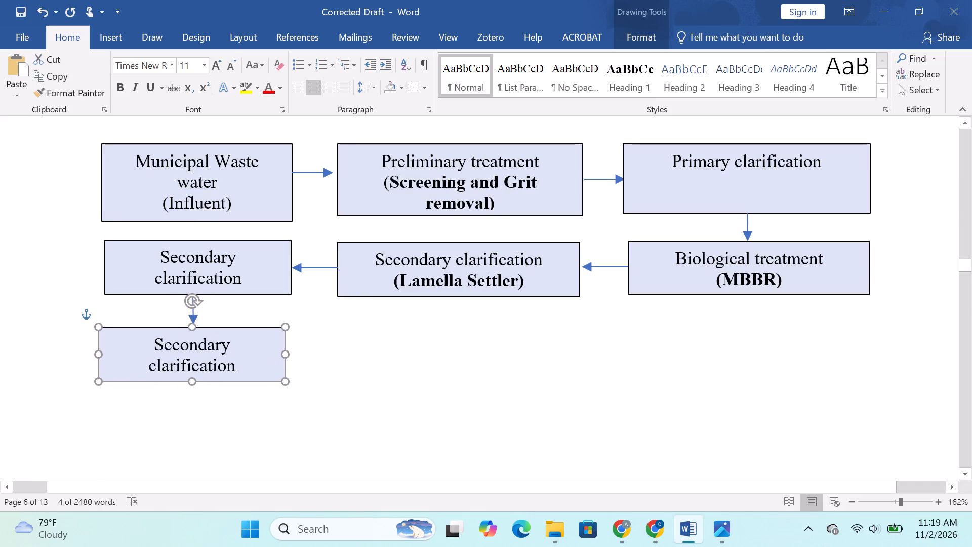
left_click_drag(211, 324, 213, 324)
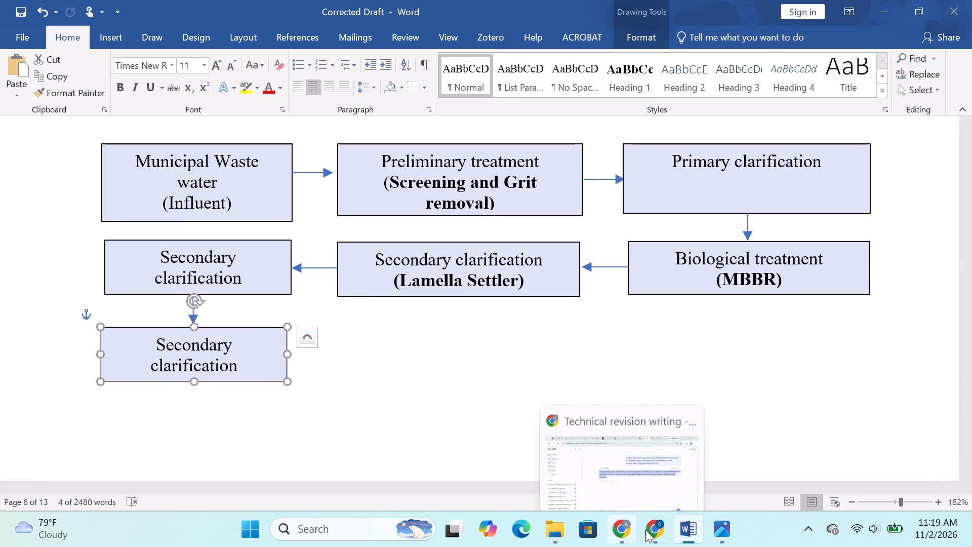
Check the reference flowchart image in Photos for the treatment stages that follow secondary clarification, and return to the Word draft.
left_click(715, 523)
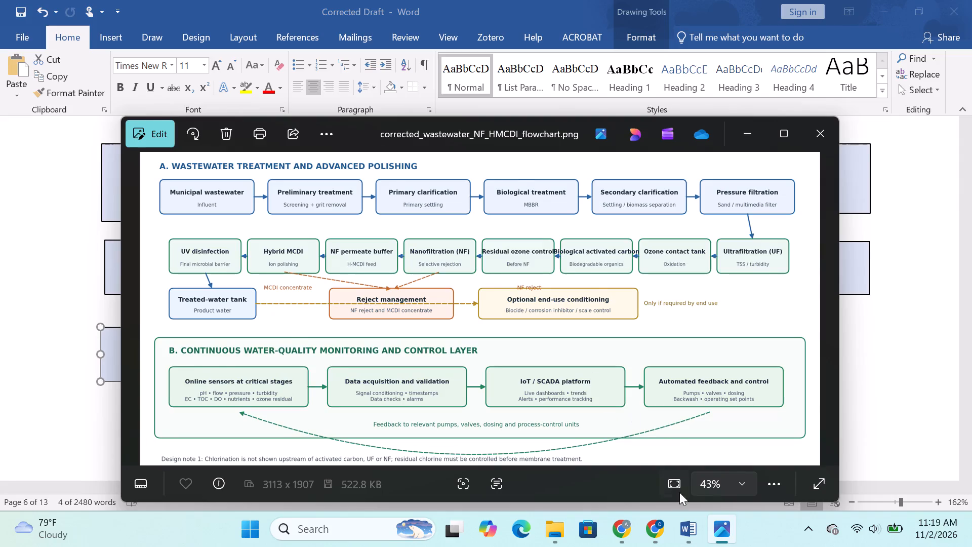
left_click(686, 535)
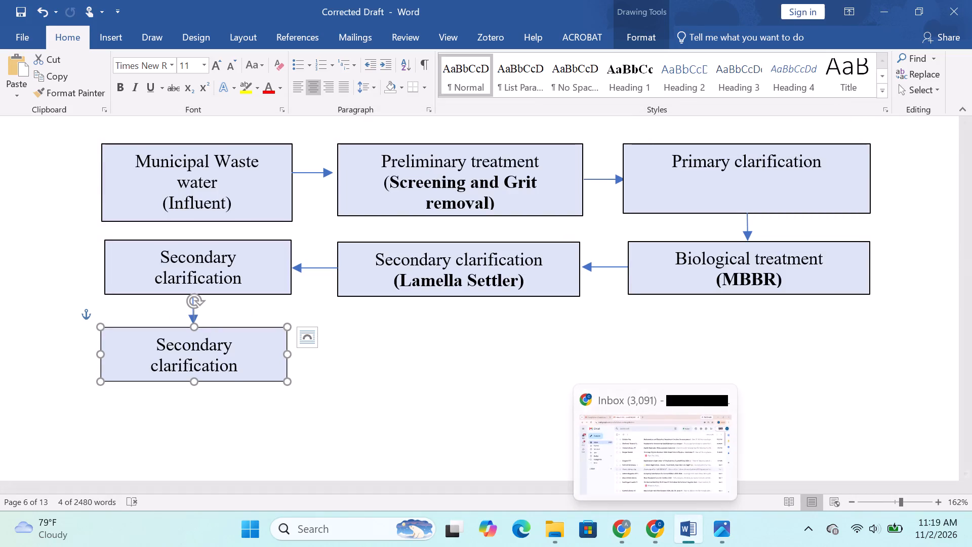
left_click(723, 541)
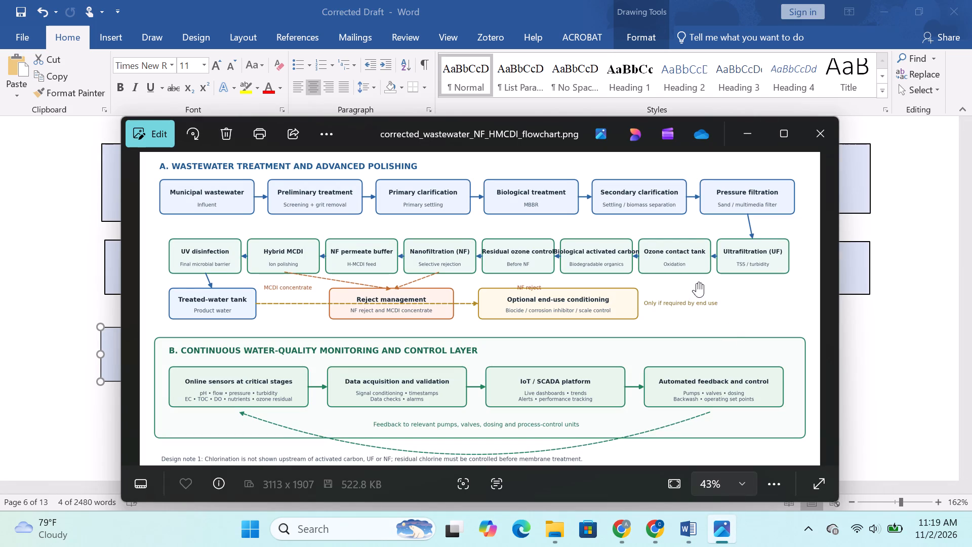
left_click(756, 135)
left_click(697, 546)
left_click(697, 546)
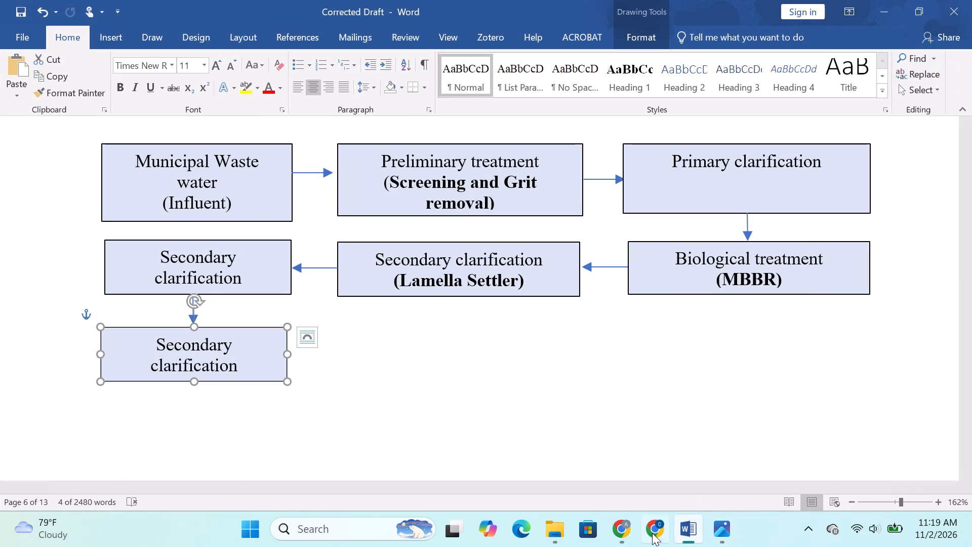
left_click(715, 537)
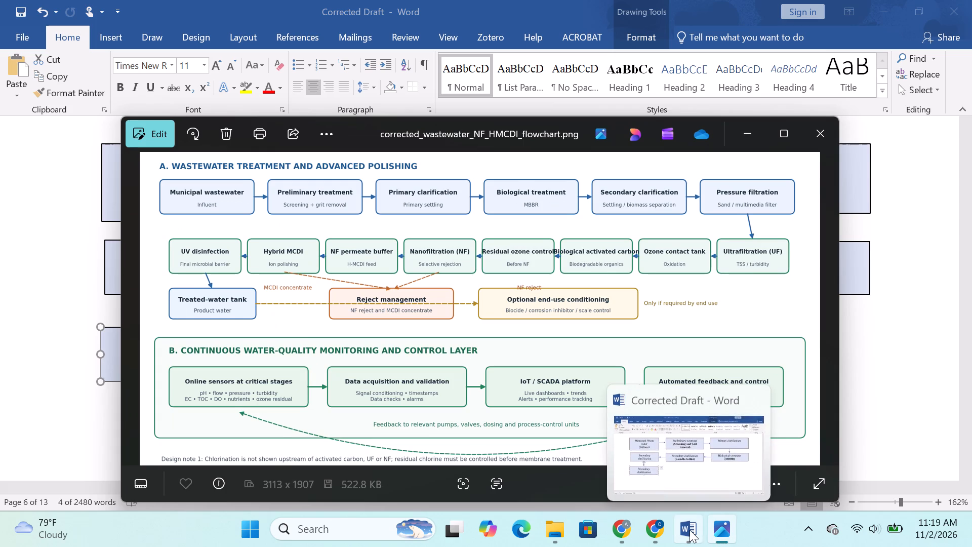
left_click(674, 475)
Replace all the text of the second-row box above the new arrow with "Pressure Filteration", removing its "(Lamella Settler)" line.
left_click_drag(246, 276, 188, 245)
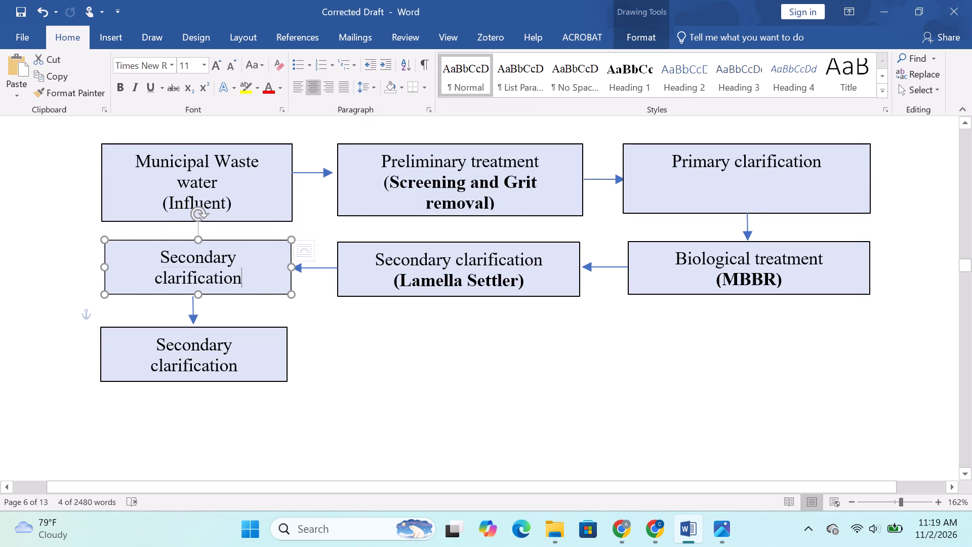
left_click_drag(188, 245, 161, 237)
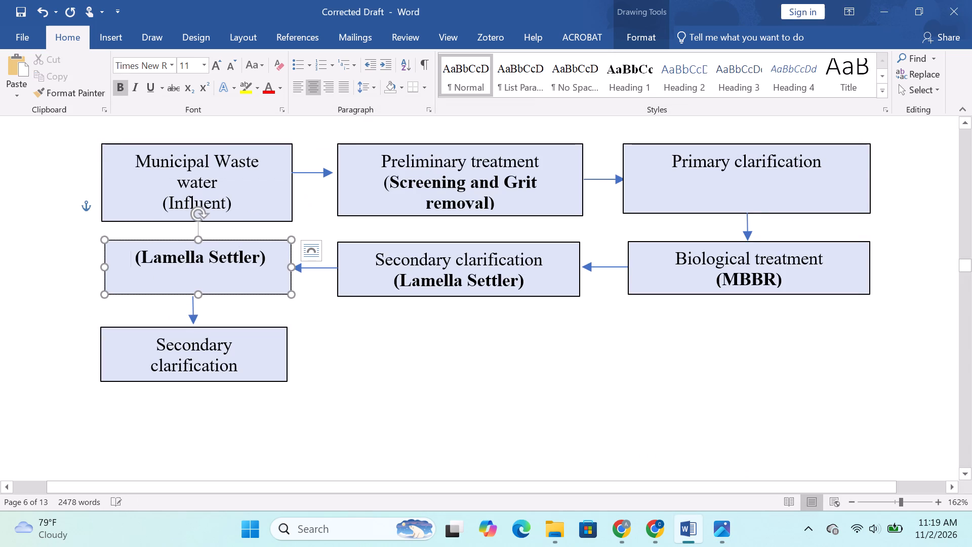
type("ressure")
key("d")
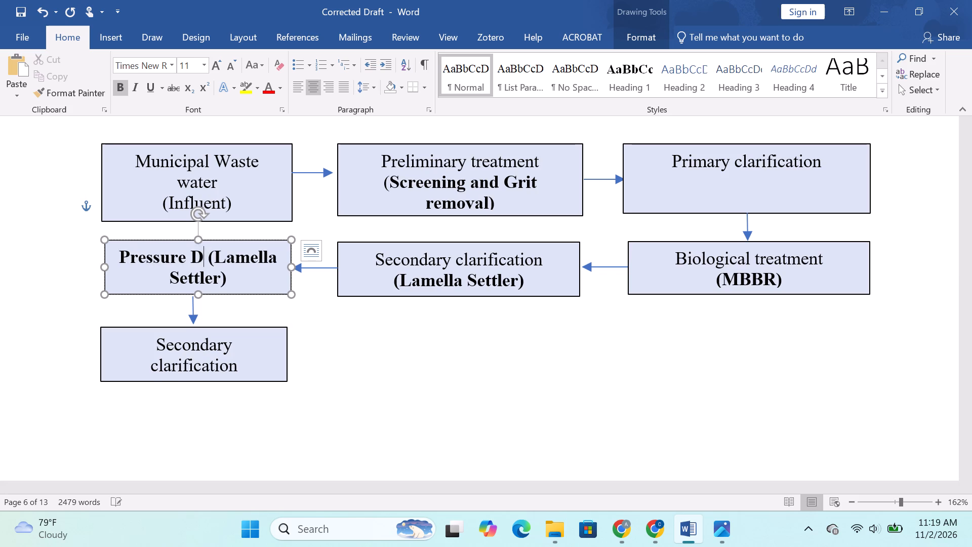
key("BackSpace")
key("f")
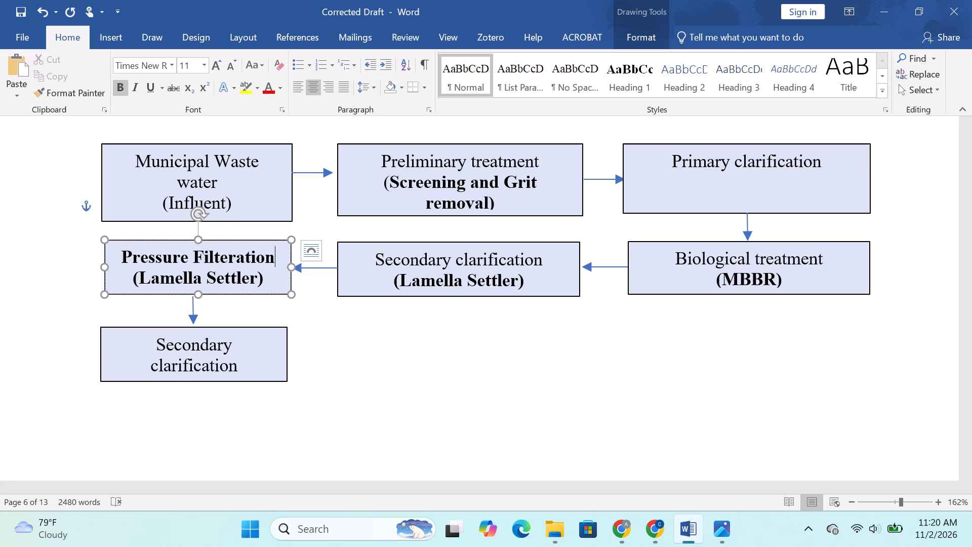
left_click_drag(277, 280, 131, 285)
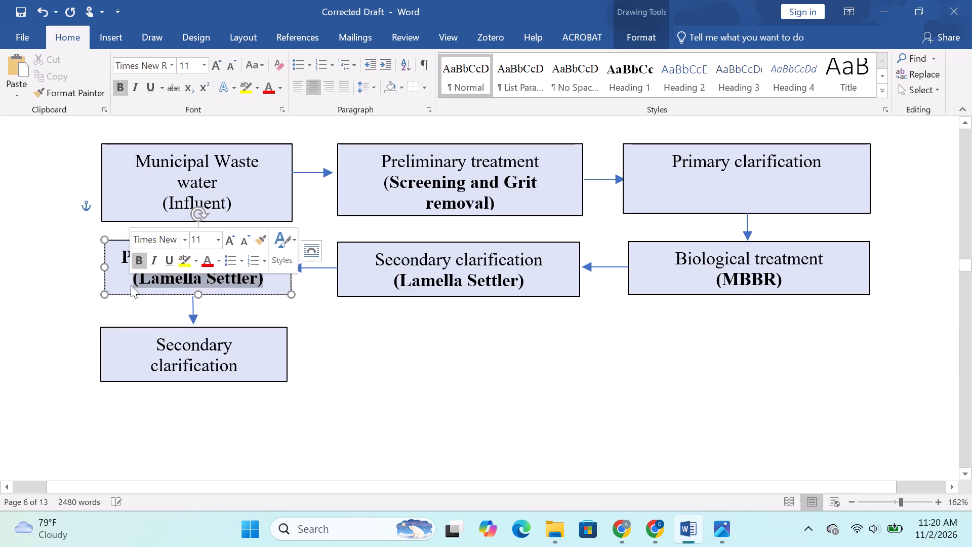
key("Delete")
scroll(129, 285, "up", 19)
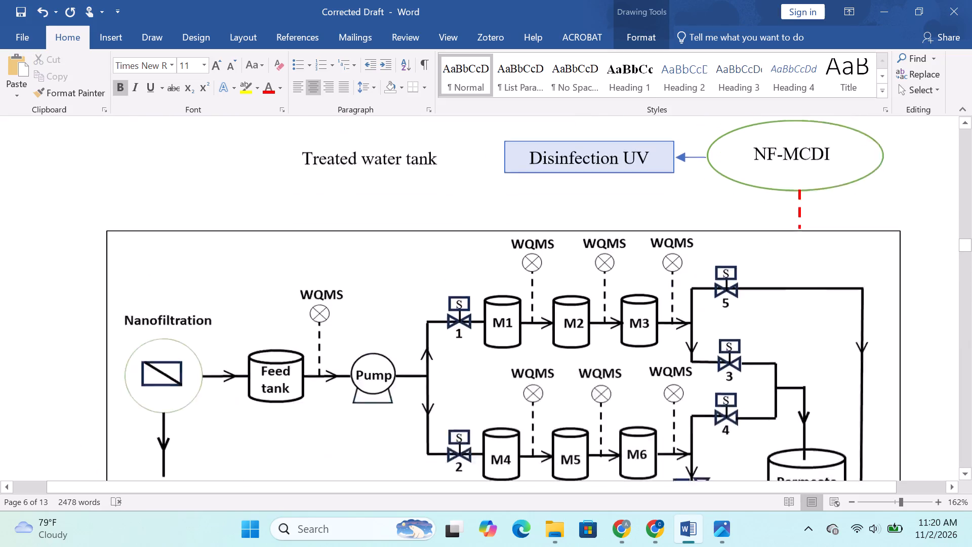
scroll(127, 285, "up", 6)
scroll(127, 285, "down", 2)
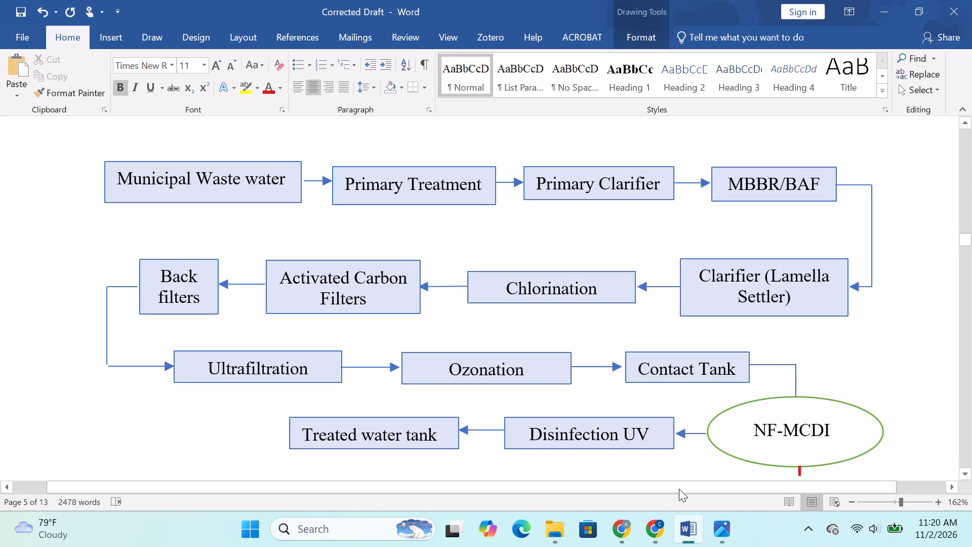
left_click(685, 528)
left_click(678, 523)
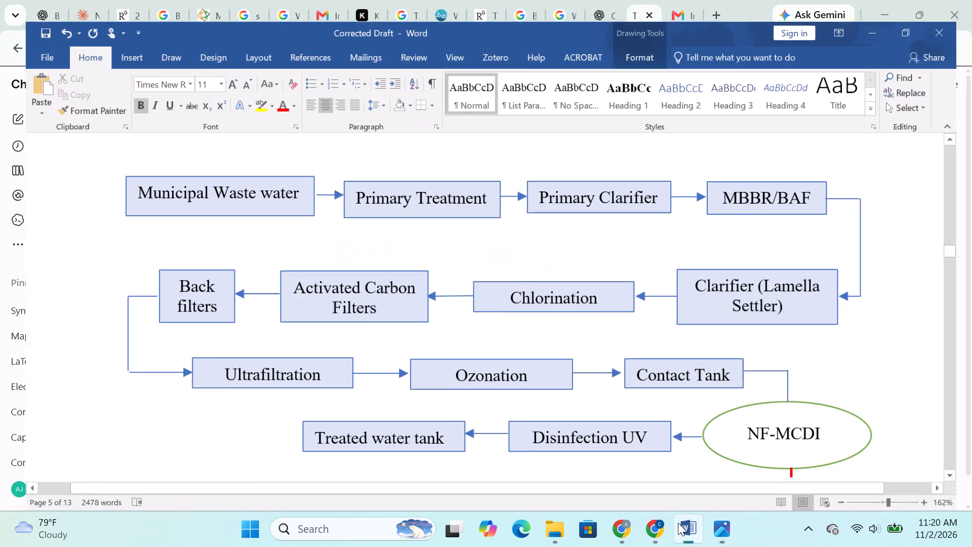
scroll(598, 345, "down", 20)
scroll(598, 345, "down", 5)
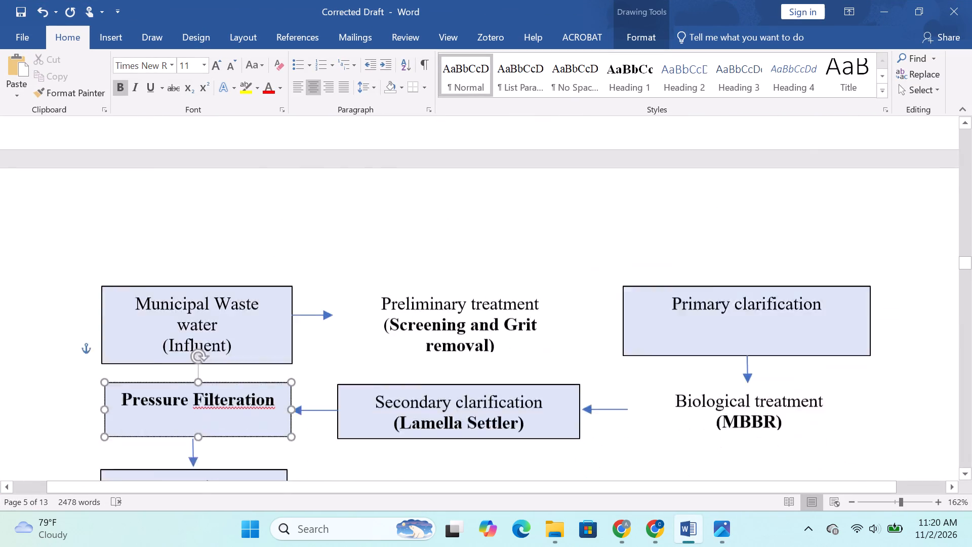
scroll(598, 345, "down", 2)
scroll(598, 345, "up", 4)
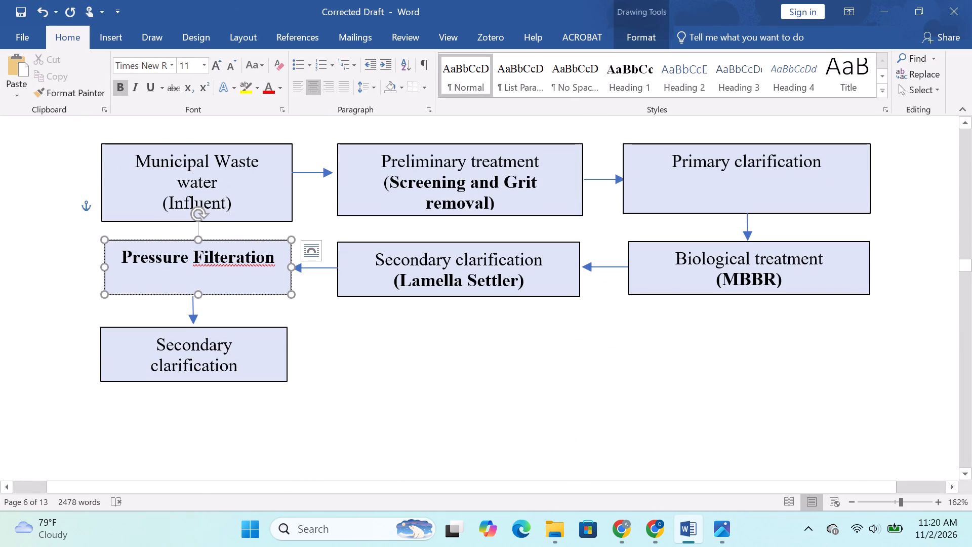
Replace the "Pressure Filteration" label in the second-row box with "Chlorination" and remove its bold formatting.
key("BackSpace")
key("BackSpace")
key("BackSpace")
key("BackSpace")
key("BackSpace")
key("BackSpace")
key("BackSpace")
key("BackSpace")
key("BackSpace")
key("BackSpace")
key("BackSpace")
key("BackSpace")
key("BackSpace")
key("BackSpace")
key("BackSpace")
key("BackSpace")
key("BackSpace")
key("BackSpace")
key("BackSpace")
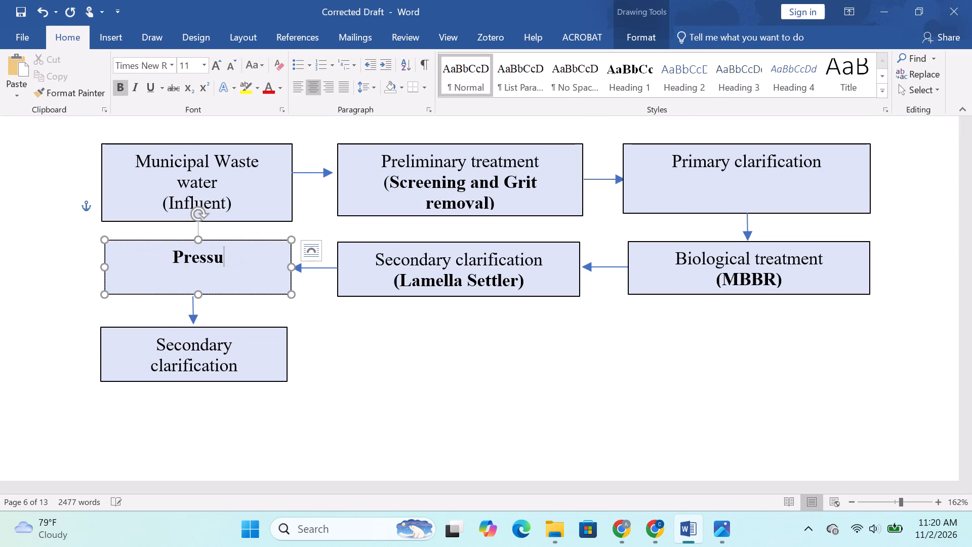
key("BackSpace")
key("BackSpace")
key("c")
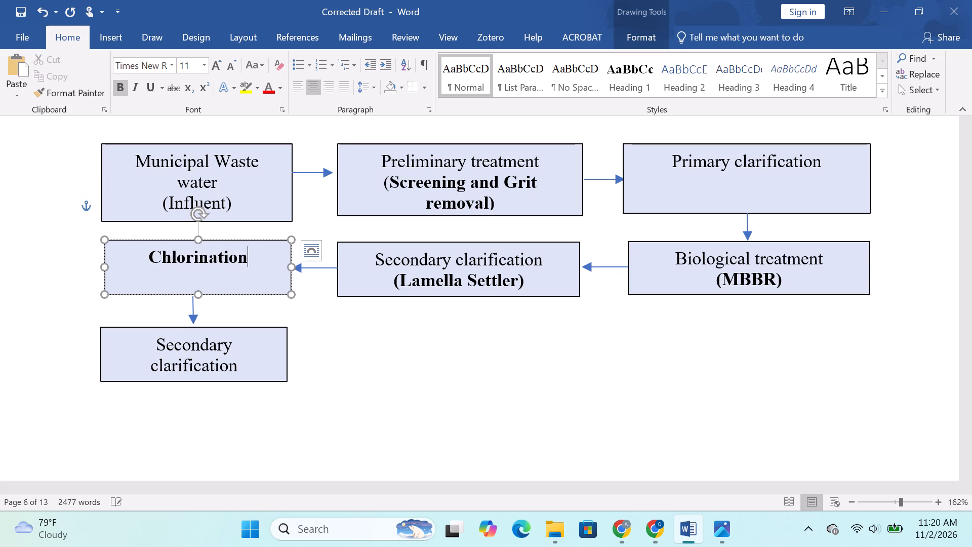
key("ctrl+a")
left_click(115, 93)
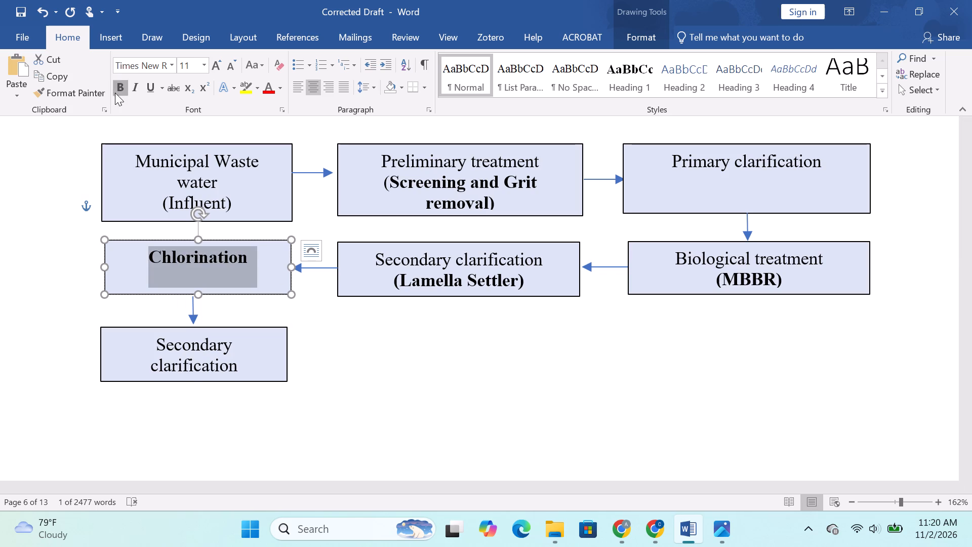
Clear the "Secondary clarification (Lamella Settler)" text from the box beneath Chlorination to make room for a new label.
left_click_drag(248, 361, 174, 350)
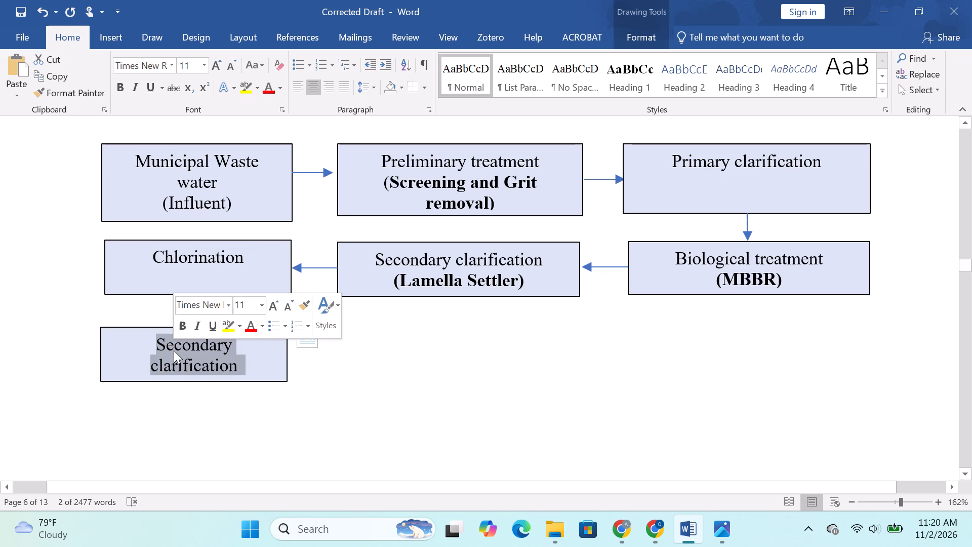
key("BackSpace")
key("Delete")
key("Delete")
key("Delete")
key("Delete")
key("Delete")
key("Delete")
key("Delete")
key("Delete")
key("Delete")
key("Delete")
key("Delete")
key("Delete")
key("Delete")
key("Delete")
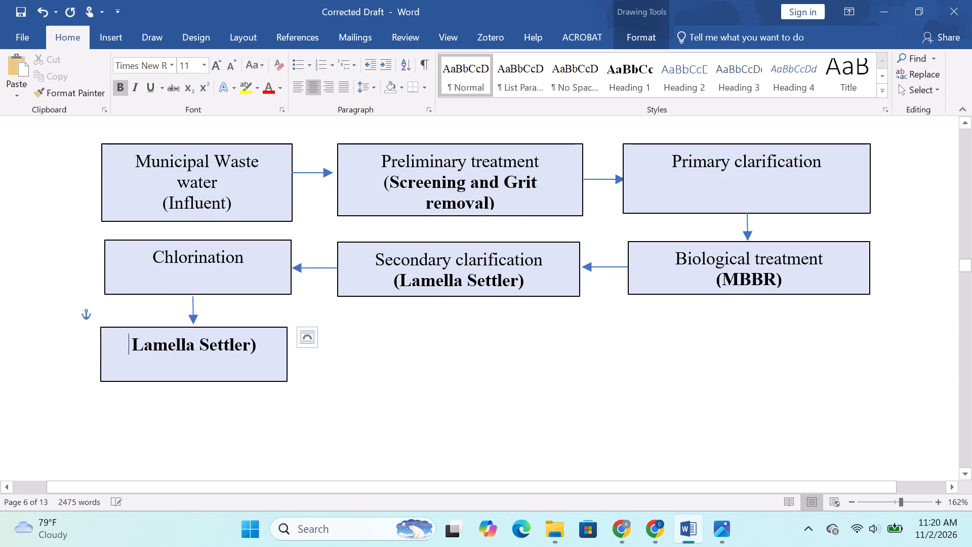
key("Delete")
key("Delete")
key("Delete")
key("Delete")
key("Delete")
key("Delete")
key("Delete")
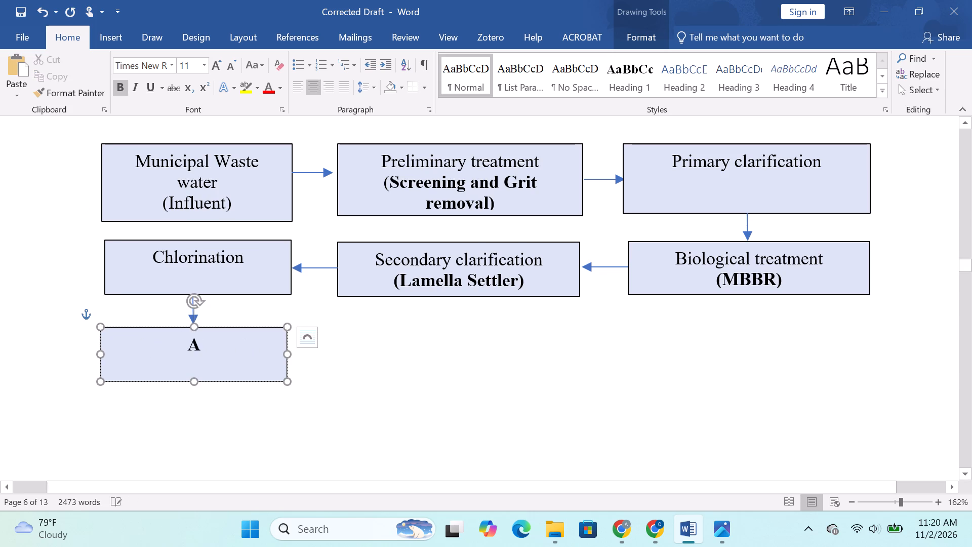
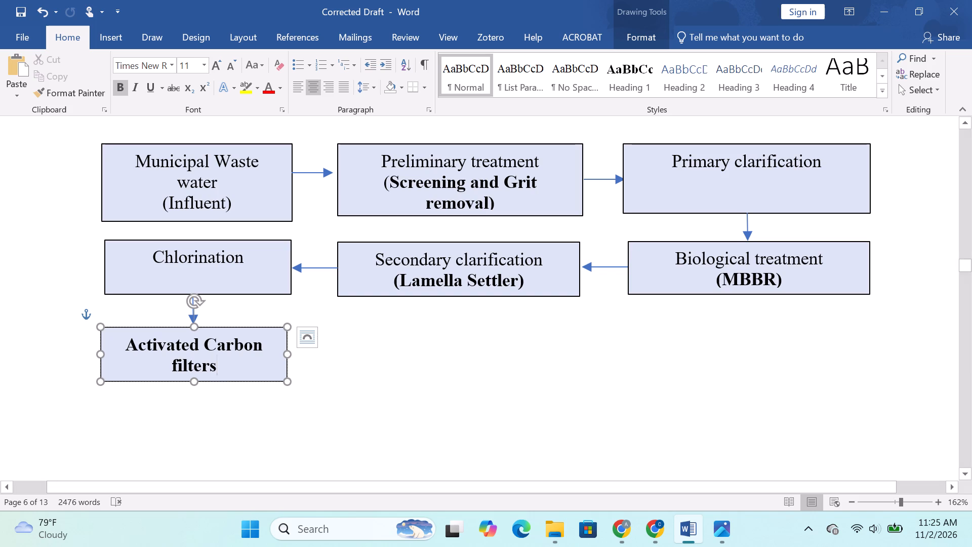
Remove the bold formatting from the "Activated Carbon filters" label in the box beneath Chlorination.
left_click_drag(228, 375, 141, 346)
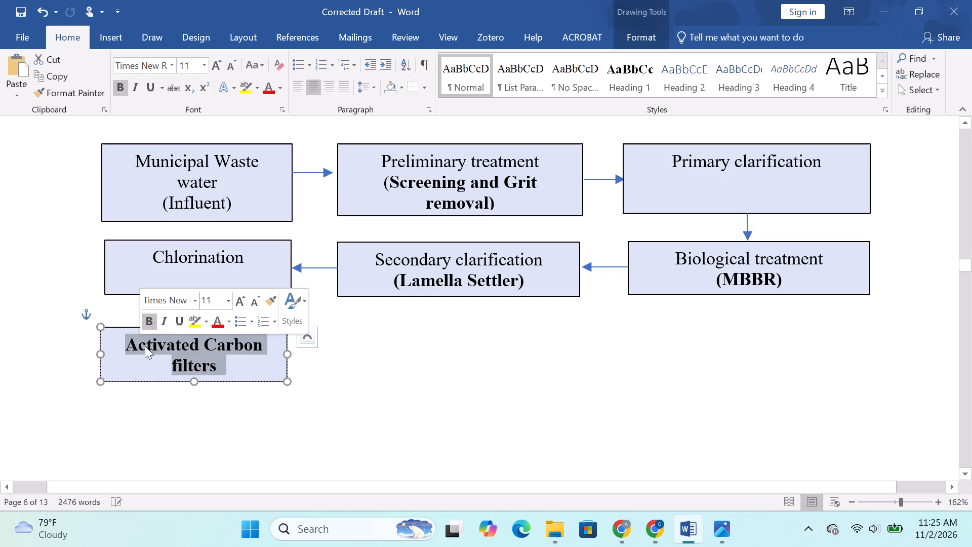
left_click(150, 317)
Review the original treatment flowchart for the stages that follow Activated Carbon Filters, and return to the redrawn flowchart on page 6.
scroll(475, 398, "up", 8)
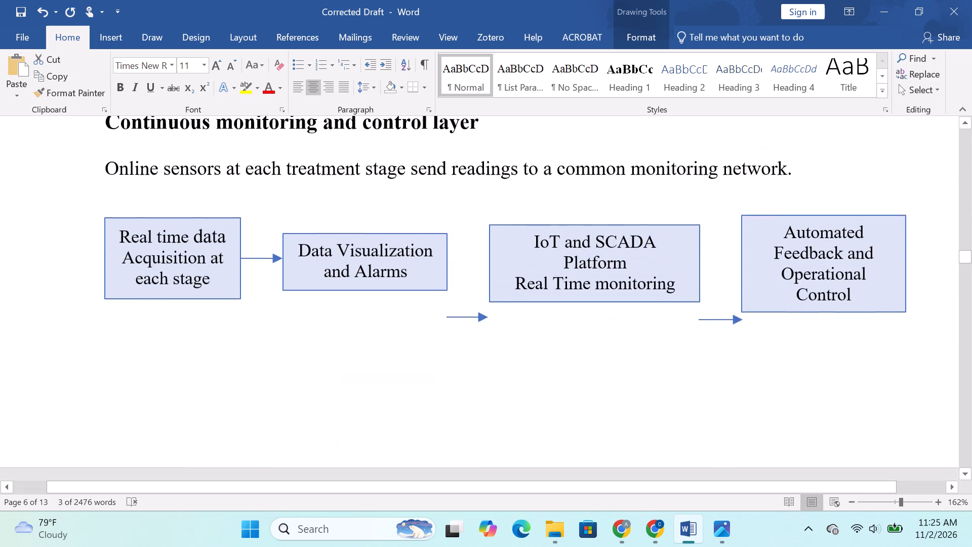
scroll(475, 398, "down", 10)
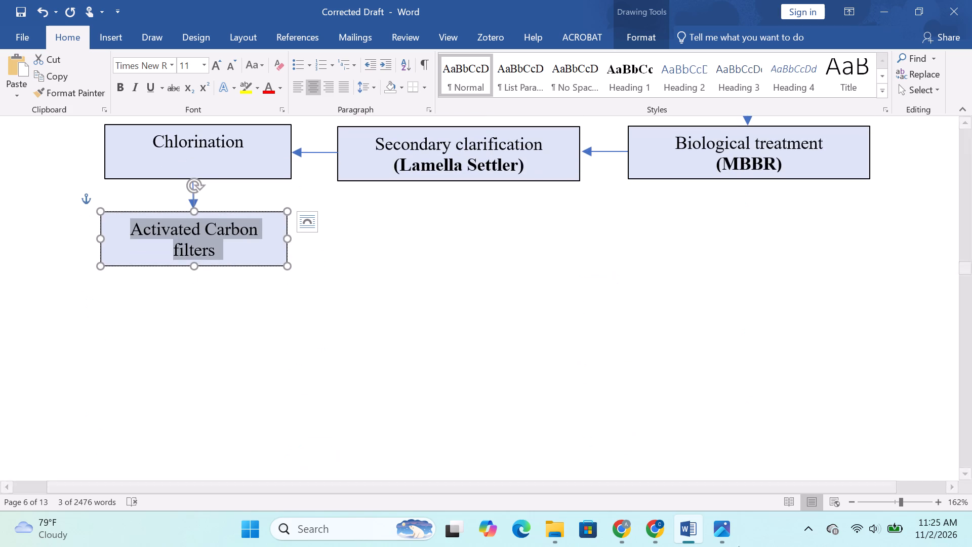
scroll(610, 372, "up", 17)
scroll(599, 371, "up", 10)
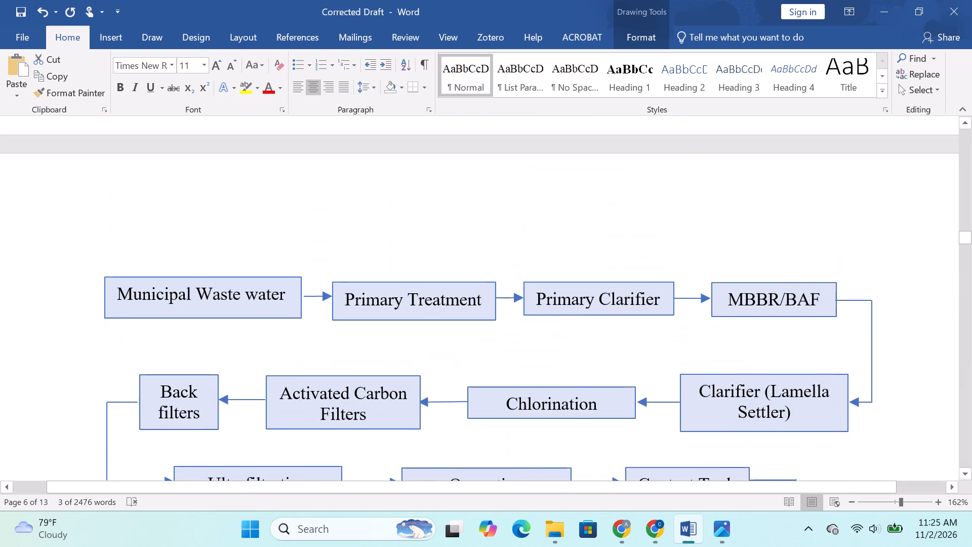
scroll(599, 371, "down", 10)
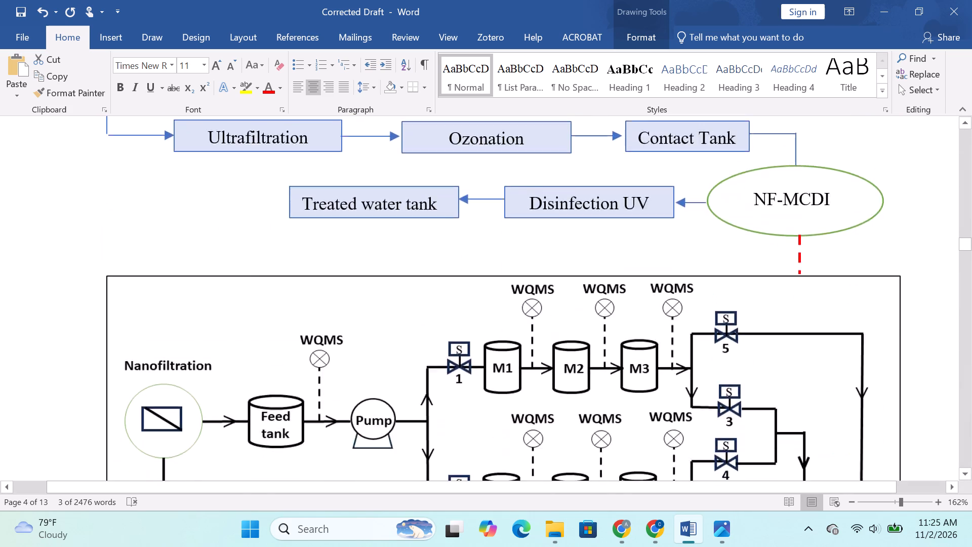
scroll(609, 383, "down", 16)
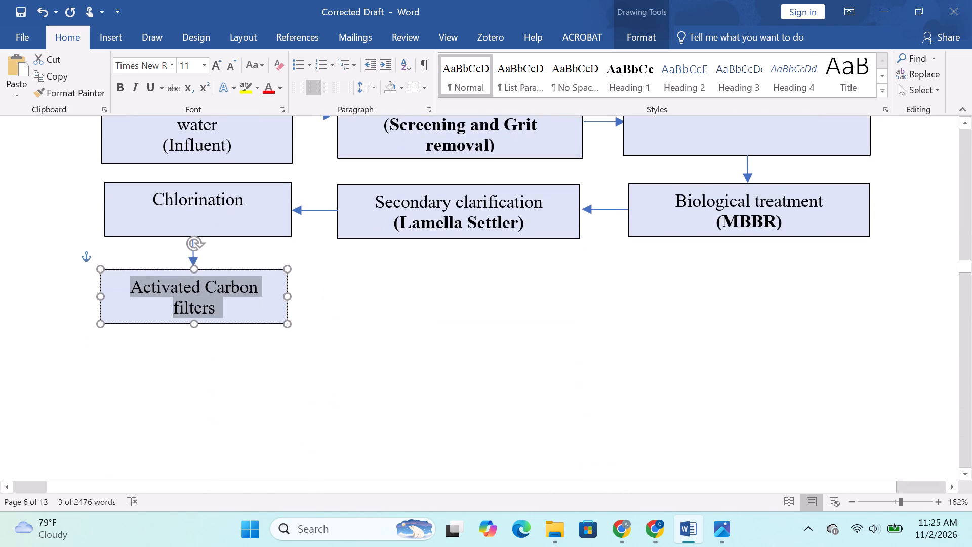
Extend the arrow from the Municipal Waste water box so its head touches the Preliminary treatment box.
scroll(488, 243, "up", 1)
left_click(314, 173)
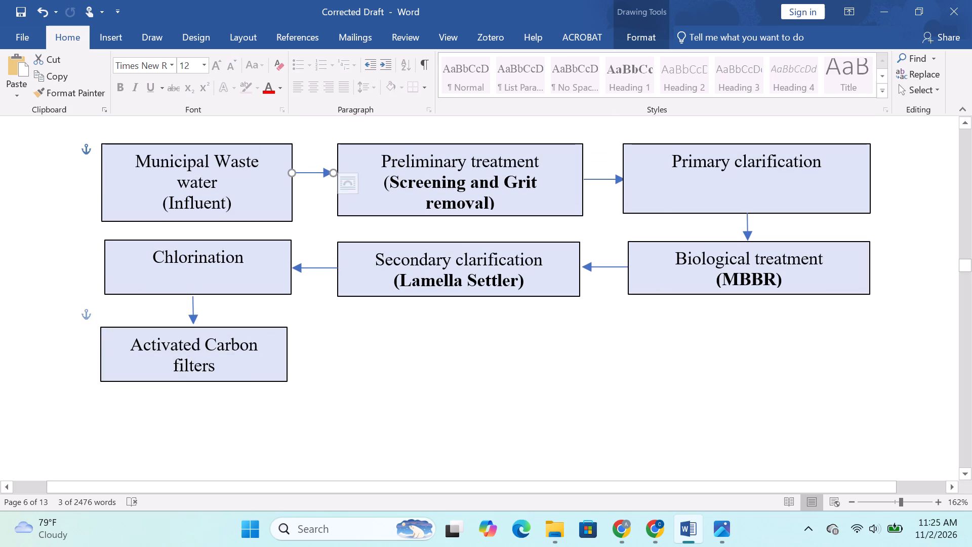
left_click(334, 173, "shift")
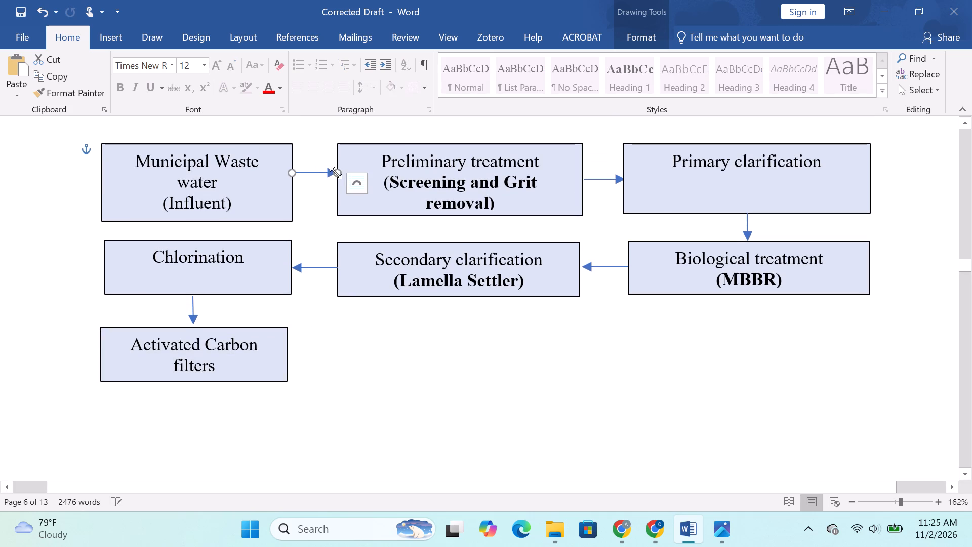
Duplicate the arrow between Municipal Waste water and Preliminary treatment, and place the copy so it leads rightward out of the Activated Carbon filters box.
left_click(323, 173)
key("ctrl+c")
left_click(387, 430)
key("ctrl+v")
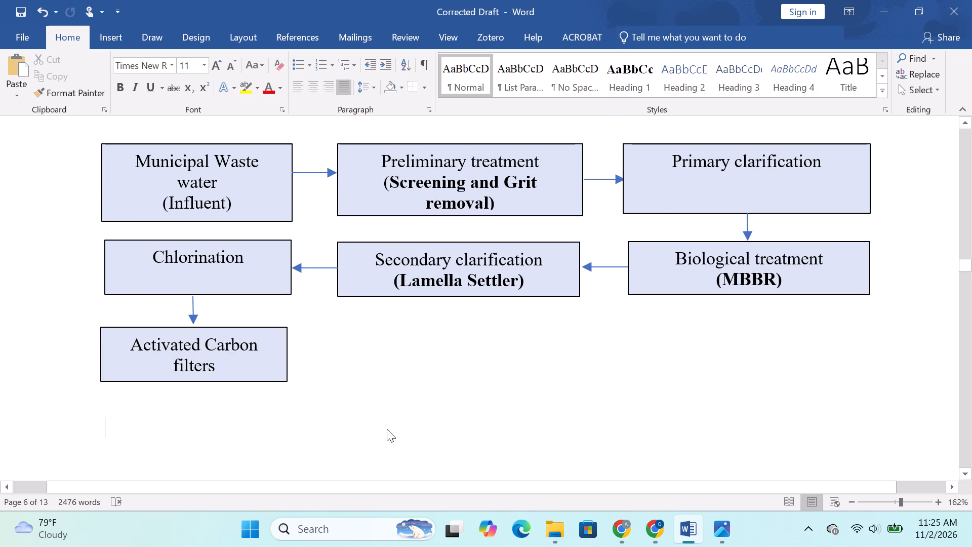
left_click_drag(130, 428, 309, 354)
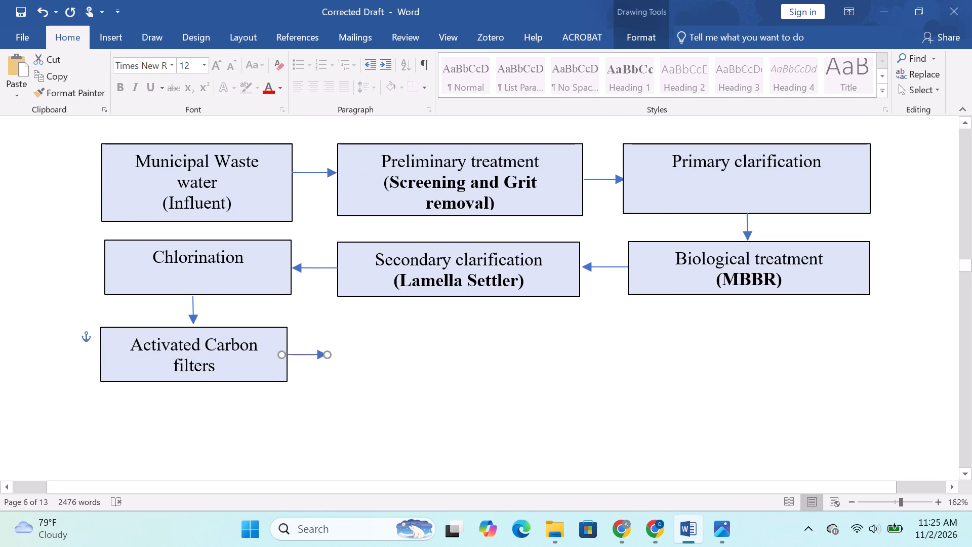
left_click_drag(309, 354, 312, 357)
left_click(297, 389)
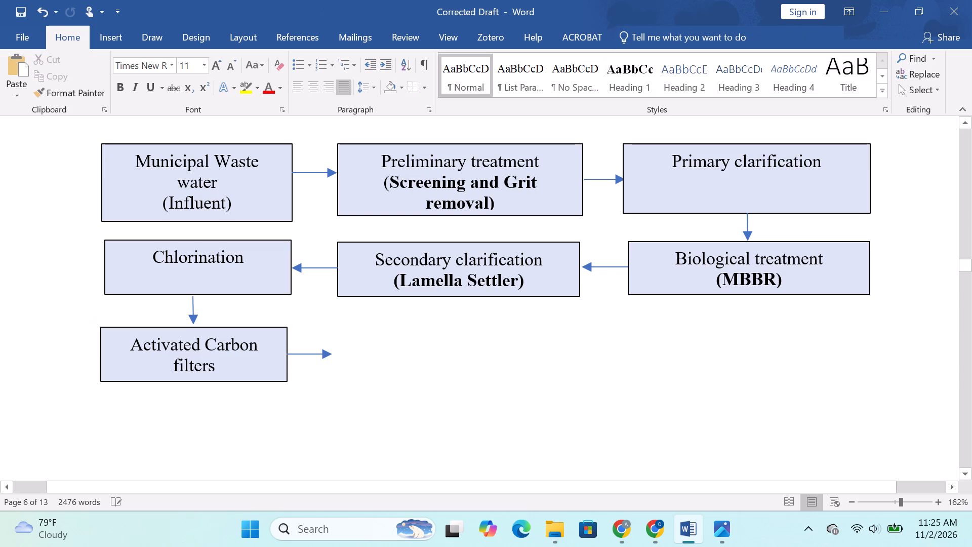
Duplicate the Activated Carbon filters box and place the copy at the new arrow's head, beneath Secondary clarification.
left_click(255, 330)
key("ctrl+c")
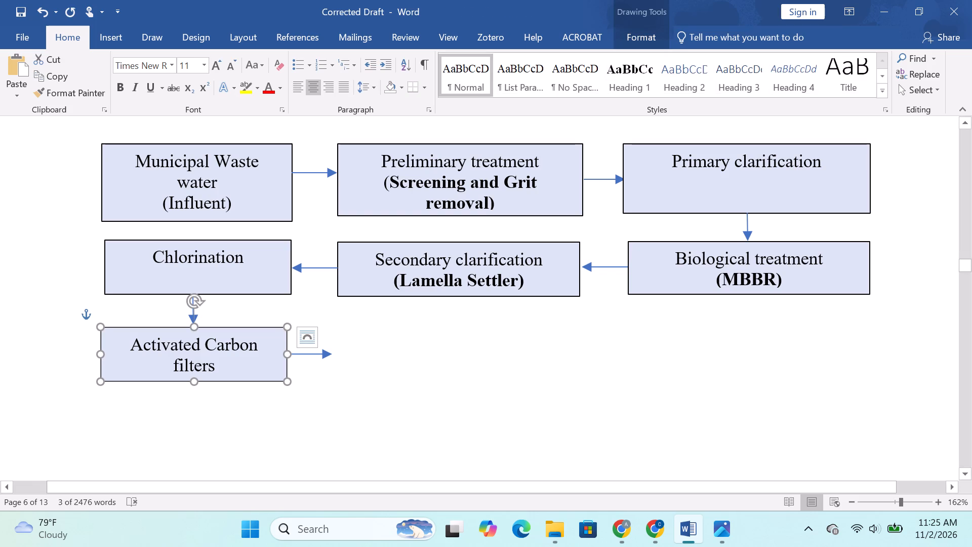
left_click(506, 383)
key("ctrl+v")
left_click_drag(227, 415, 227, 415)
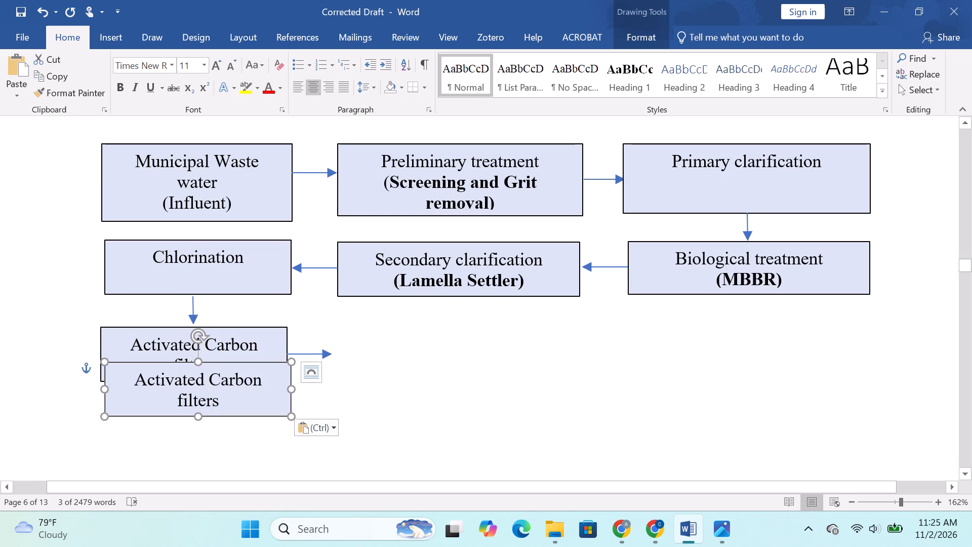
left_click_drag(227, 415, 458, 380)
Replace the text of the duplicated third-row box with "Back filters".
left_click_drag(469, 372, 366, 336)
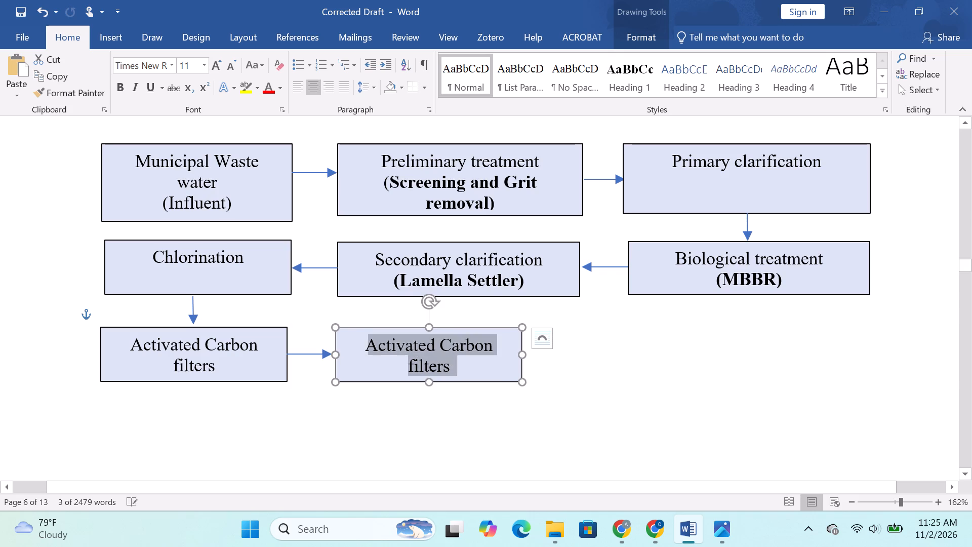
left_click_drag(366, 336, 362, 335)
key("Delete")
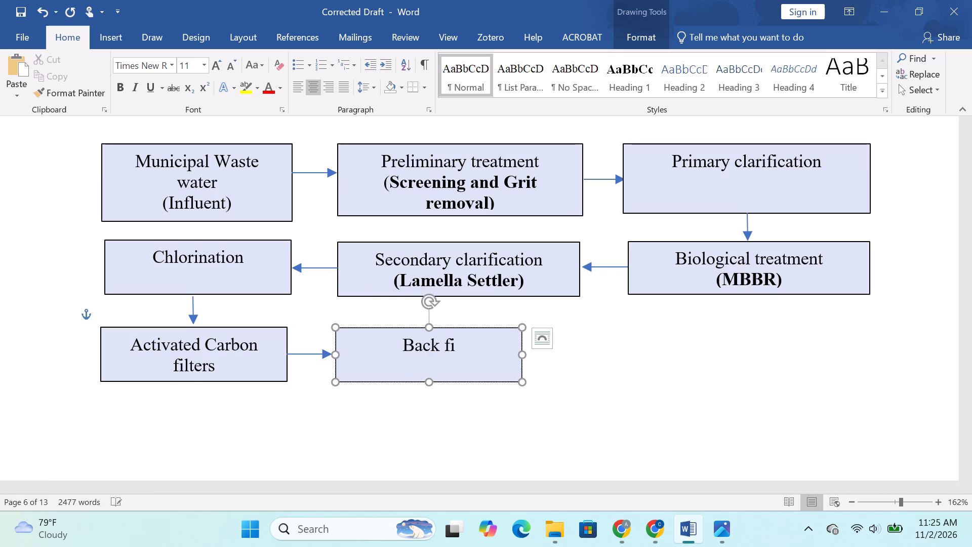
type("ers")
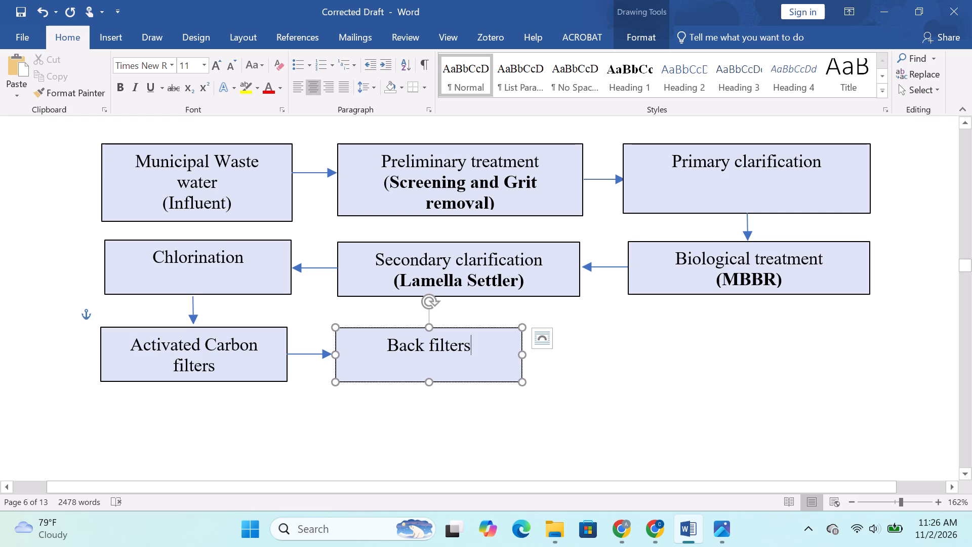
Widen the Back filters box to about the width of the Secondary clarification box above it.
left_click_drag(525, 358, 586, 358)
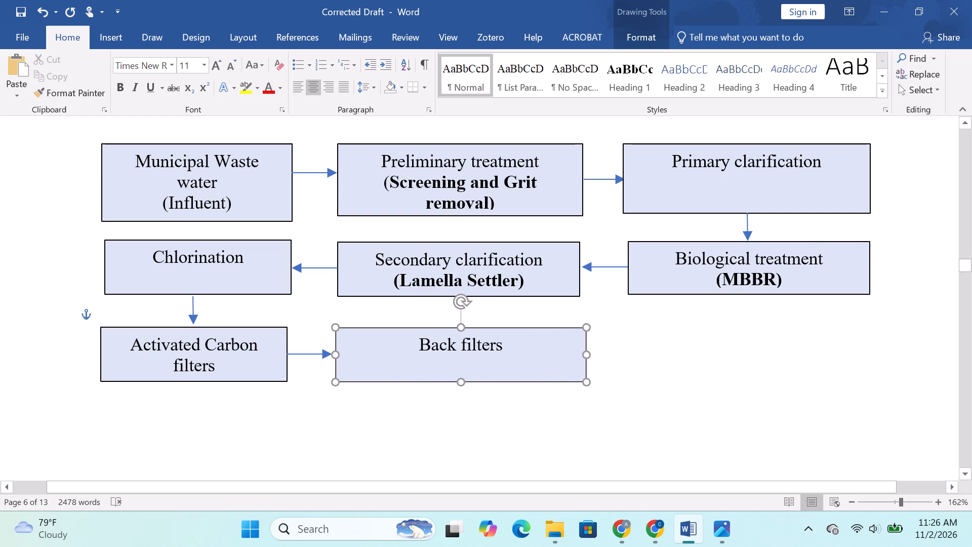
left_click_drag(586, 358, 583, 358)
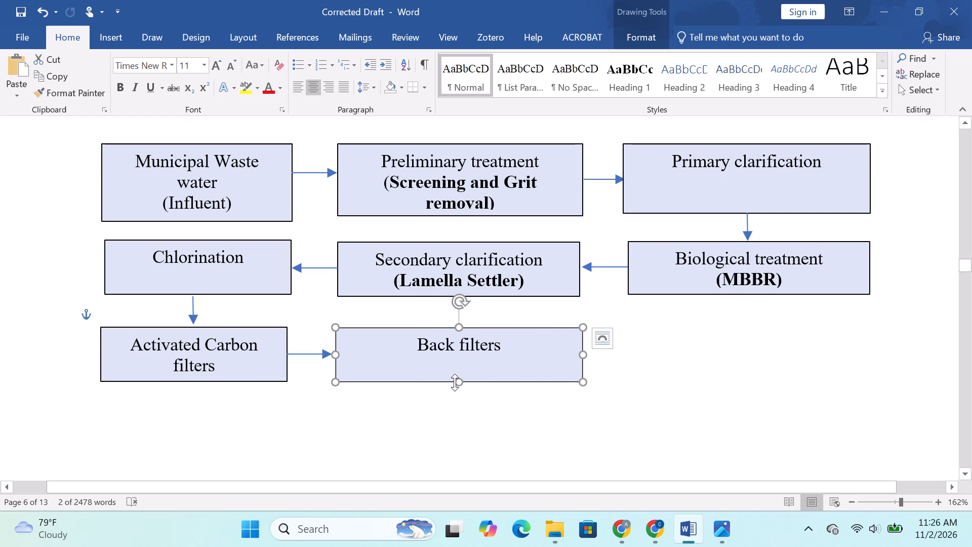
left_click(499, 384)
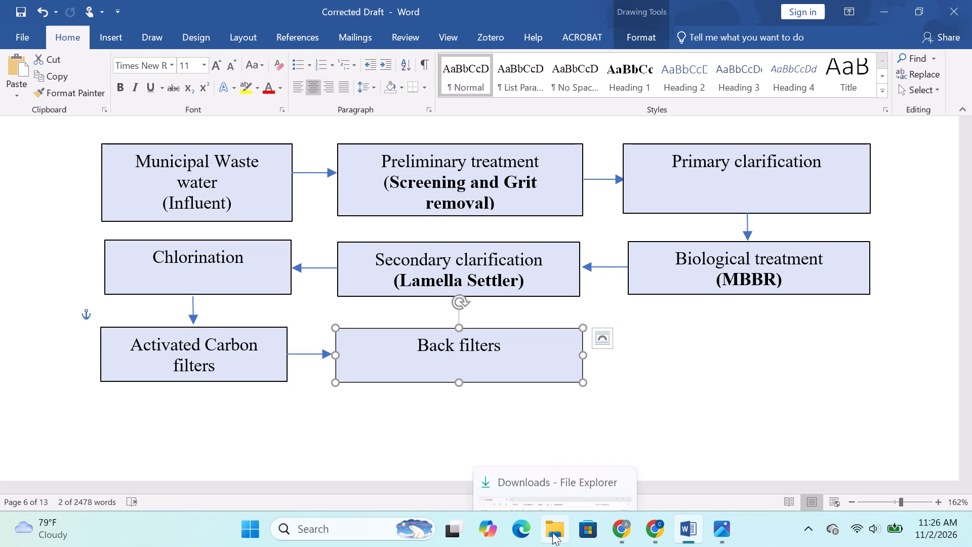
Check the original flowchart for the stage that follows Back filters, and return to the redrawn flowchart.
left_click(613, 521)
left_click(692, 523)
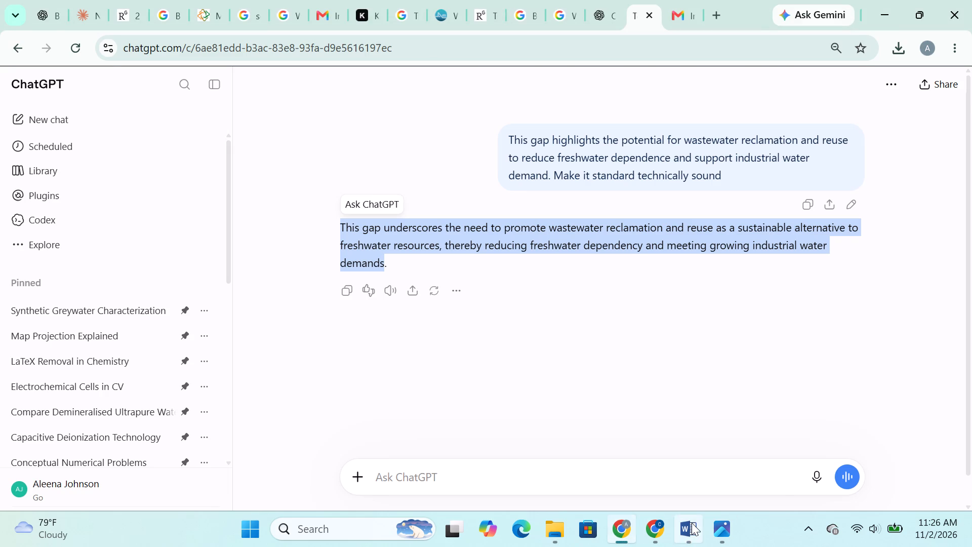
scroll(555, 339, "up", 10)
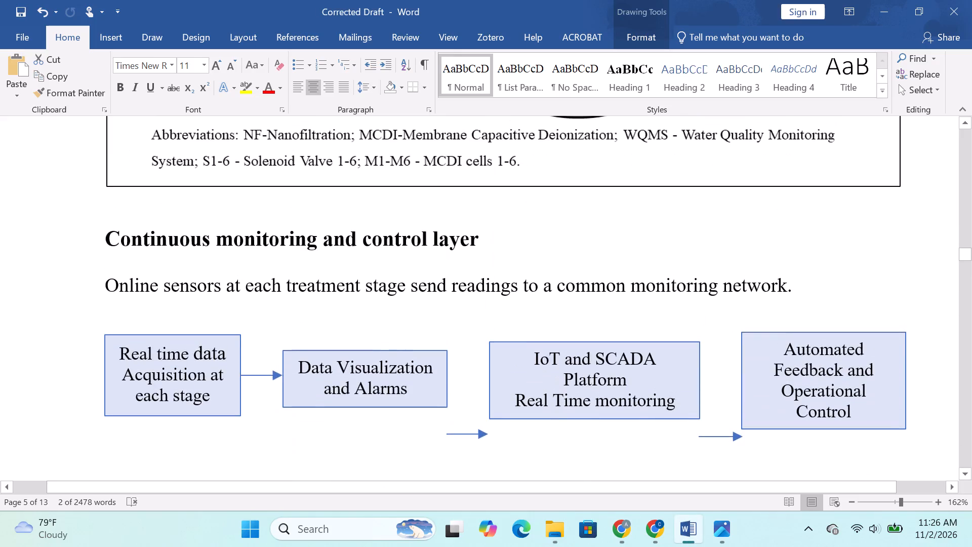
scroll(555, 339, "up", 14)
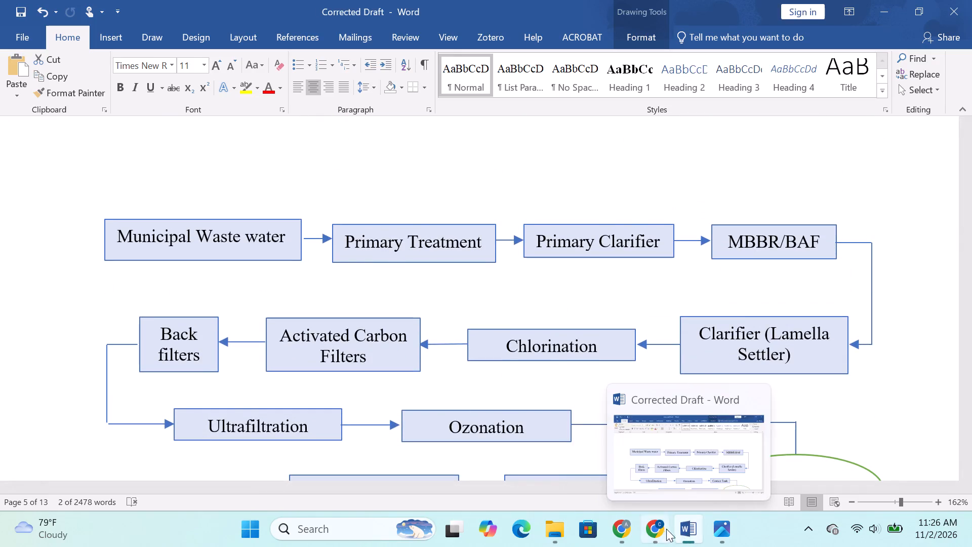
left_click(677, 457)
scroll(668, 400, "down", 20)
scroll(668, 400, "down", 6)
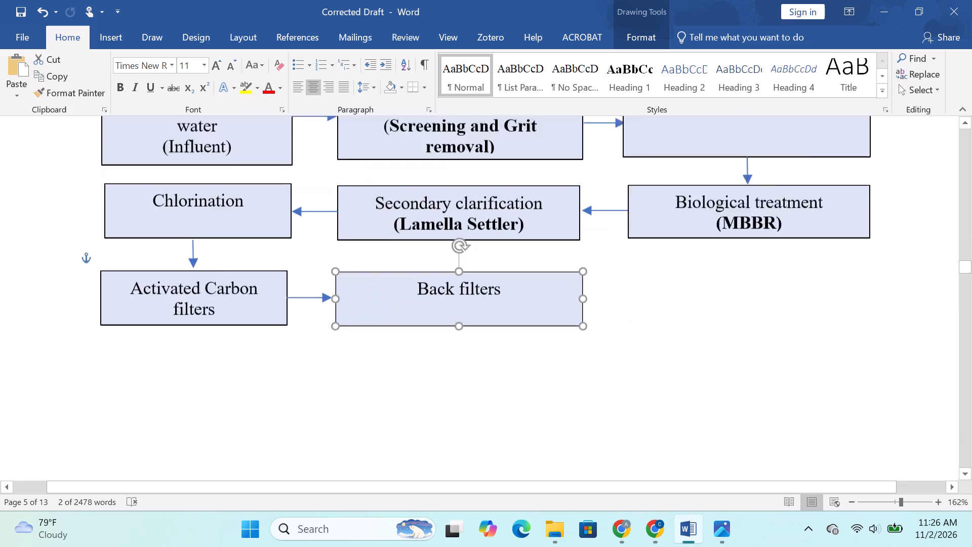
Duplicate the arrow between Preliminary treatment and Primary clarification, and place the copy so it leads rightward out of the Back filters box.
scroll(669, 397, "up", 4)
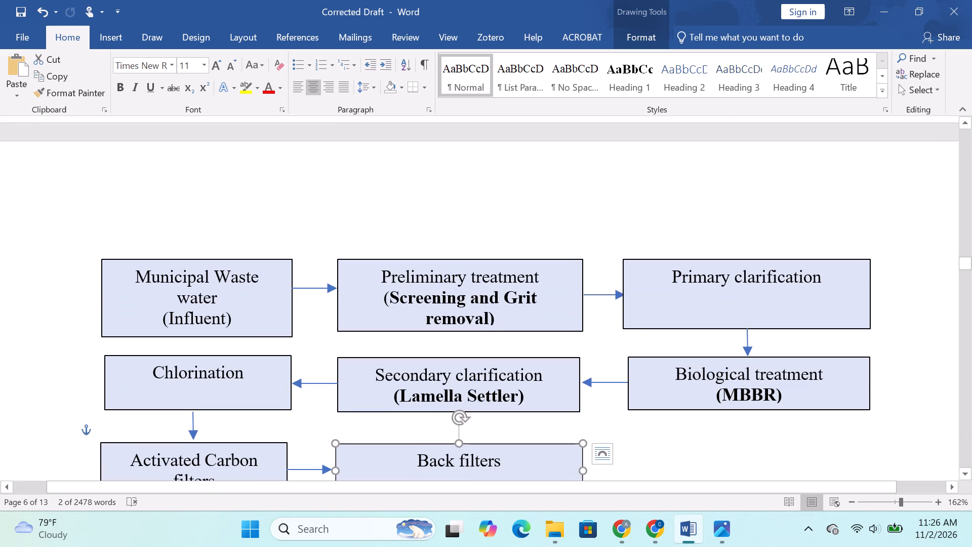
left_click(604, 294)
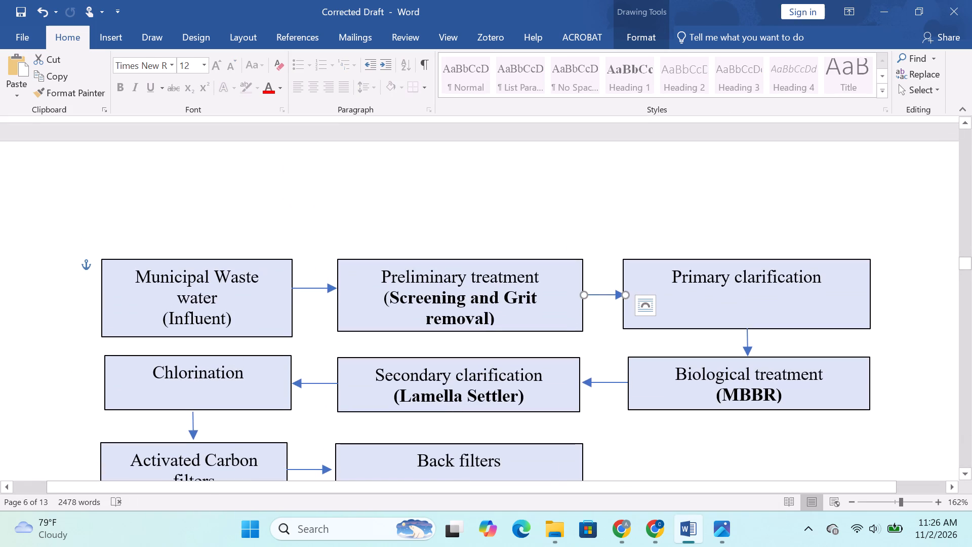
left_click(595, 297)
key("ctrl+c")
scroll(589, 353, "down", 4)
scroll(589, 353, "up", 1)
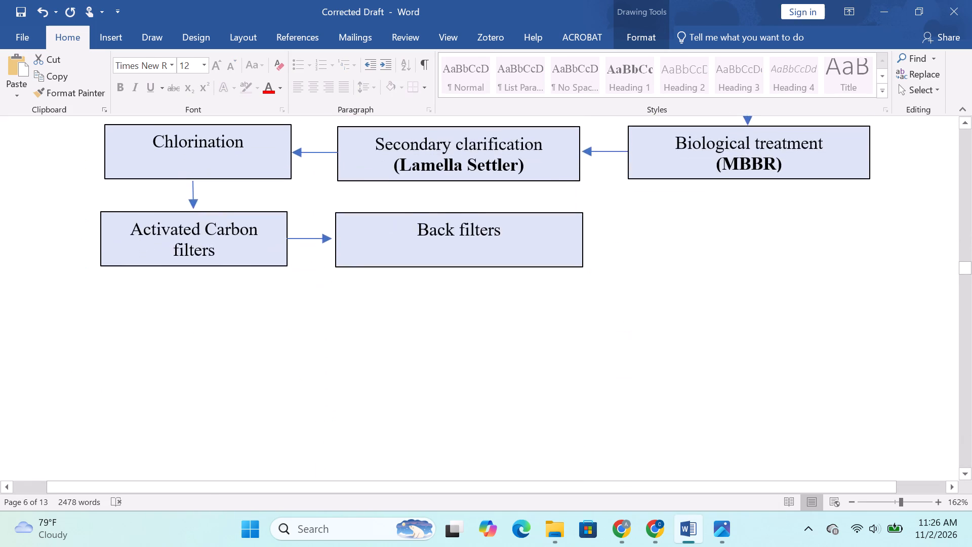
scroll(589, 353, "up", 1)
key("ctrl+v")
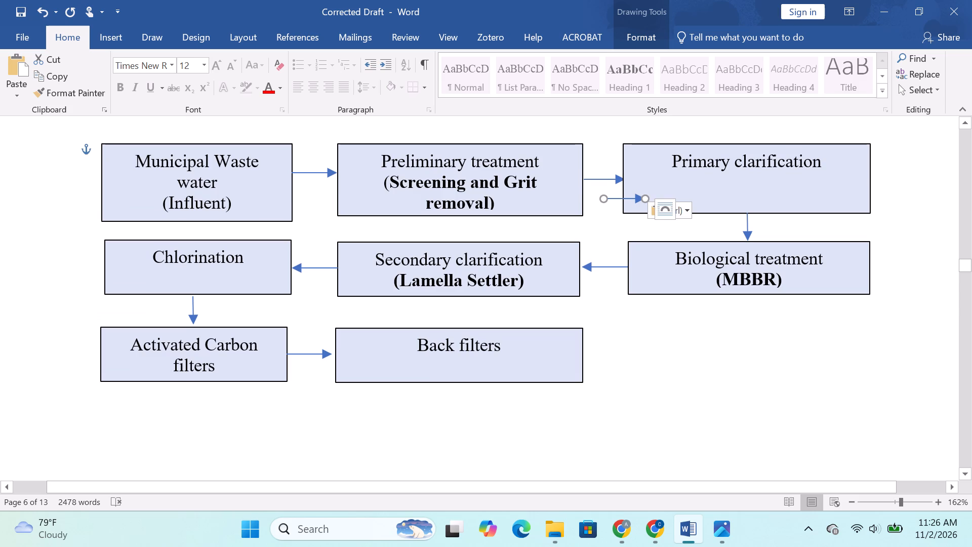
left_click_drag(617, 201, 598, 360)
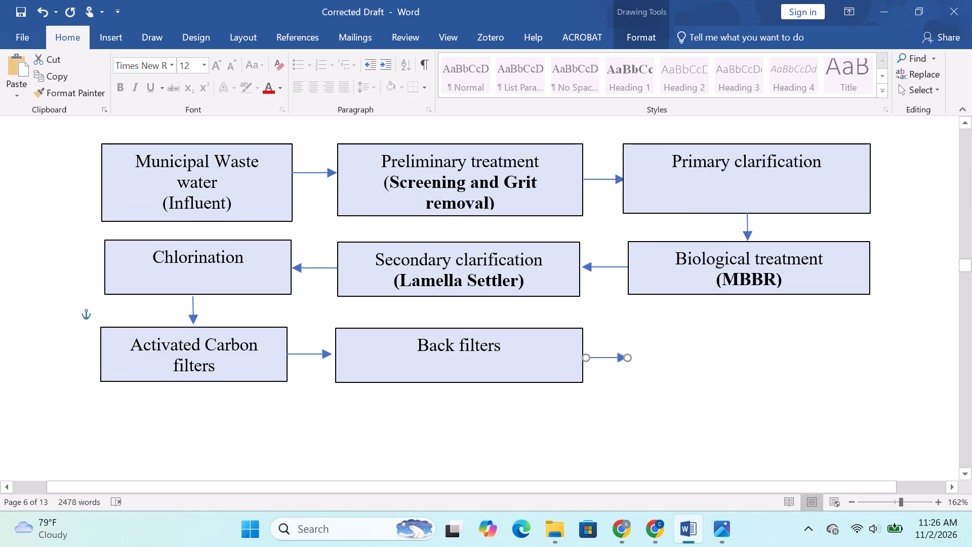
left_click_drag(598, 360, 596, 356)
Extend the arrow from the Activated Carbon filters box so its head touches the Back filters box.
left_click(321, 350)
left_click_drag(330, 353, 335, 355, "shift")
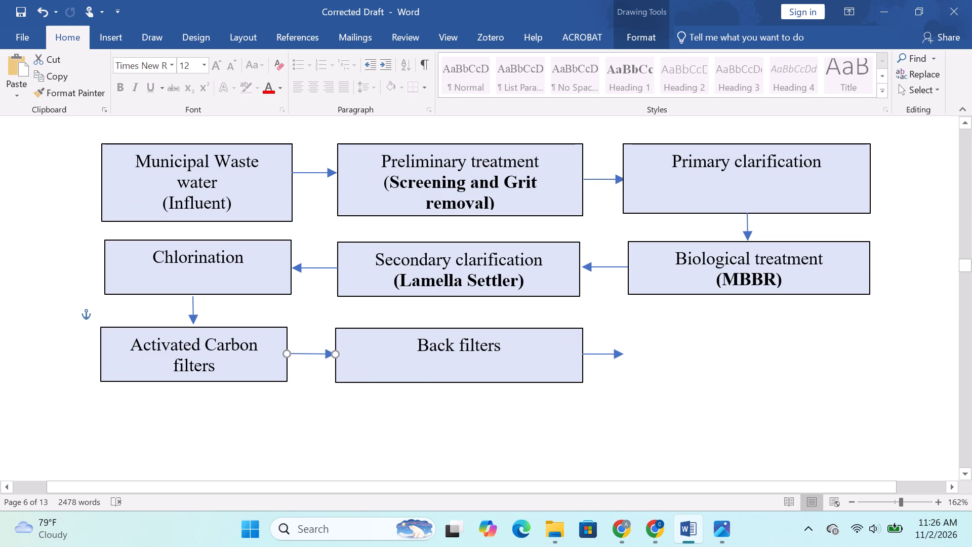
left_click_drag(335, 355, 336, 354, "shift")
Duplicate the Back filters box and align the copy at the third-row arrow's head, beneath Biological treatment.
left_click(346, 333)
key("ctrl+c")
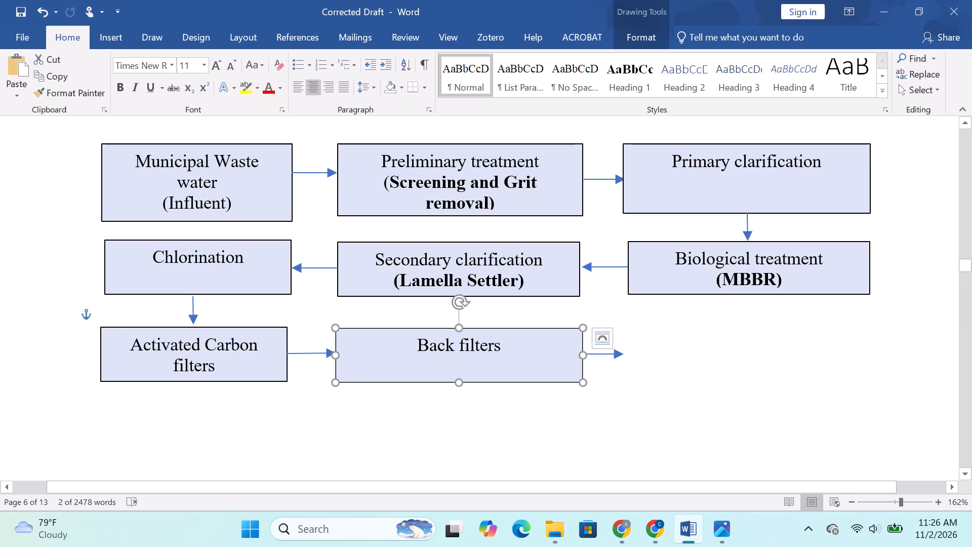
left_click(538, 406)
key("ctrl+v")
left_click_drag(337, 418, 863, 385)
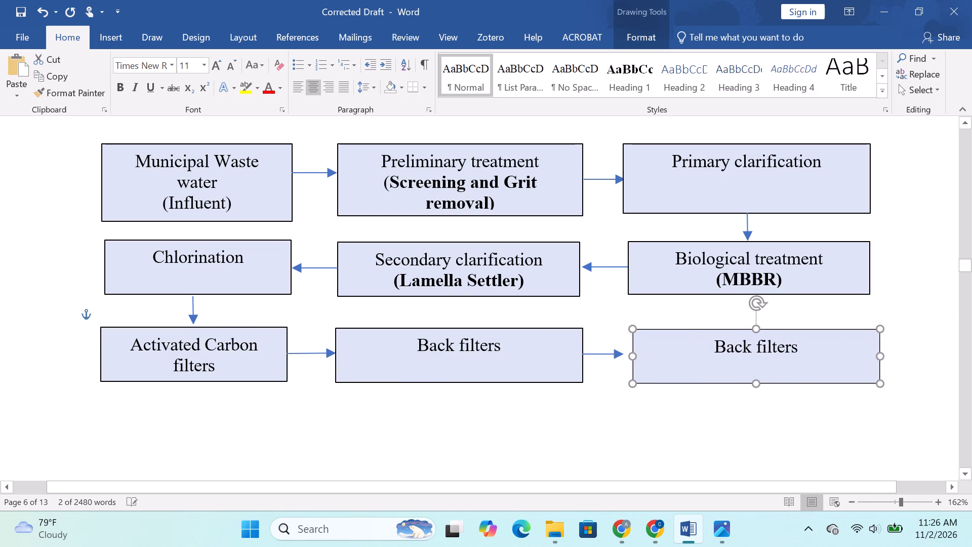
left_click_drag(863, 385, 859, 385)
Replace the label of the copied Back filters box beneath Biological treatment with Ultrafiltration.
left_click(826, 354)
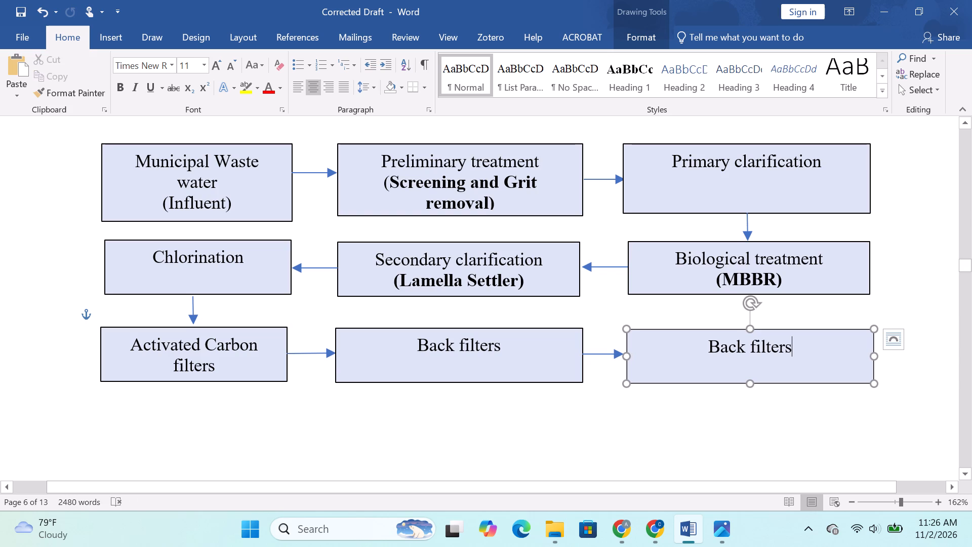
key("ctrl+a")
key("Delete")
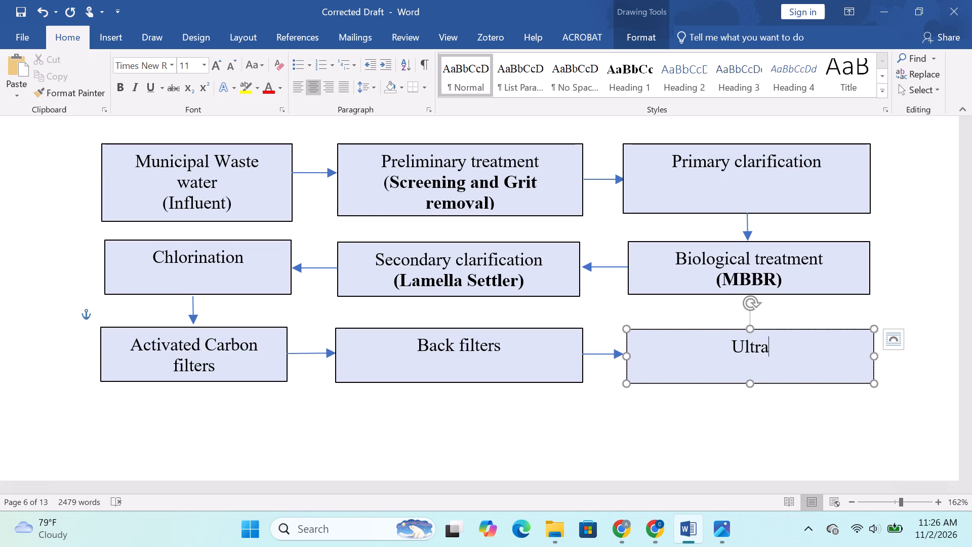
type("fil")
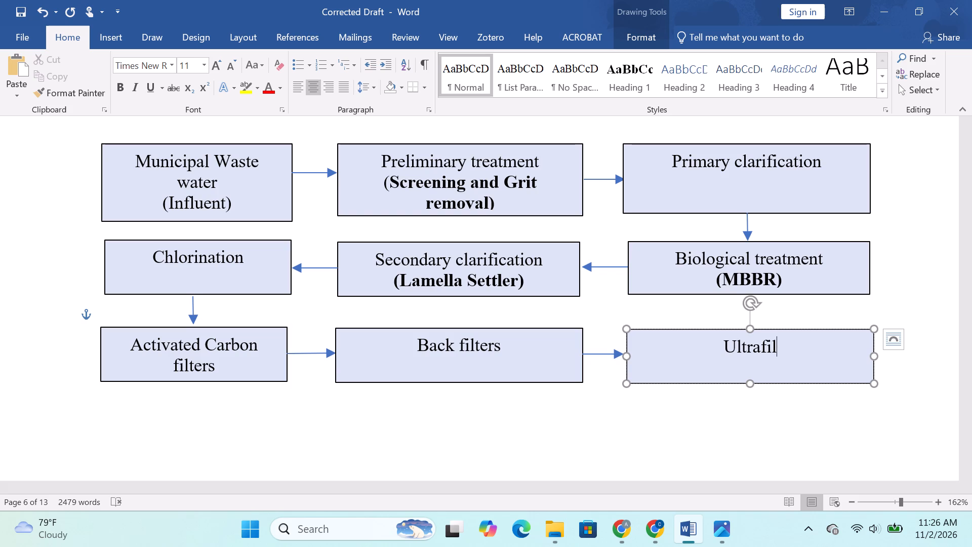
type("erat")
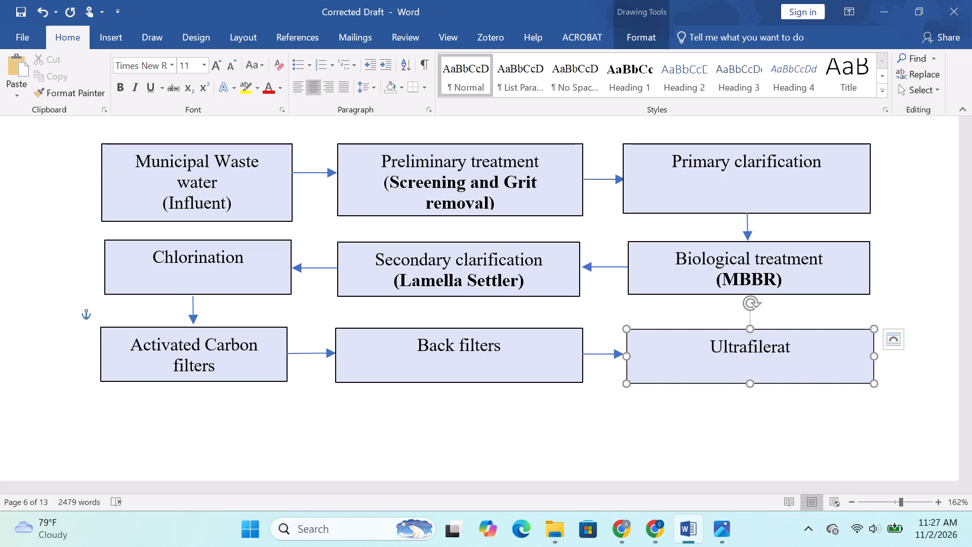
type("ion")
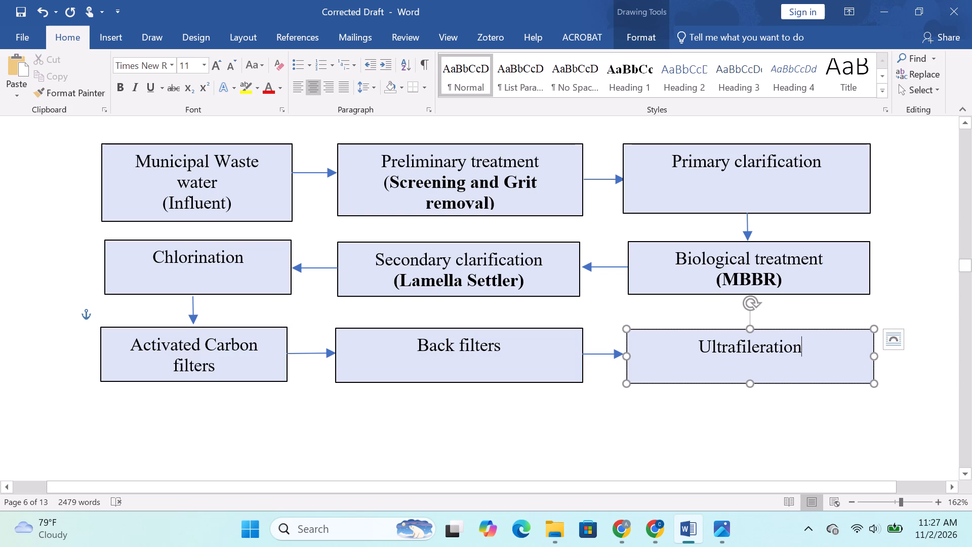
left_click(759, 351)
key("BackSpace")
key("t")
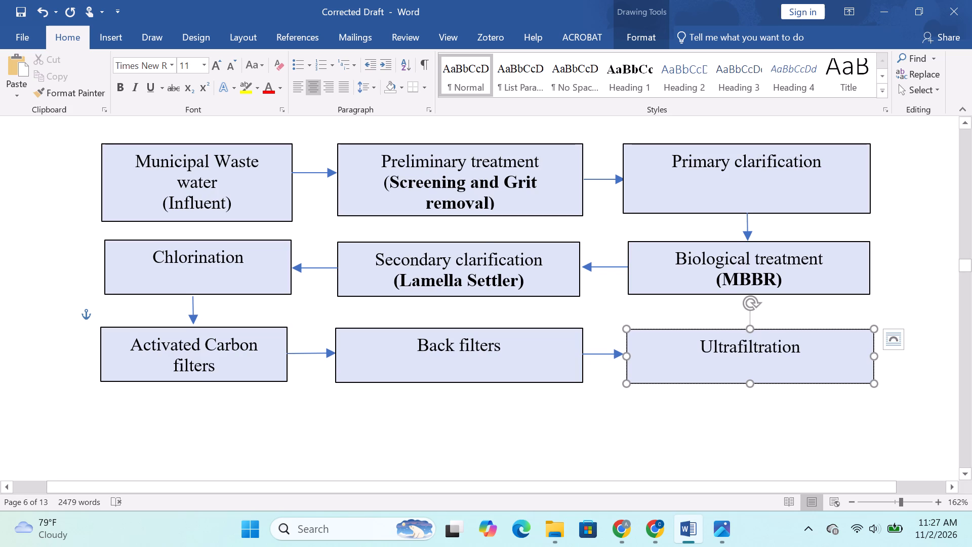
Extend the arrow below the Chlorination box straight down so its head touches the Activated Carbon filters box.
left_click(190, 303)
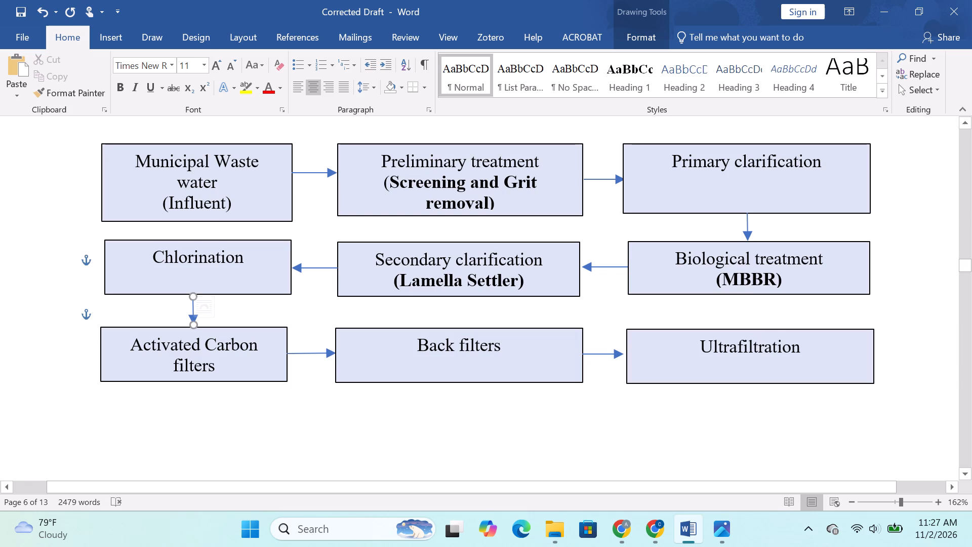
left_click(194, 299, "shift")
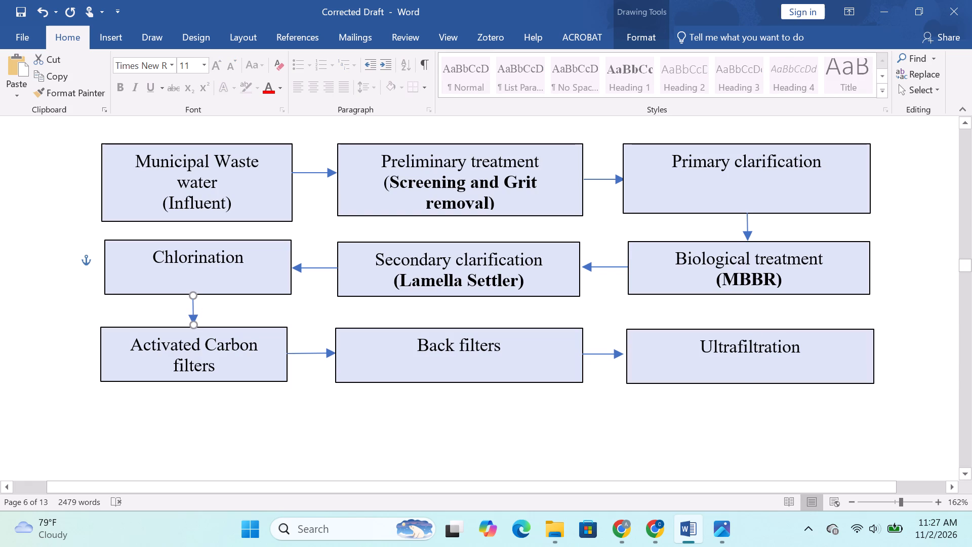
left_click(191, 395)
left_click(194, 304)
left_click_drag(191, 322, 192, 326, "shift")
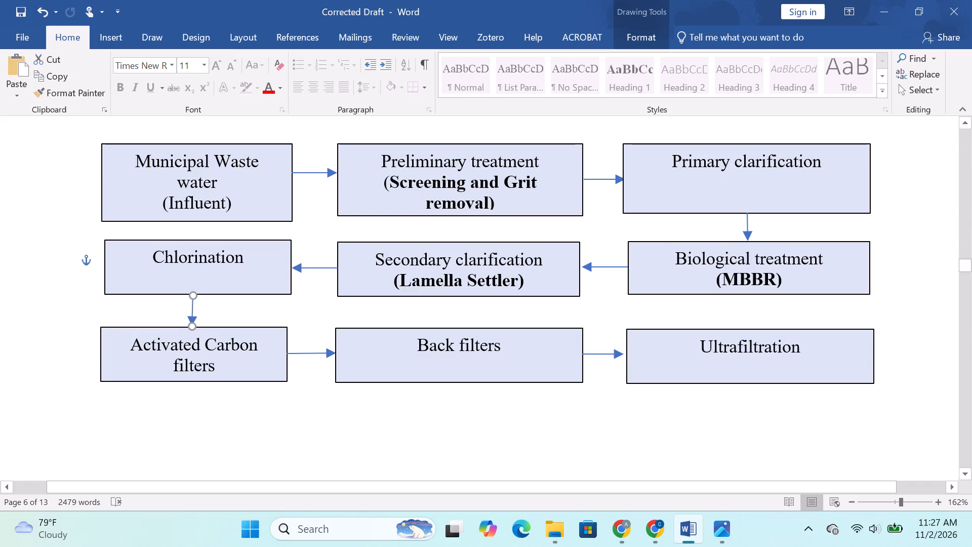
left_click_drag(192, 326, 194, 326, "shift")
left_click_drag(194, 326, 192, 327, "shift")
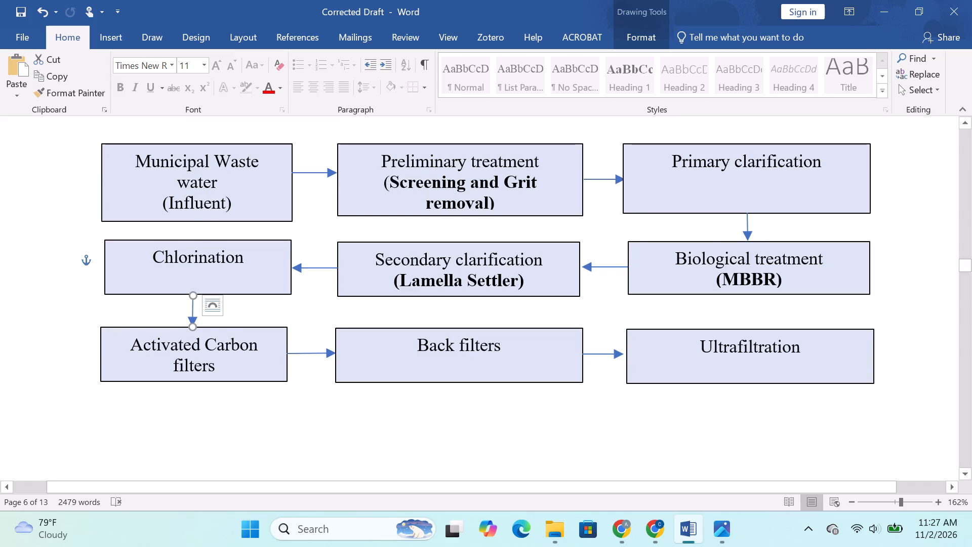
left_click(178, 242)
scroll(757, 390, "down", 1)
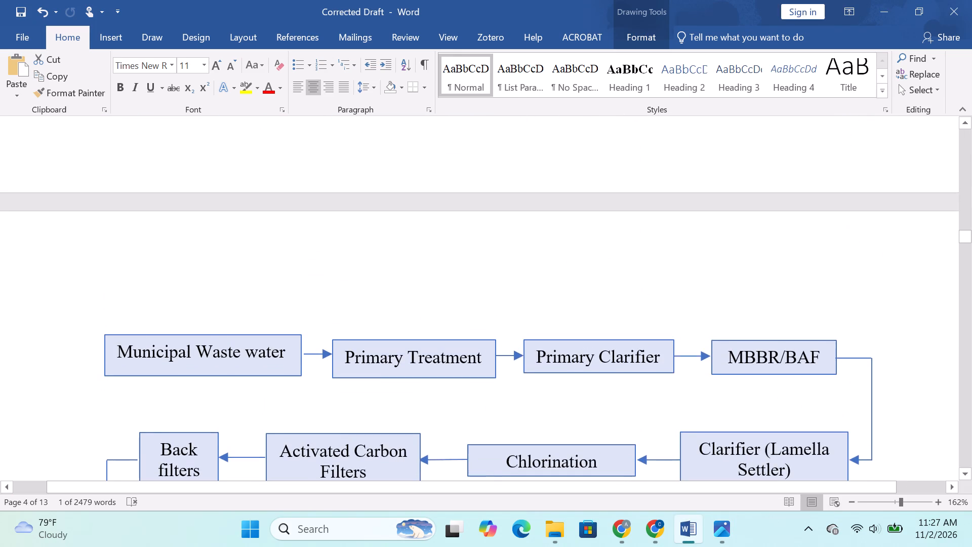
scroll(652, 324, "down", 5)
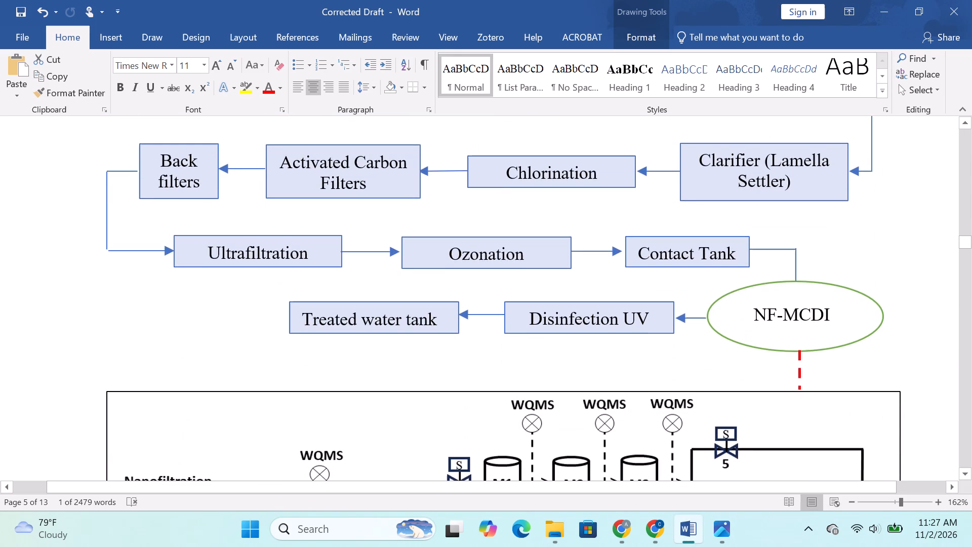
scroll(652, 324, "down", 19)
scroll(652, 324, "down", 3)
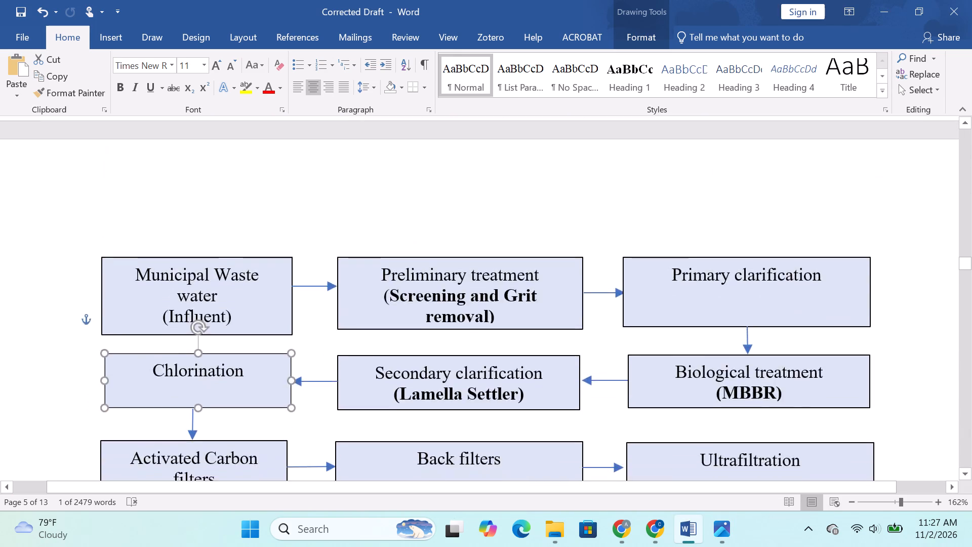
scroll(652, 324, "down", 1)
scroll(652, 324, "up", 1)
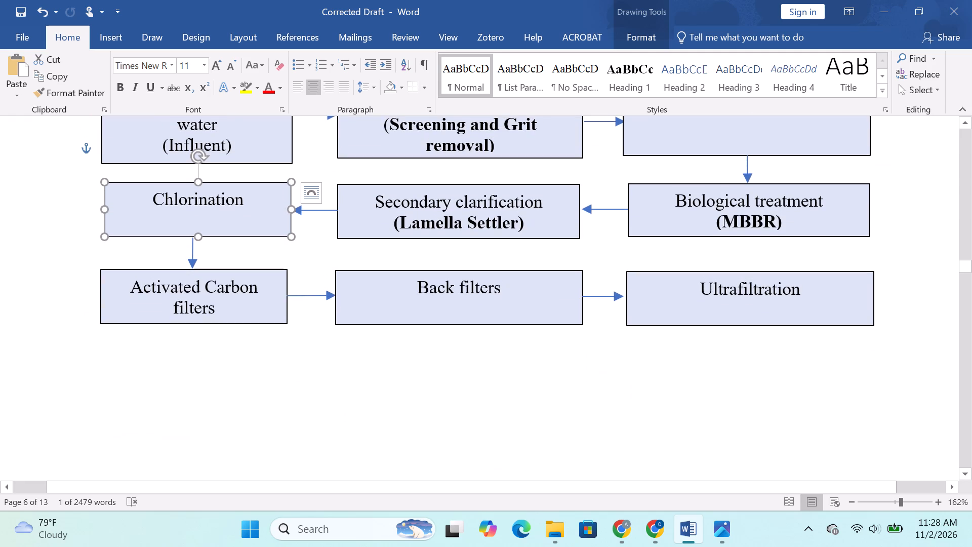
Duplicate the downward arrow between Primary clarification and Biological treatment, and place the copy so it leads down from the Ultrafiltration box.
left_click(750, 168)
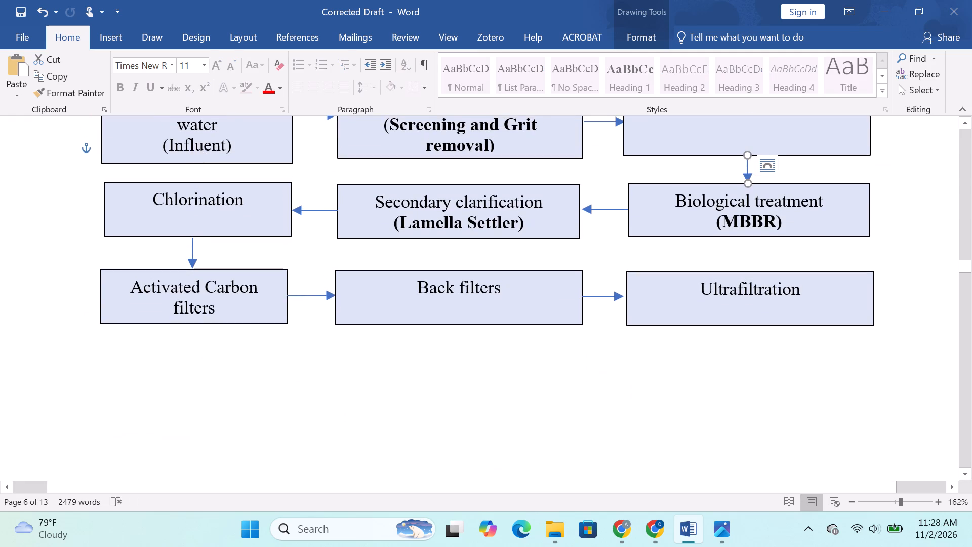
key("ctrl+c")
left_click(793, 375)
key("ctrl+v")
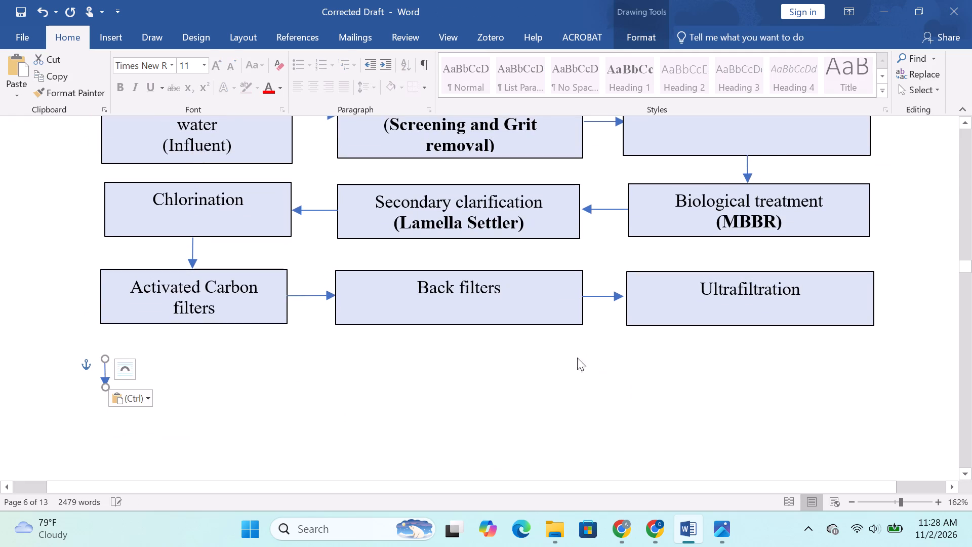
left_click_drag(108, 367, 772, 343)
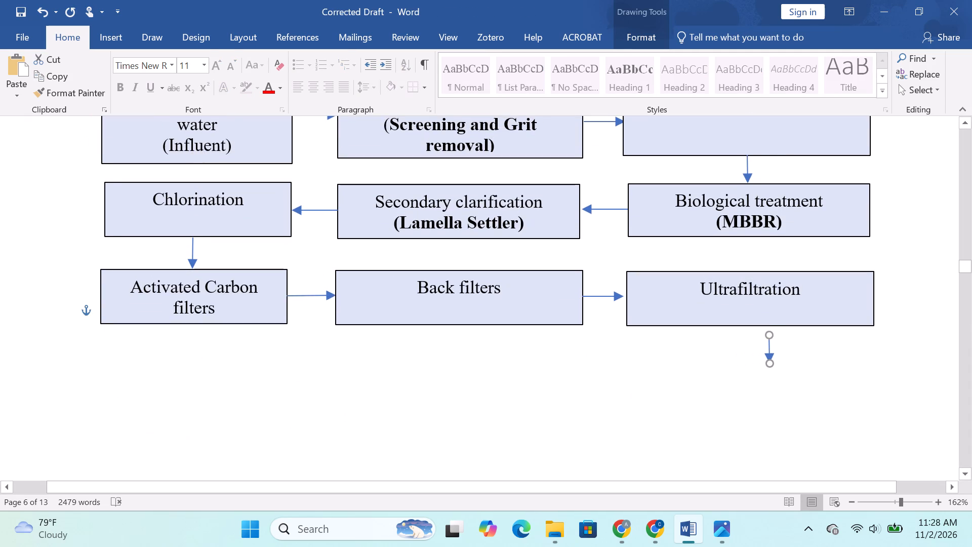
left_click_drag(772, 343, 762, 335)
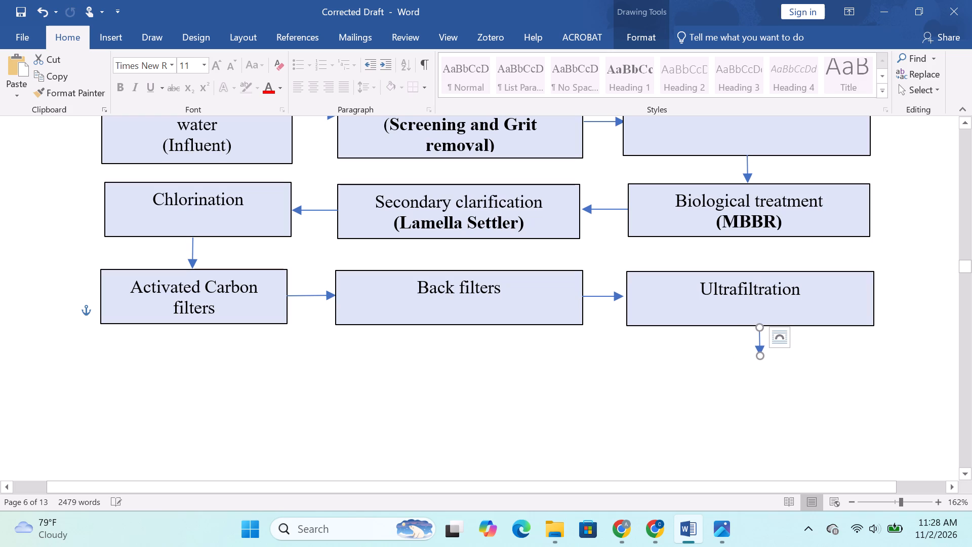
Duplicate the Ultrafiltration box, place the copy at the head of the arrow below it, and narrow the copy slightly from its right edge.
left_click(721, 270)
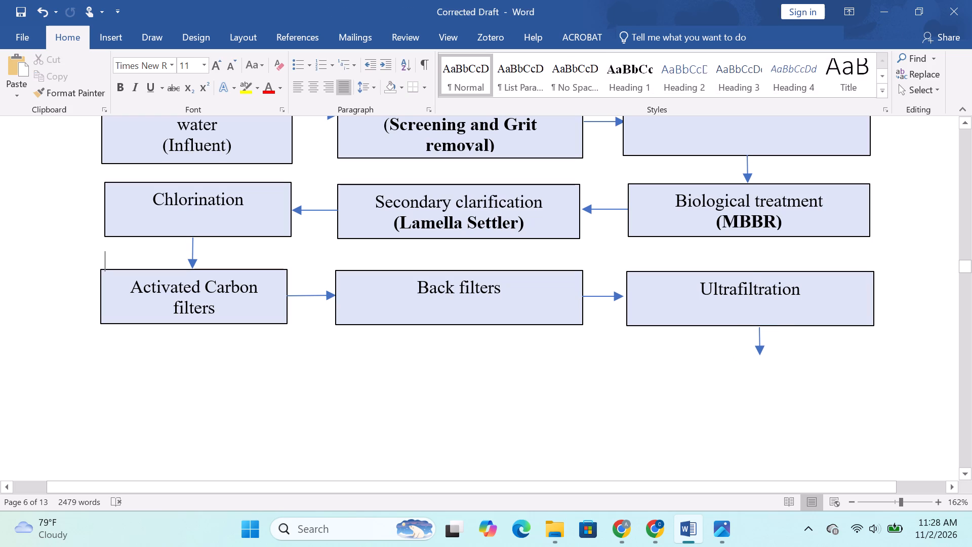
left_click(732, 274)
key("ctrl+c")
left_click(728, 423)
key("ctrl+v")
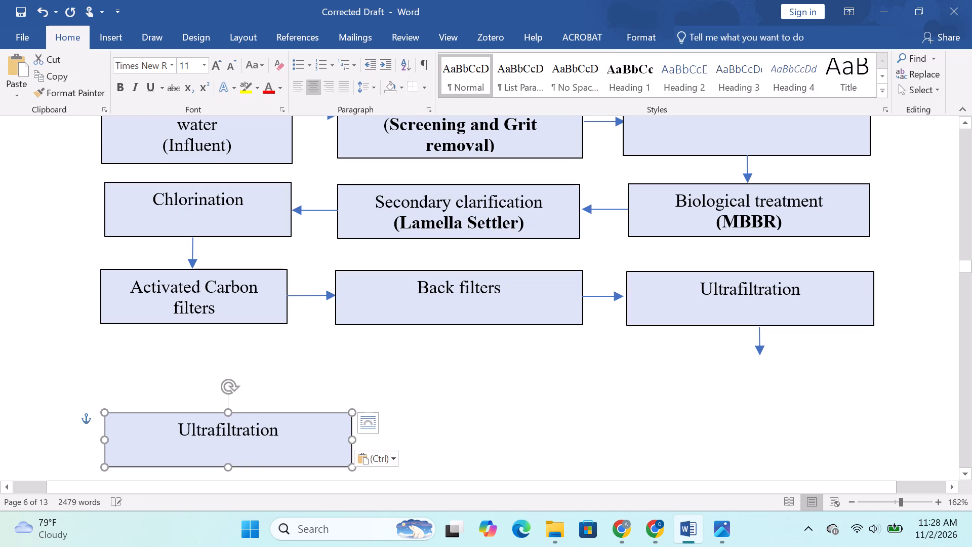
left_click_drag(305, 413, 814, 356)
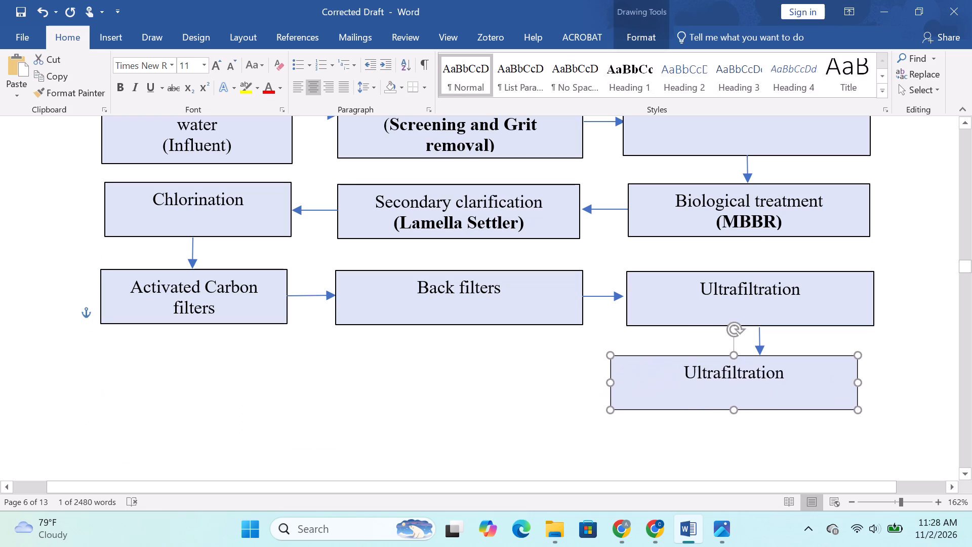
left_click_drag(814, 356, 836, 356)
left_click_drag(883, 383, 874, 383)
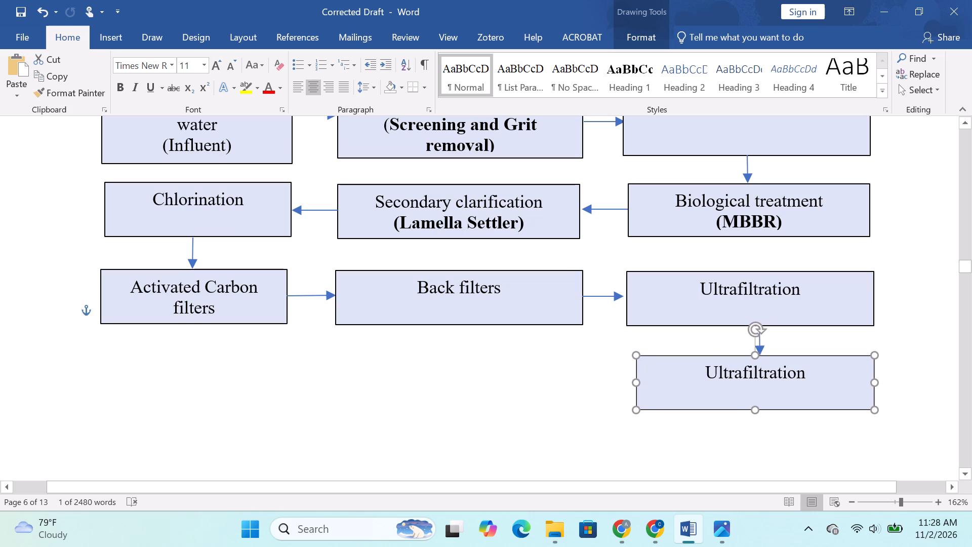
left_click_drag(874, 383, 870, 383)
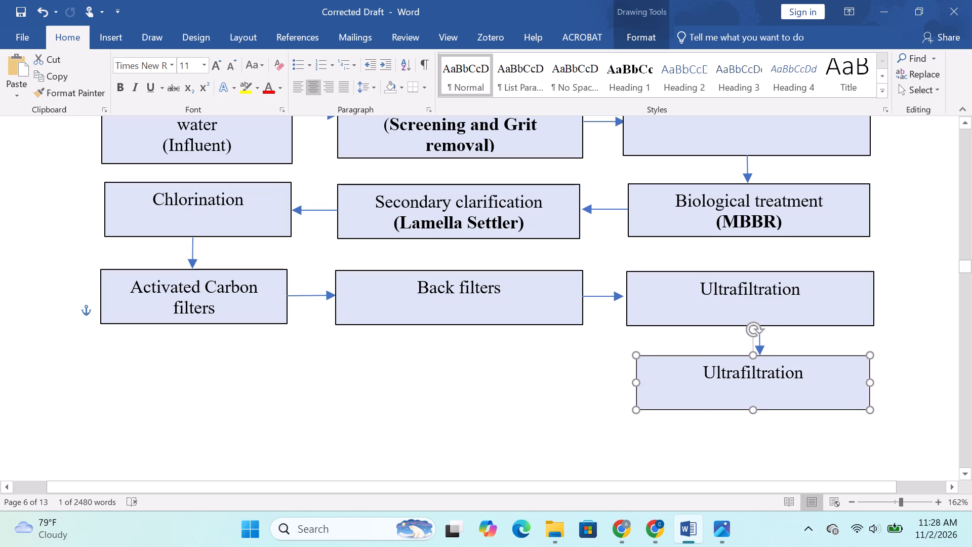
left_click_drag(870, 383, 869, 383)
left_click_drag(808, 374, 708, 374)
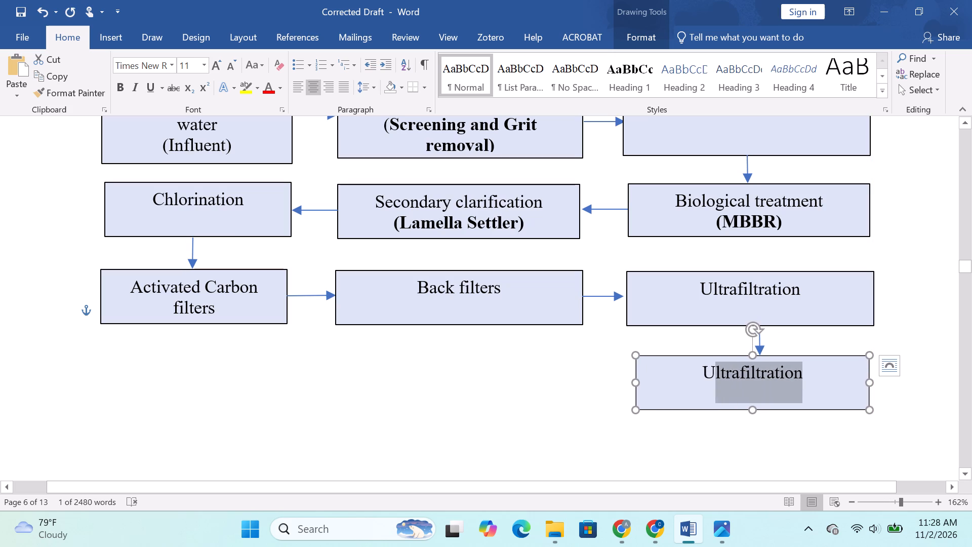
left_click_drag(708, 374, 704, 374)
Narrow the upper Ultrafiltration box from its right edge so it lines up with the Biological treatment box above.
left_click(801, 264)
left_click(873, 306)
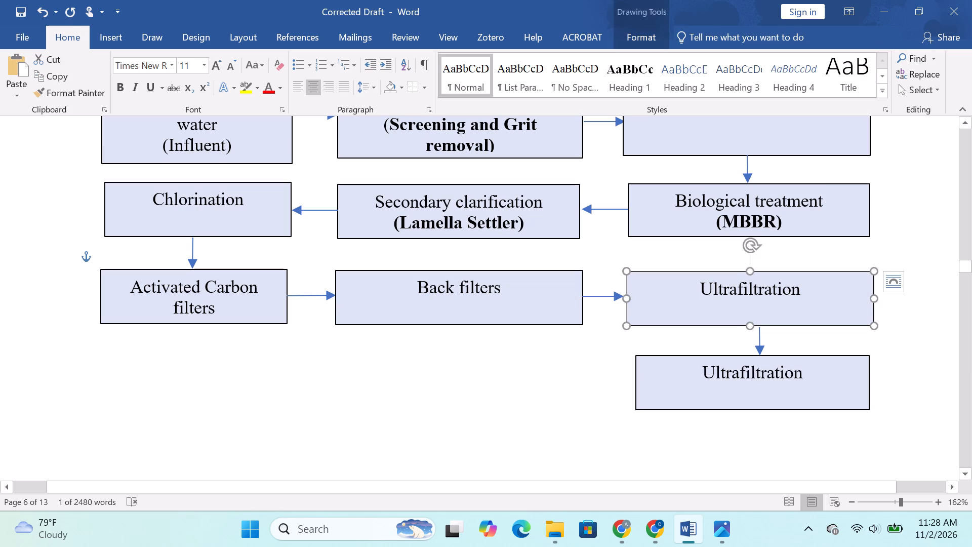
left_click_drag(873, 300, 866, 298)
left_click(864, 215)
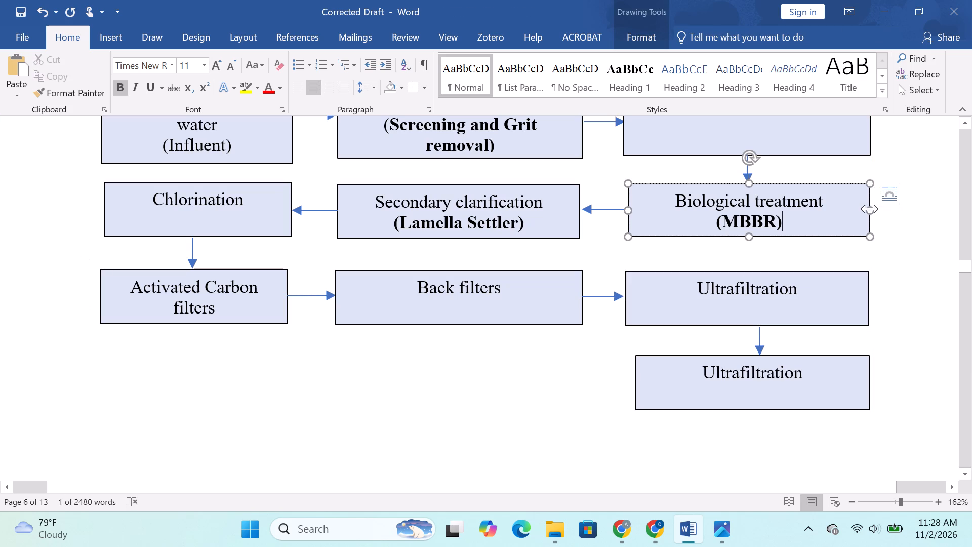
left_click(870, 208)
Reduce the Primary clarification box's height from its bottom edge and shift the box slightly to the right.
scroll(864, 221, "up", 2)
left_click(869, 229)
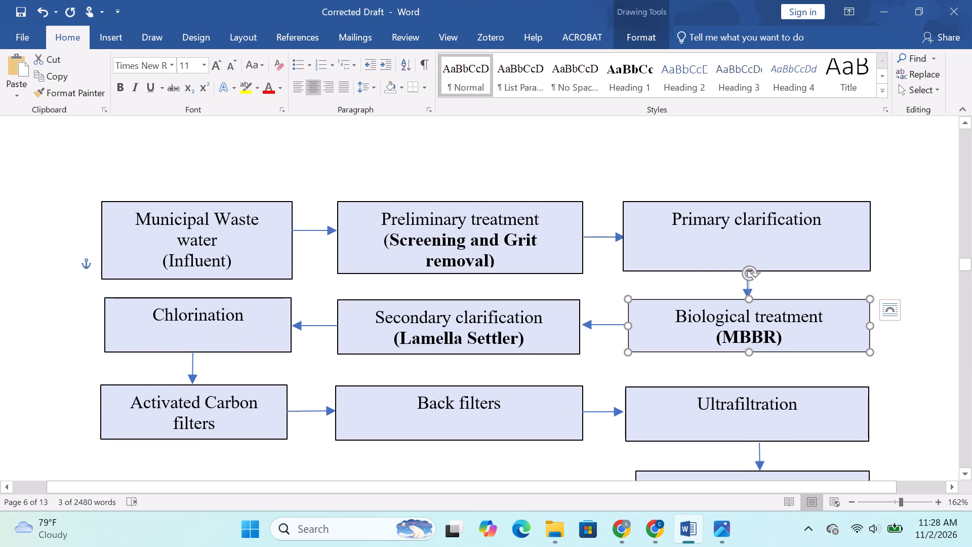
left_click(872, 236)
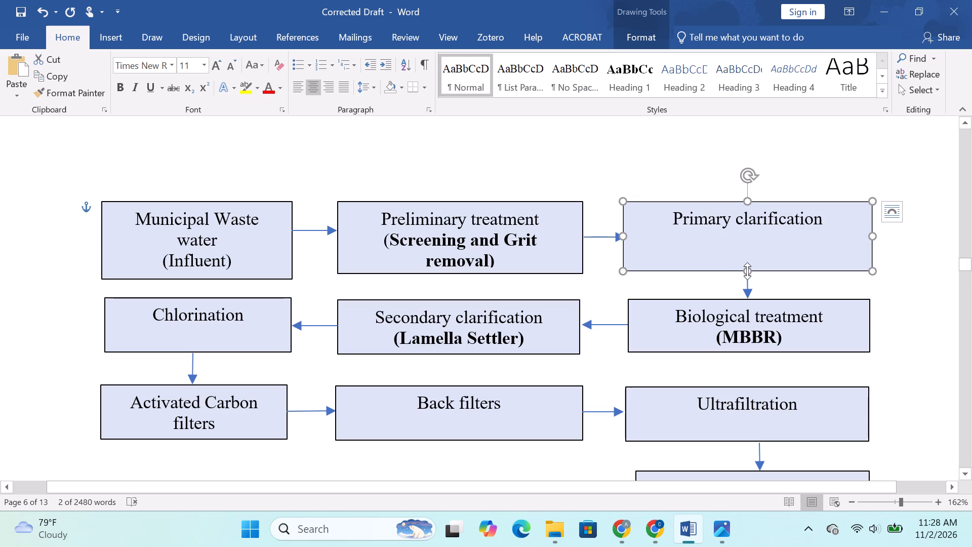
scroll(745, 271, "down", 1)
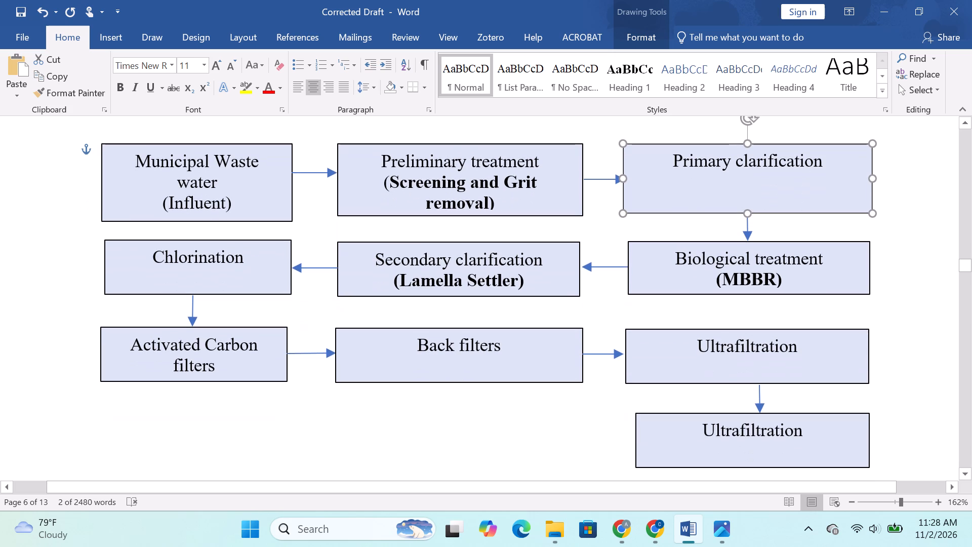
left_click_drag(749, 214, 749, 208)
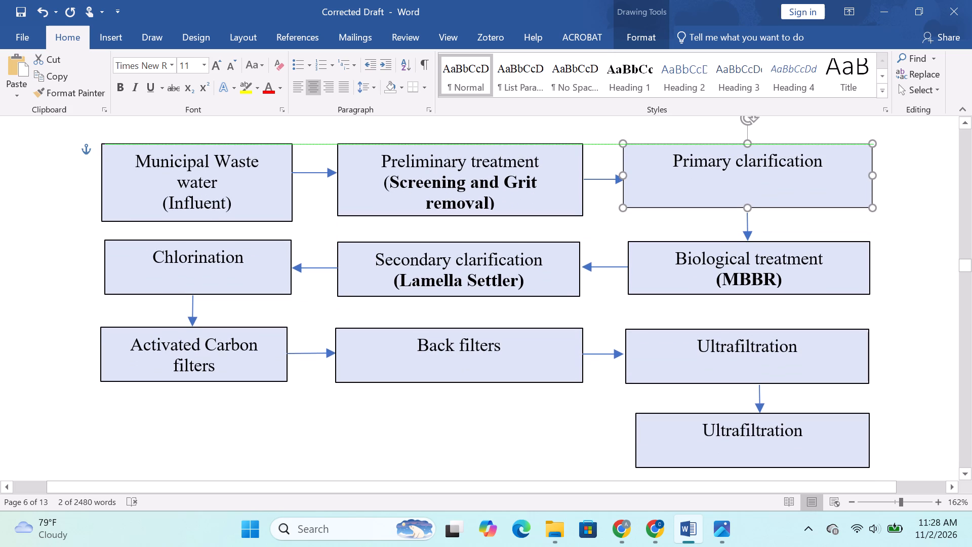
left_click_drag(749, 208, 749, 207)
left_click_drag(761, 143, 764, 150)
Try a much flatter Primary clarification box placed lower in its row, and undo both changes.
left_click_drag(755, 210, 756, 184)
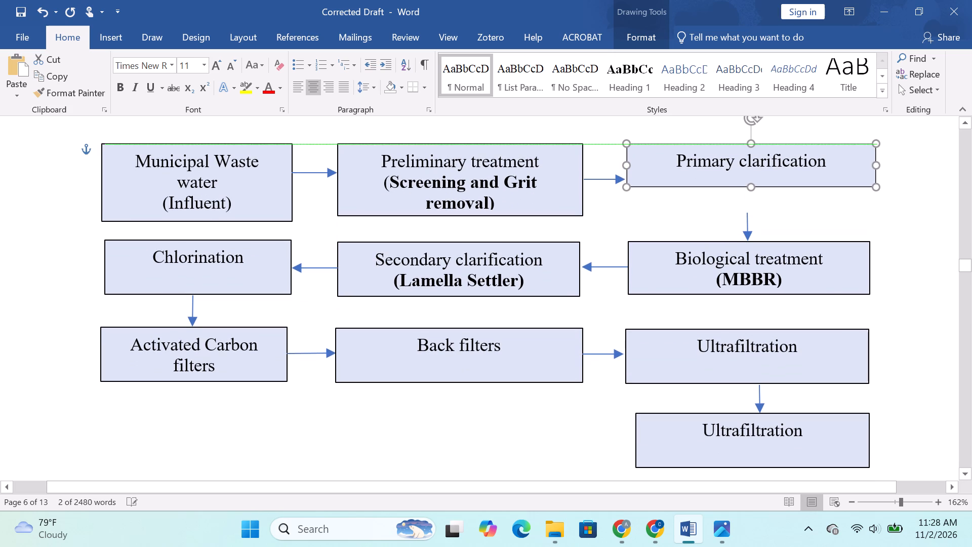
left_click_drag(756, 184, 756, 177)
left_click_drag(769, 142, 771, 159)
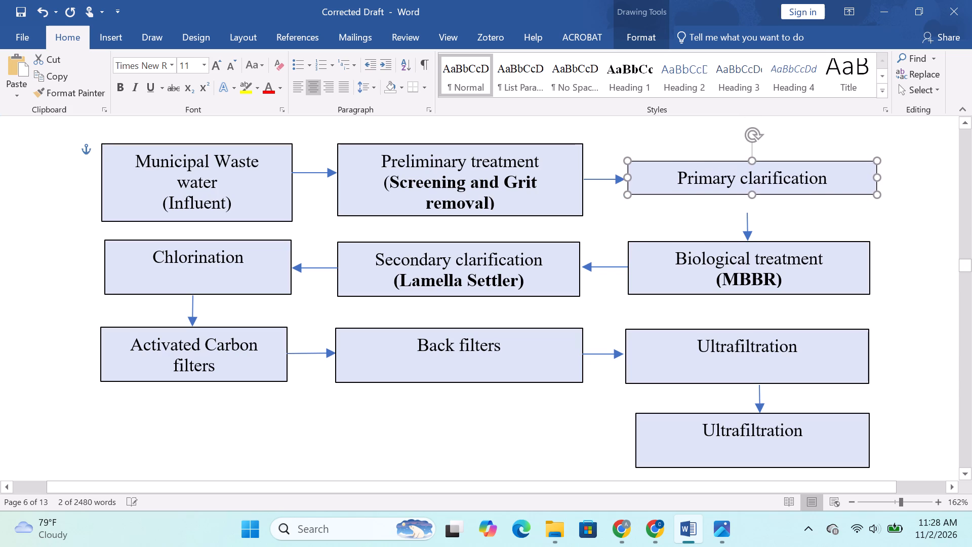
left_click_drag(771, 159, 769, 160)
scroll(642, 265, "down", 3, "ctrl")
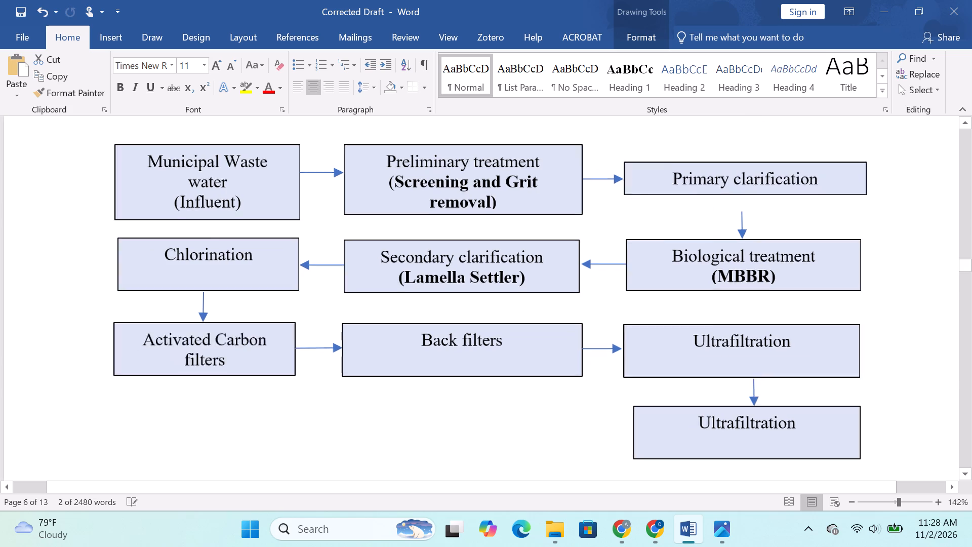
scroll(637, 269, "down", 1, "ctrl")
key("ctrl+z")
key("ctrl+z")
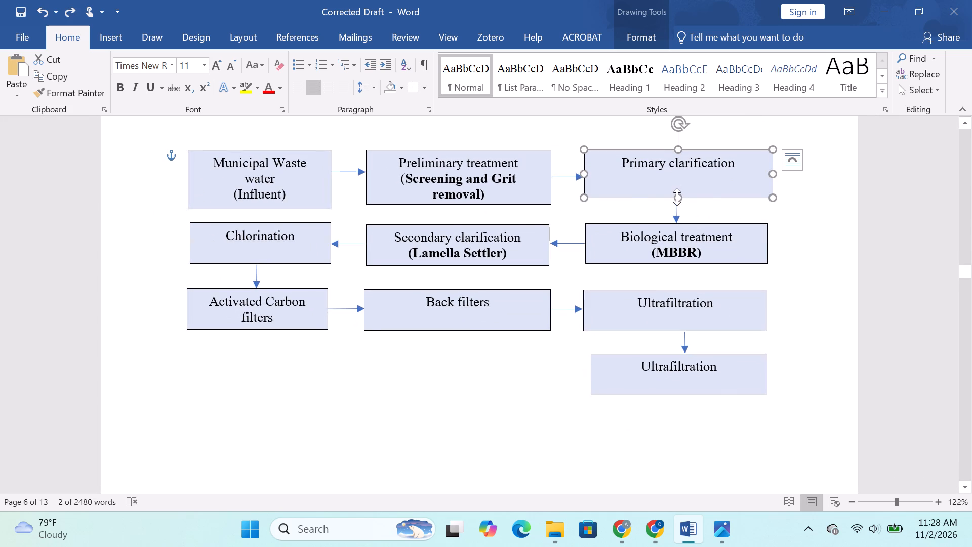
Shorten the Primary clarification box slightly and lower it so the arrow from Preliminary treatment meets its mid-height.
left_click_drag(677, 197, 677, 191)
left_click_drag(686, 153, 687, 166)
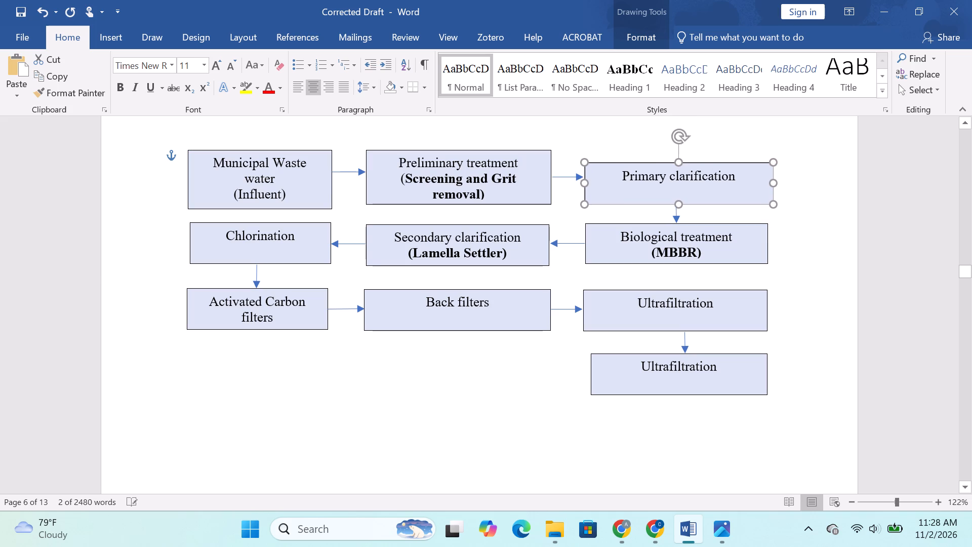
left_click_drag(687, 166, 686, 158)
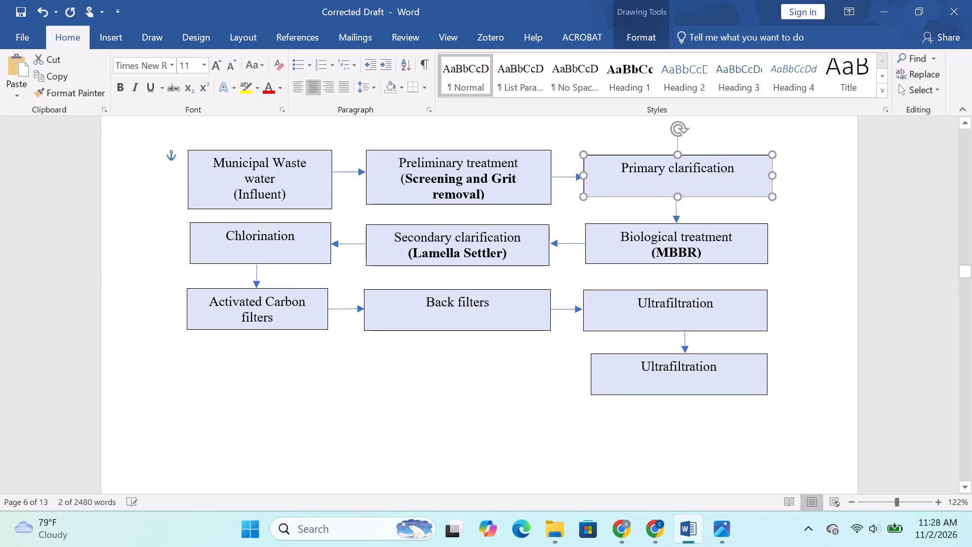
left_click_drag(686, 158, 685, 160)
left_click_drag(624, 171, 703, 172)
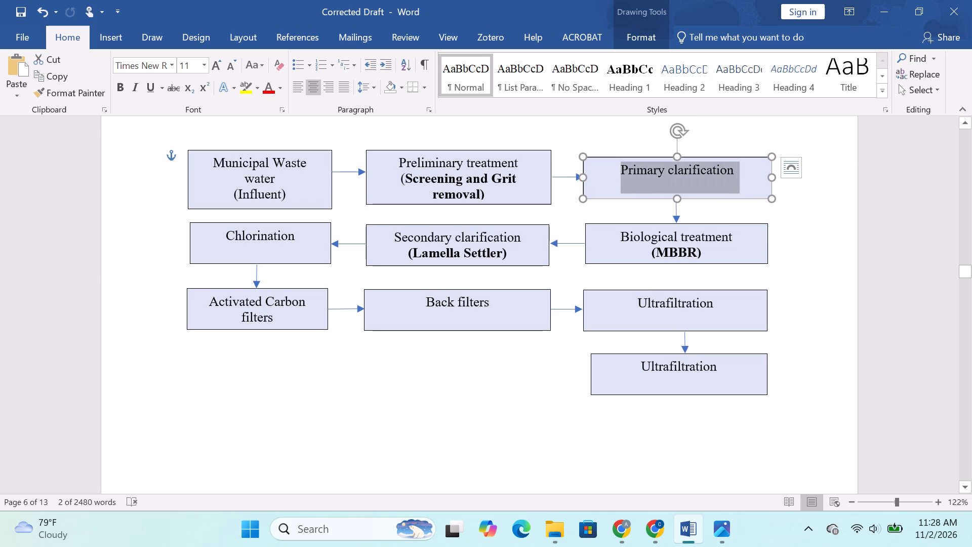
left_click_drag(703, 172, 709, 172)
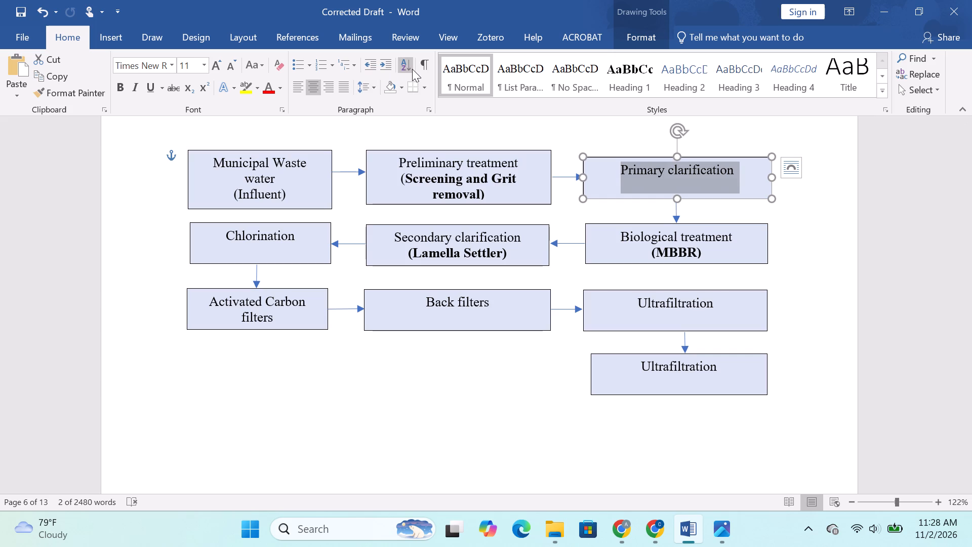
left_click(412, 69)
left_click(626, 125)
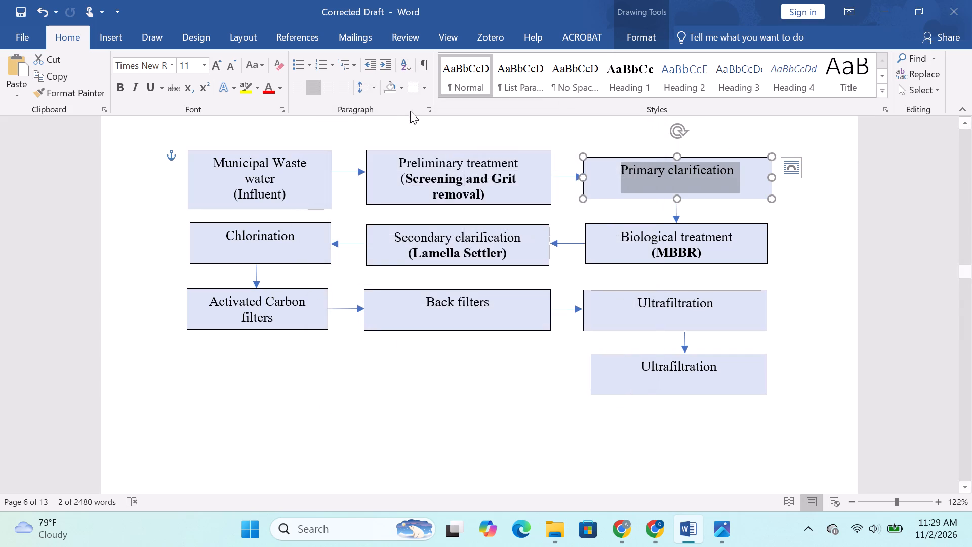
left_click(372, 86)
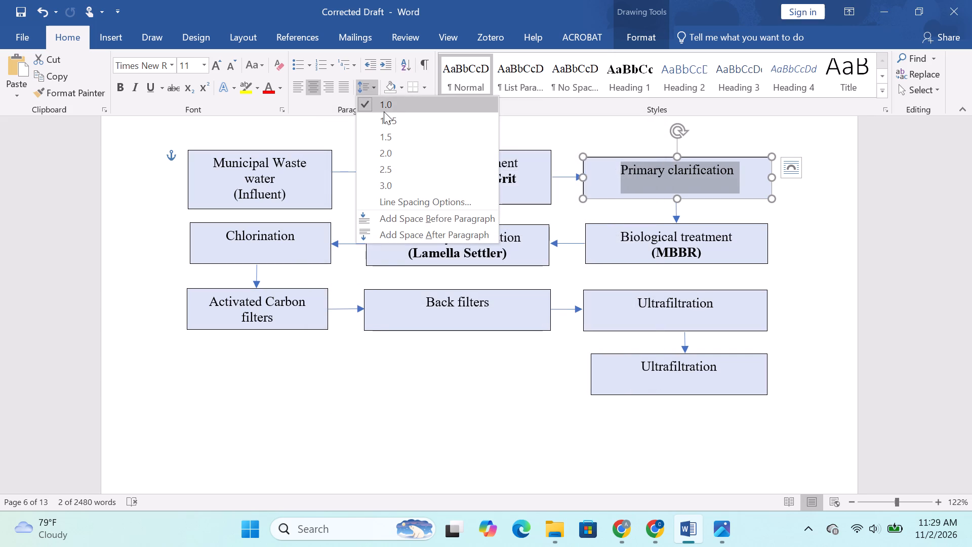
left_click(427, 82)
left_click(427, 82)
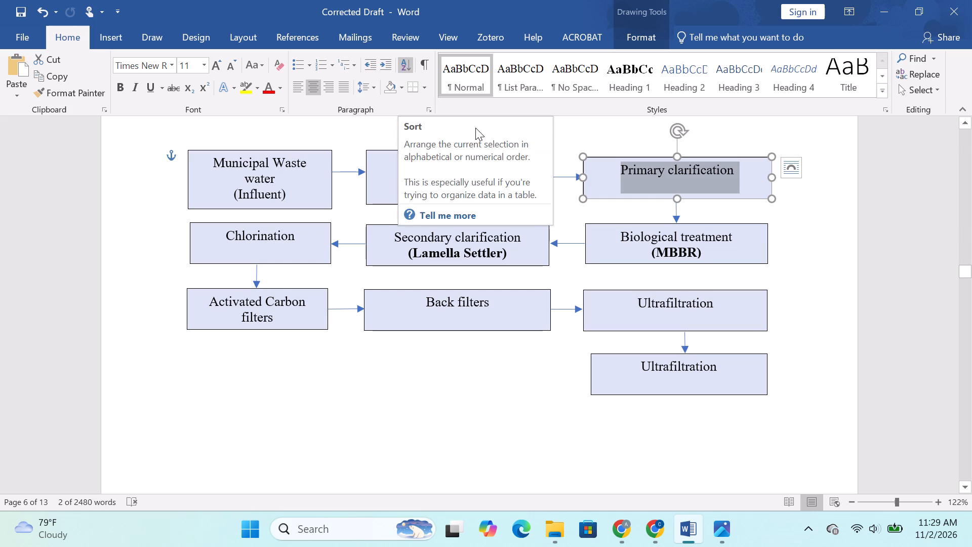
Shift the arrow below the Ultrafiltration box left to line up with the downward arrow above Biological treatment.
left_click(763, 387)
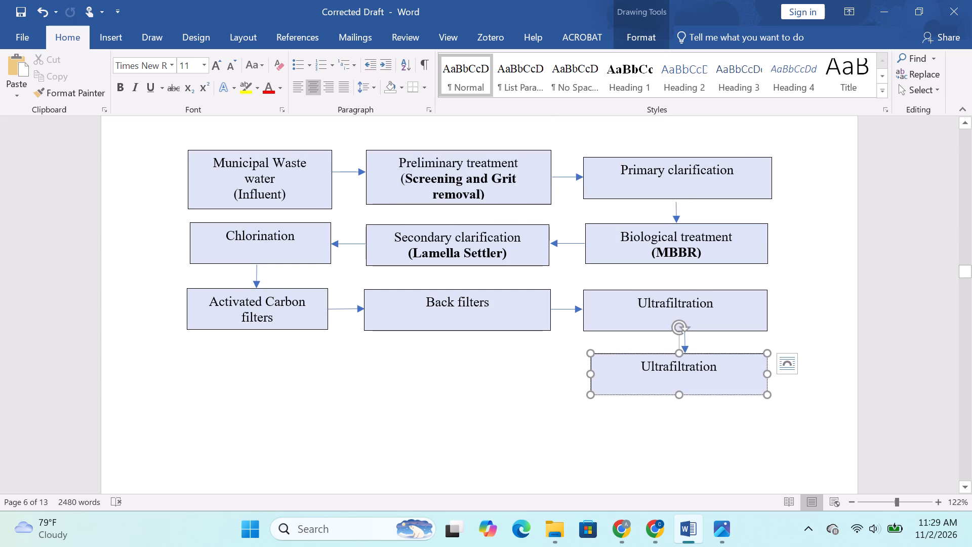
left_click(703, 345)
left_click_drag(682, 341, 676, 341)
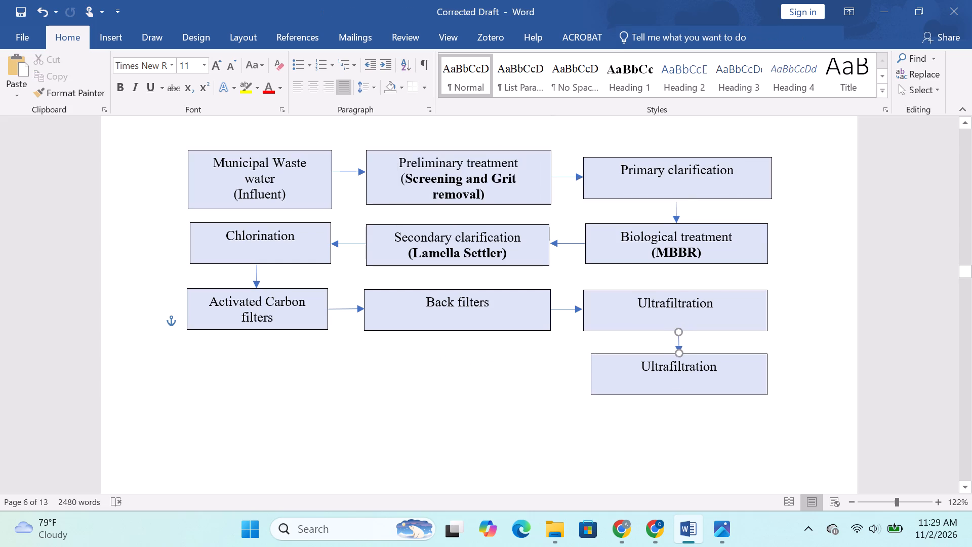
left_click_drag(676, 341, 674, 341)
left_click(675, 440)
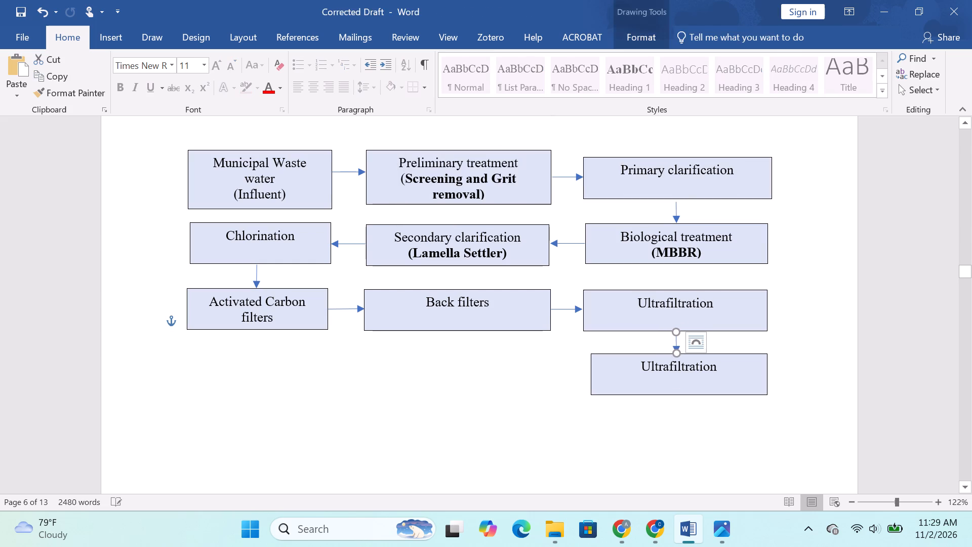
Replace the label of the duplicated Ultrafiltration box below the arrow with "Ozonation".
left_click_drag(717, 371, 621, 368)
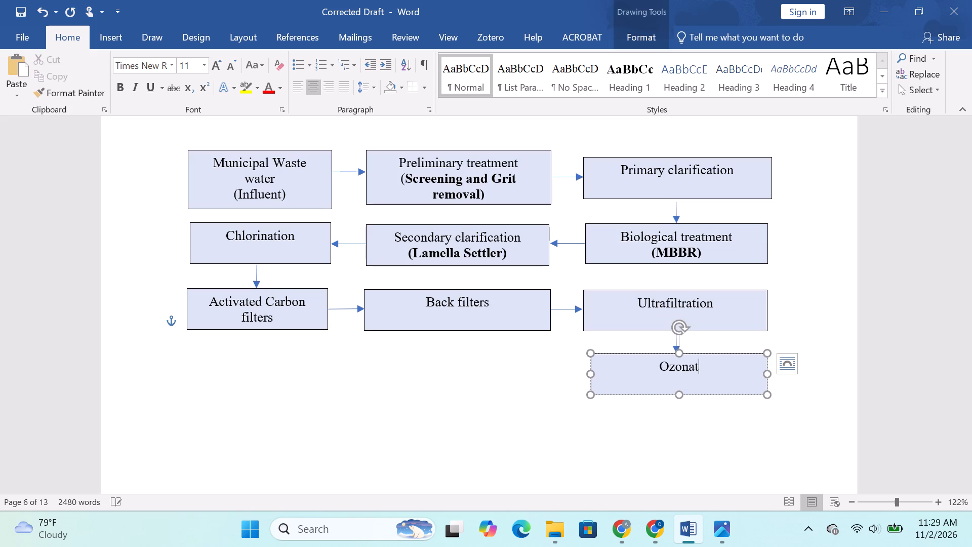
left_click(617, 390)
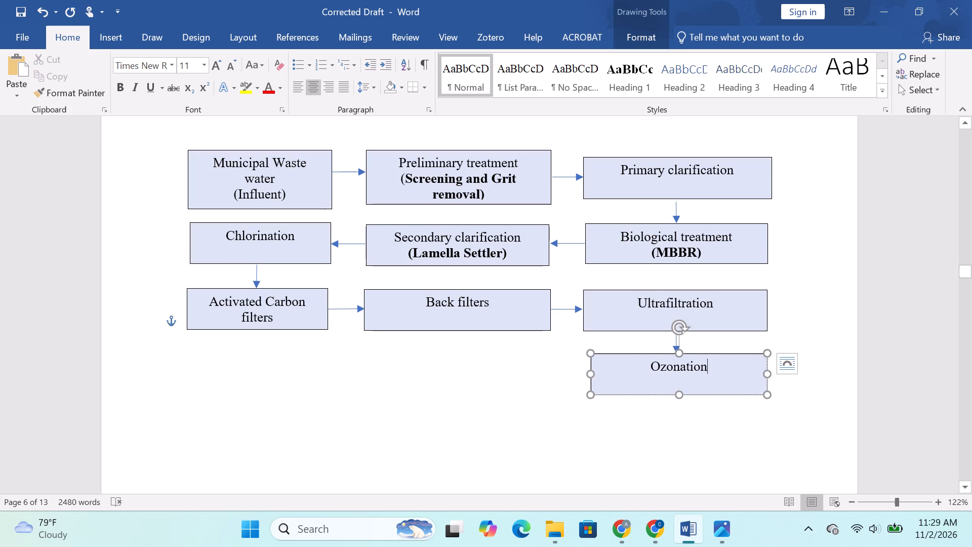
Reduce the Ozonation box's height by raising its bottom edge.
left_click_drag(684, 399, 683, 388)
left_click(677, 397)
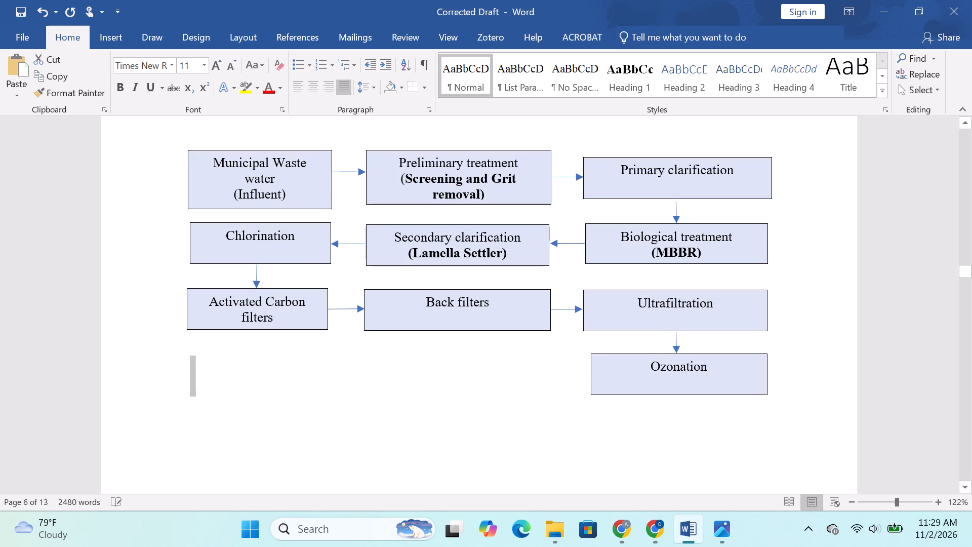
left_click(689, 381)
left_click_drag(678, 397, 682, 389)
left_click(657, 378)
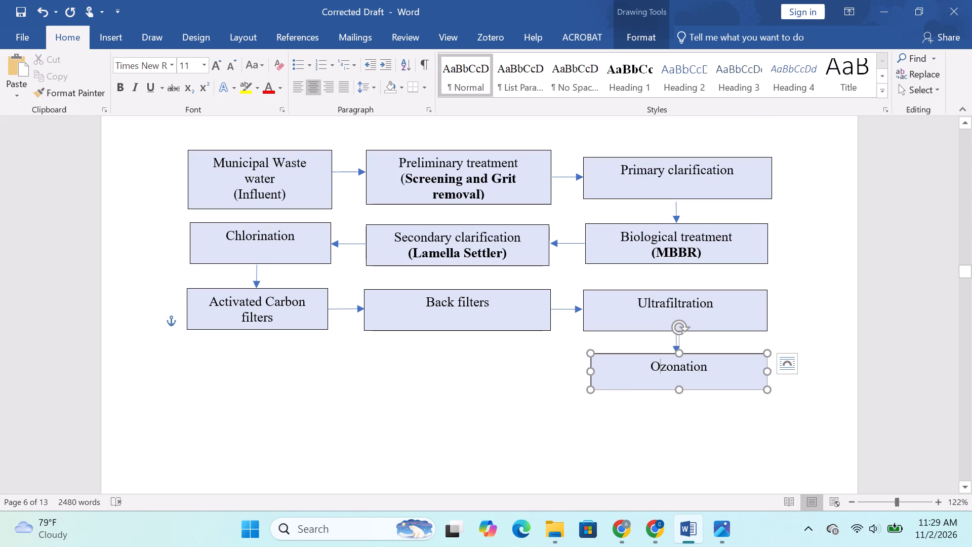
Nudge the Ozonation box slightly down and adjust its width so its right edge aligns with the Ultrafiltration box.
left_click(730, 354)
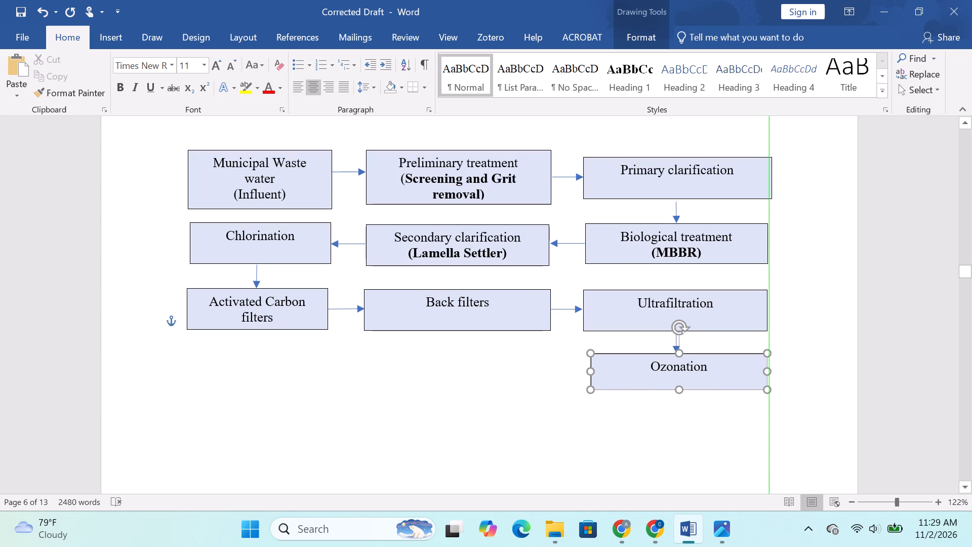
left_click(726, 352)
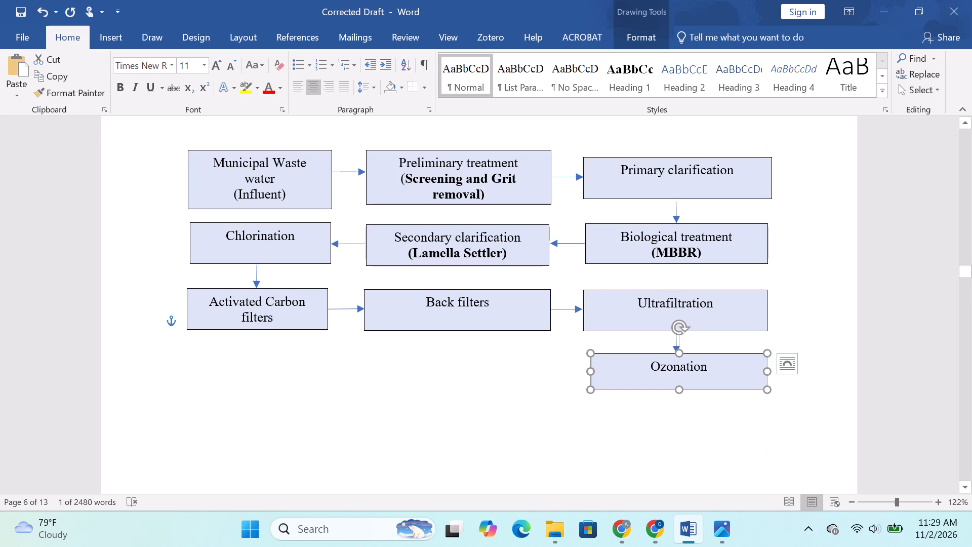
left_click(697, 378)
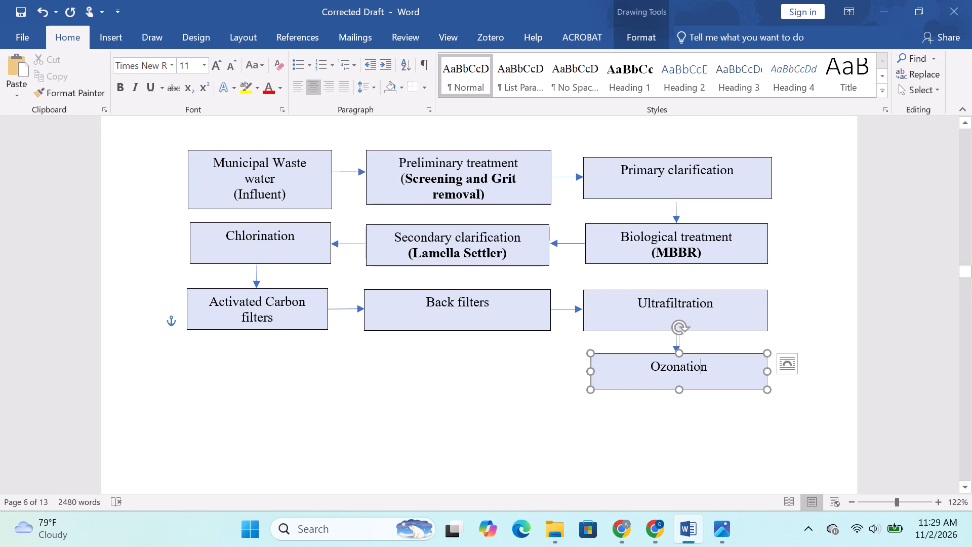
left_click(712, 355)
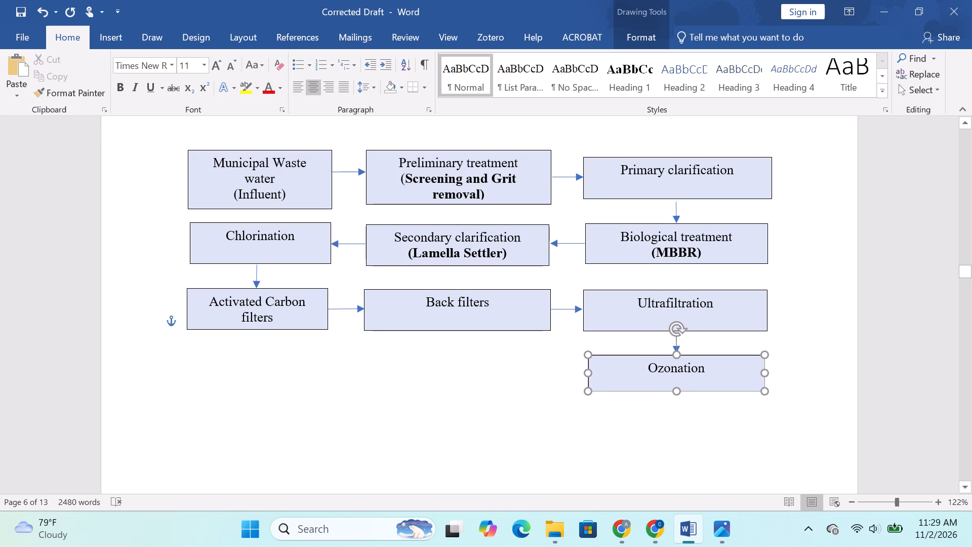
left_click(767, 375)
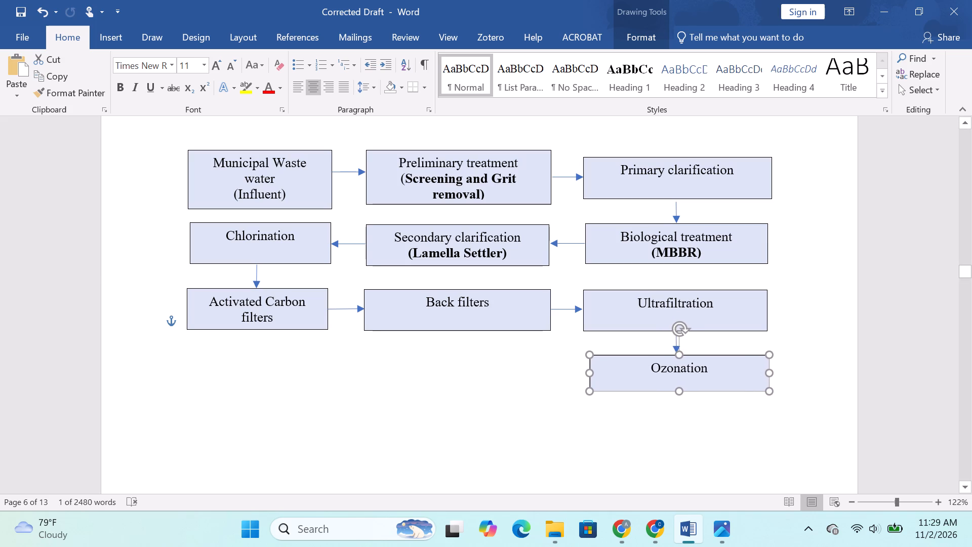
left_click(725, 424)
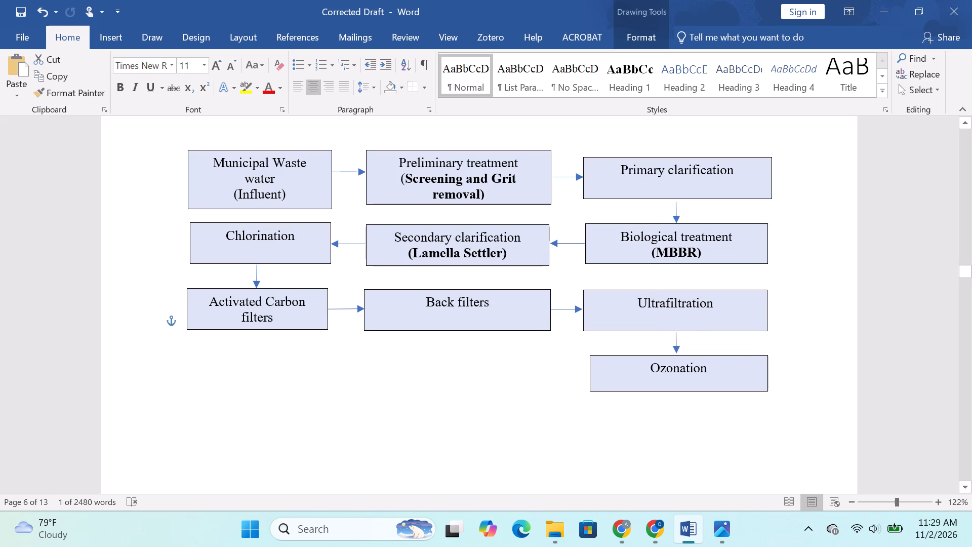
Extend the arrow below Ultrafiltration straight down so its head touches the Ozonation box.
left_click(676, 345)
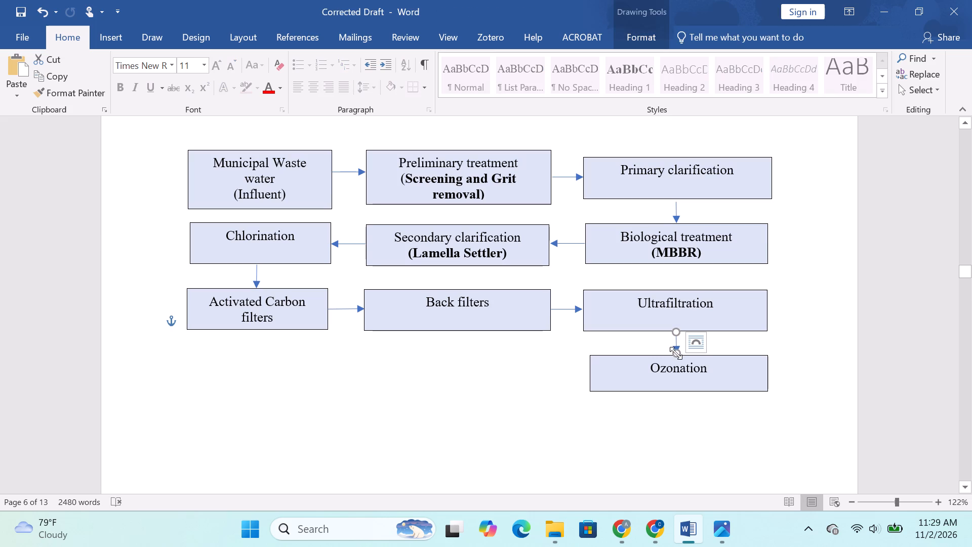
left_click(676, 354, "shift")
left_click(680, 441)
Duplicate the Ozonation box and place the copy beneath the Back filters box, level with the original Ozonation box.
scroll(686, 442, "up", 1)
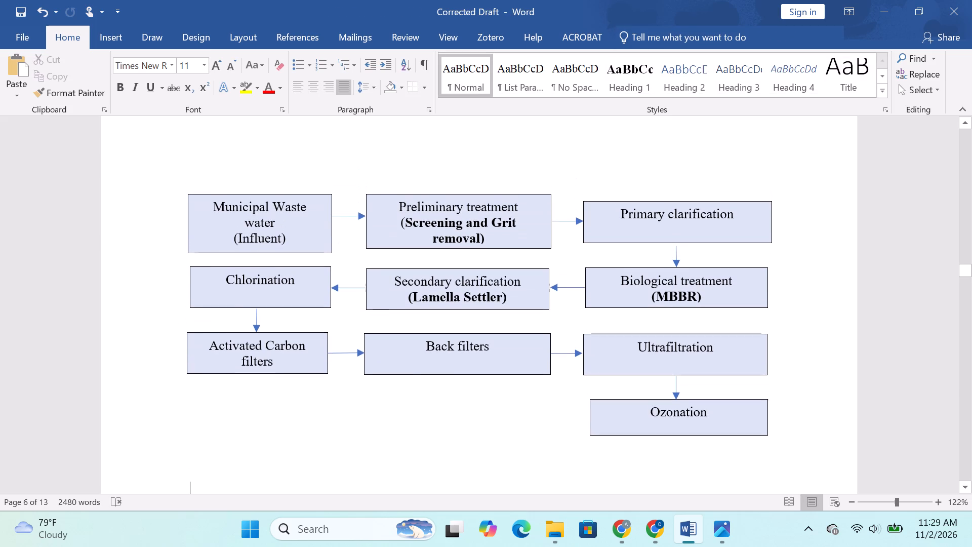
left_click(684, 402)
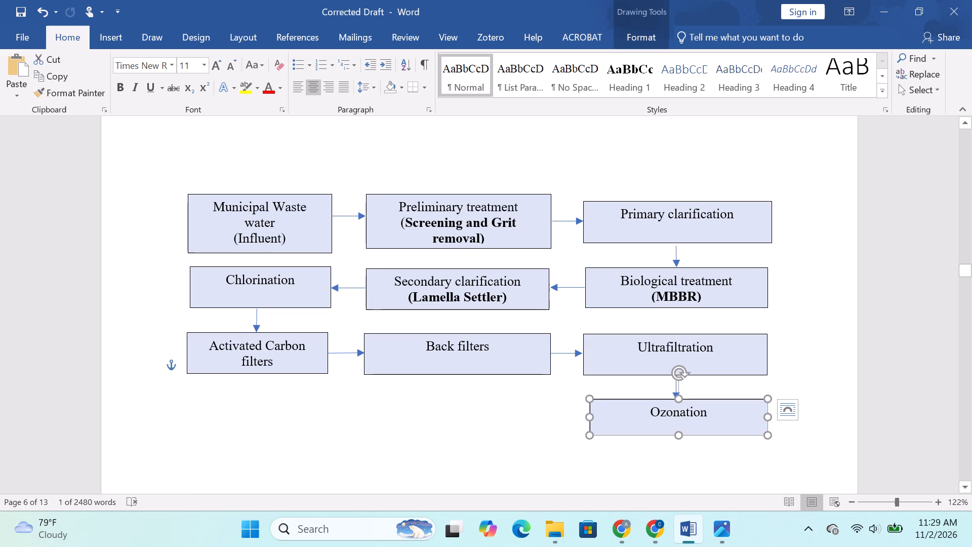
key("ctrl+c")
left_click(520, 435)
key("ctrl+v")
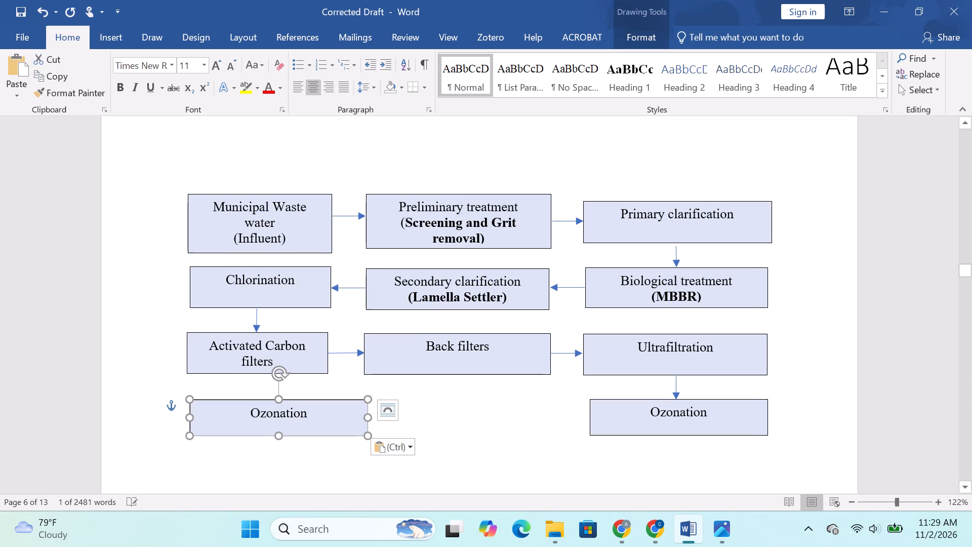
left_click_drag(346, 440, 357, 440)
left_click(346, 432)
left_click_drag(346, 432, 525, 434)
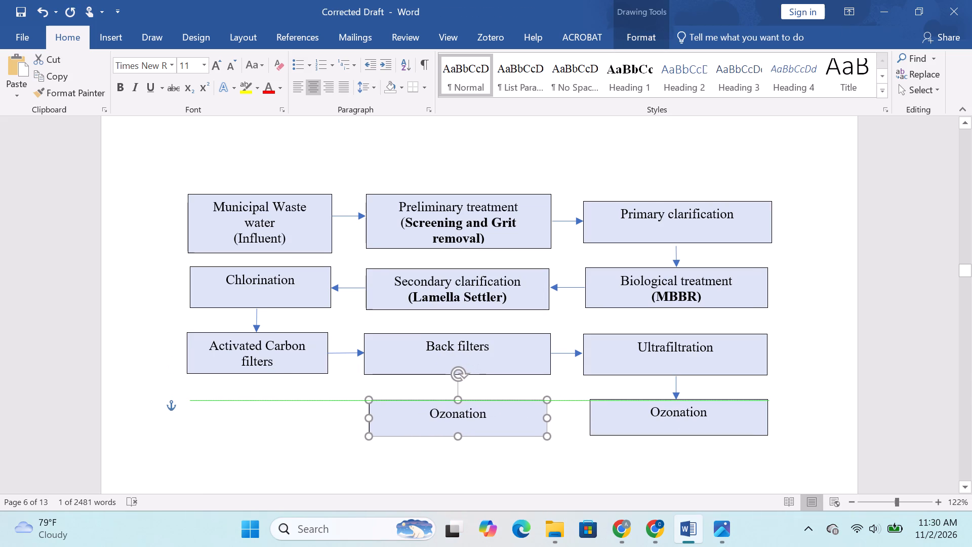
left_click_drag(525, 434, 524, 432)
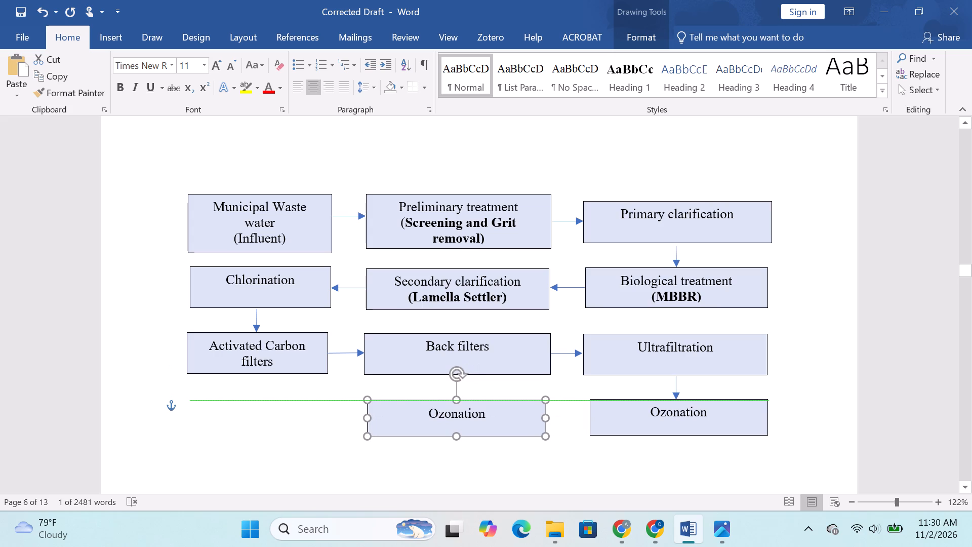
left_click_drag(524, 432, 526, 431)
Copy the arrow between Biological treatment and Secondary clarification and place it between the two Ozonation boxes, pointing at the copied box.
left_click(567, 288)
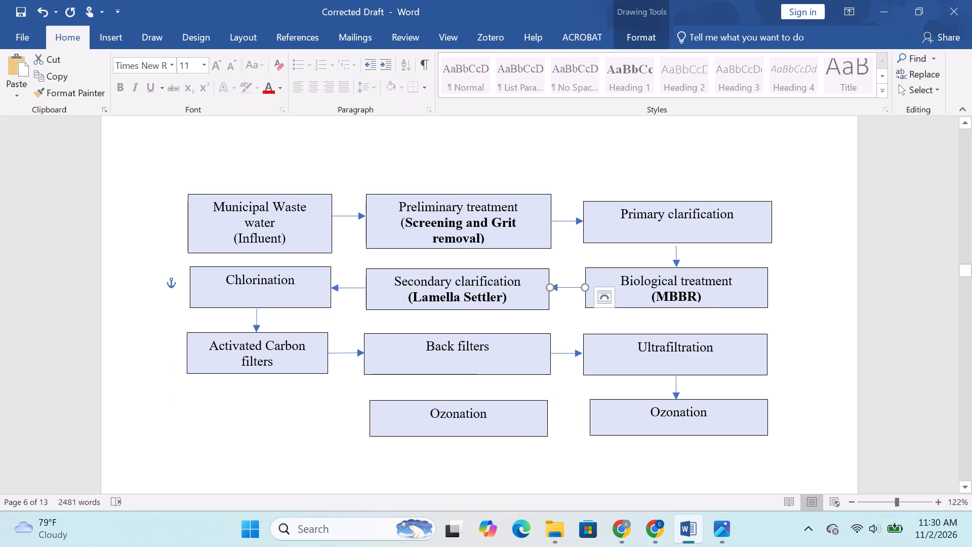
key("ctrl+c")
left_click(574, 419)
key("ctrl+v")
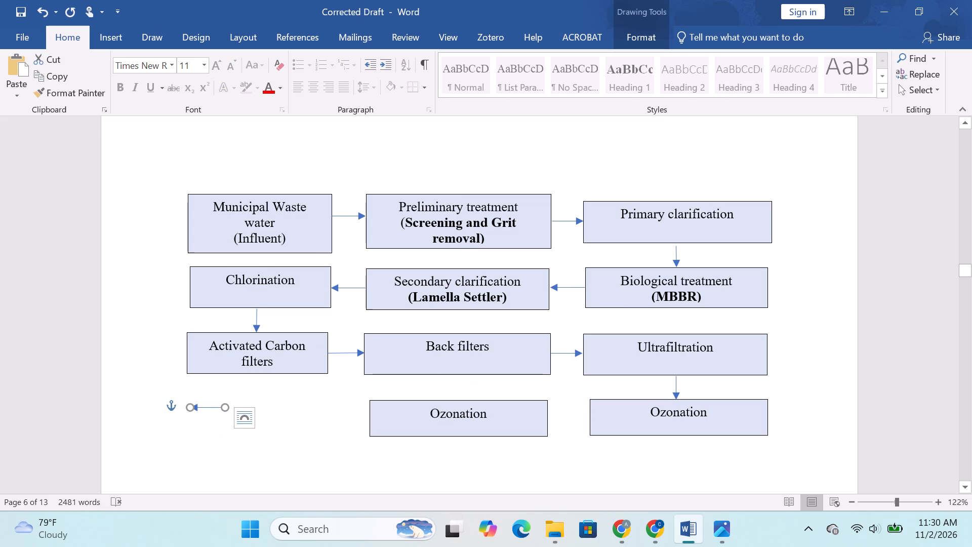
left_click_drag(210, 406, 571, 408)
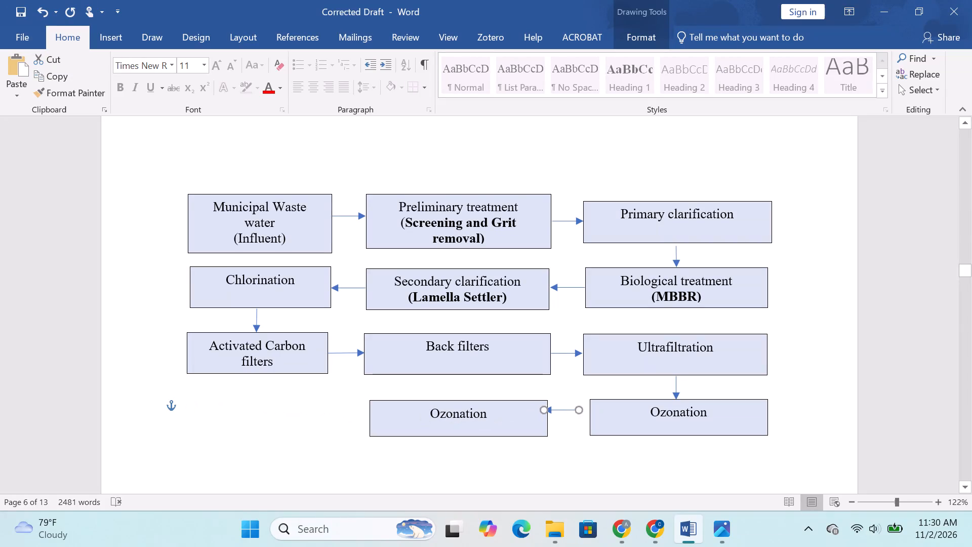
left_click_drag(571, 408, 573, 417)
Shift the copied Ozonation box toward the arrowhead and widen it so its left edge lines up with the Back filters box.
left_click(526, 402)
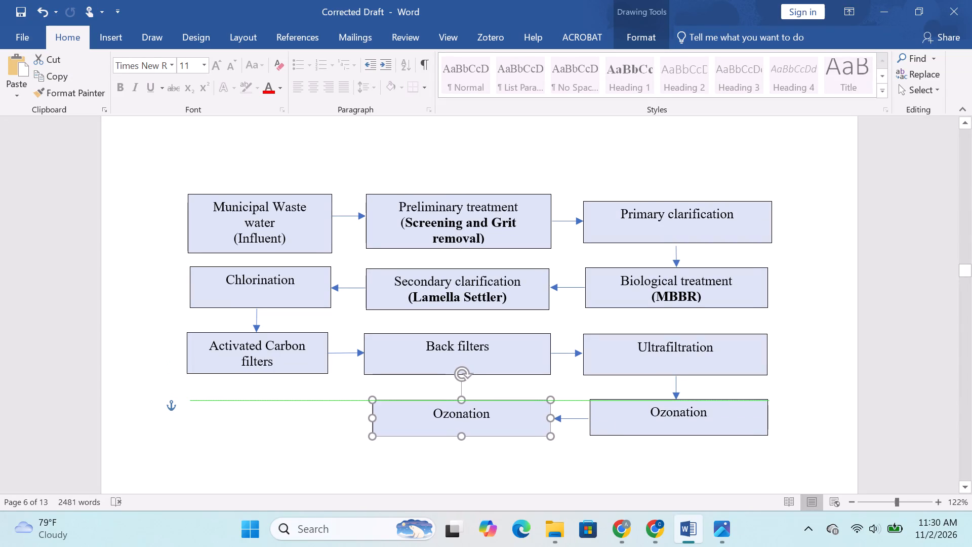
left_click(532, 402)
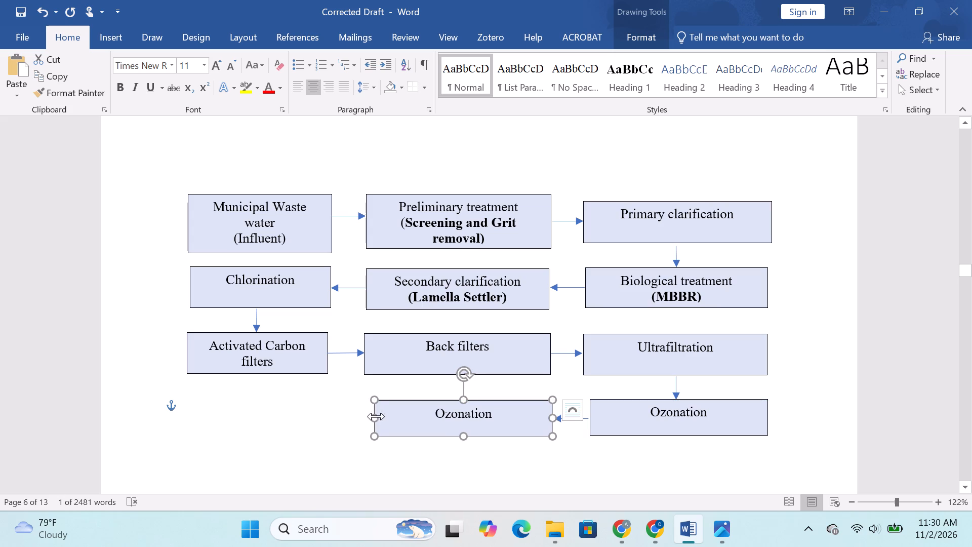
left_click_drag(374, 416, 366, 416)
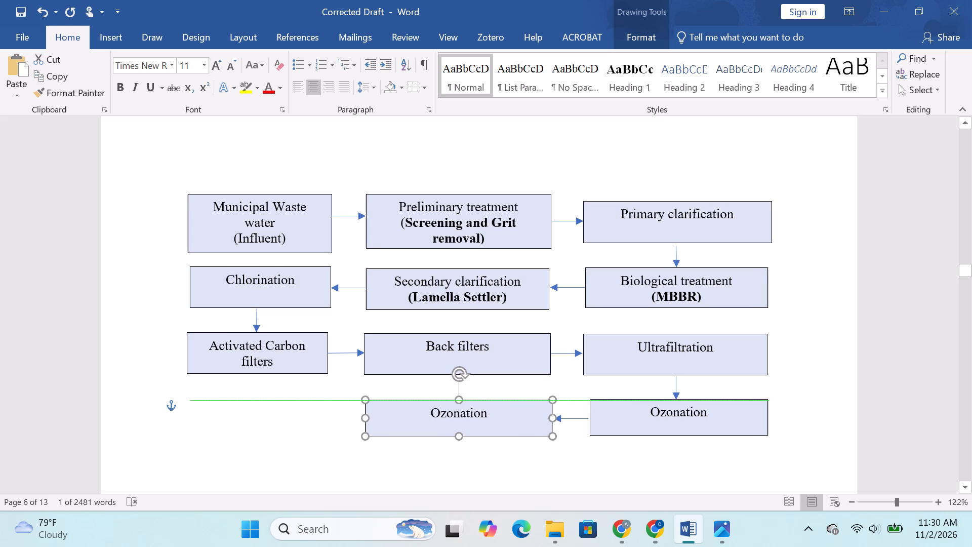
left_click_drag(366, 416, 366, 416)
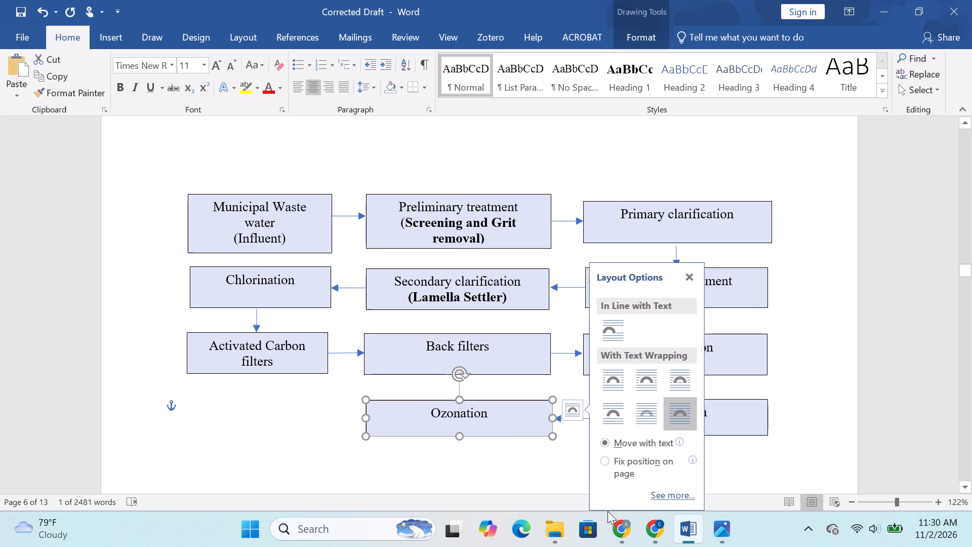
Remove the bold from the bracketed text in the Preliminary treatment, Secondary clarification and Biological treatment boxes.
left_click(421, 330)
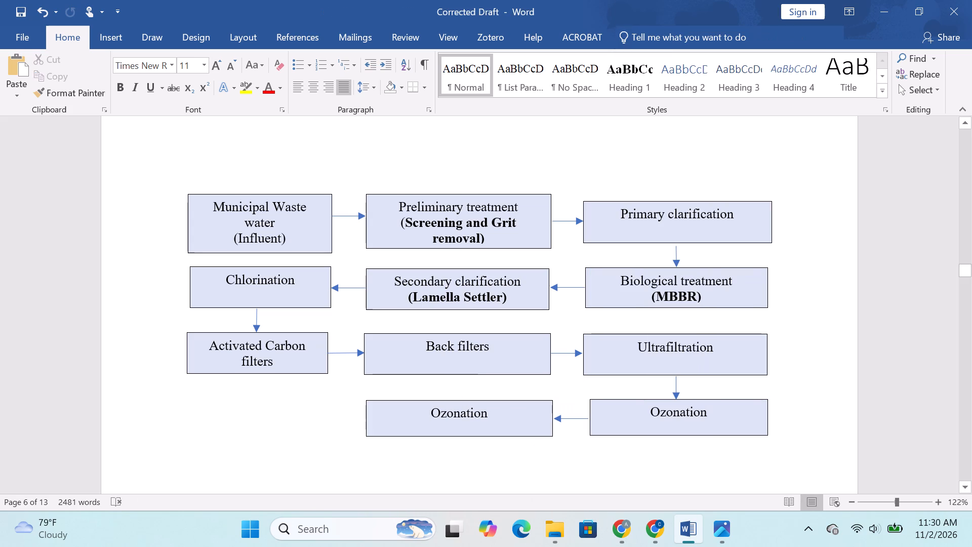
left_click_drag(493, 238, 391, 225)
left_click(401, 204)
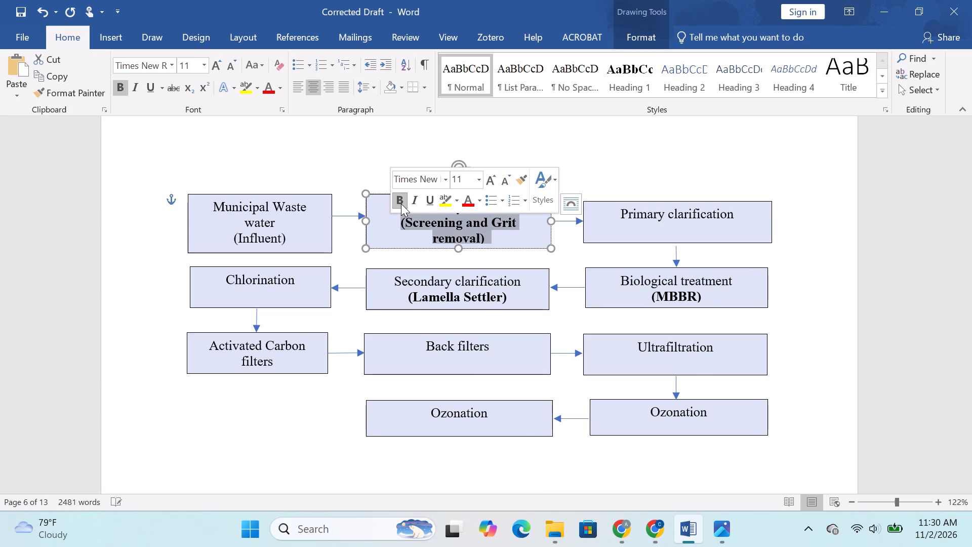
left_click(401, 203)
left_click(522, 310)
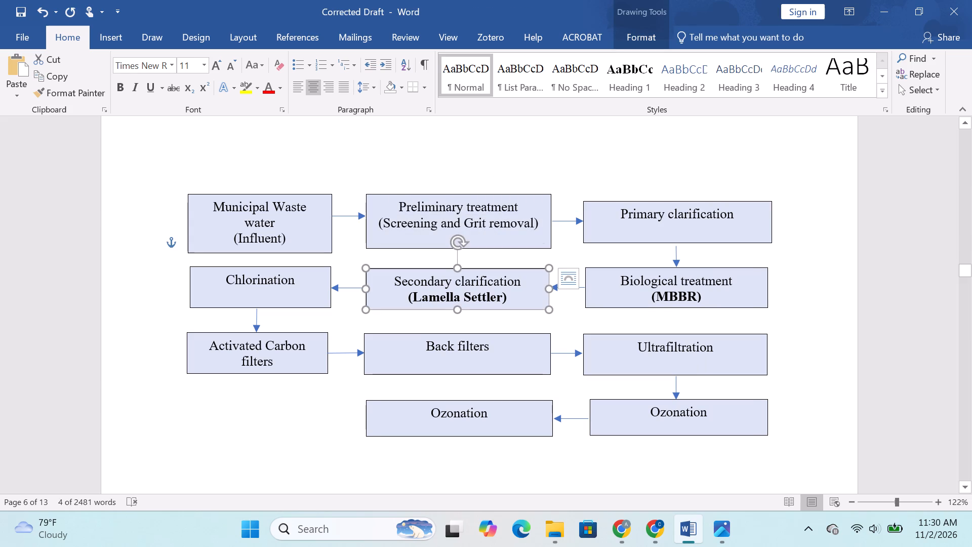
left_click_drag(516, 295, 408, 300)
left_click(413, 275)
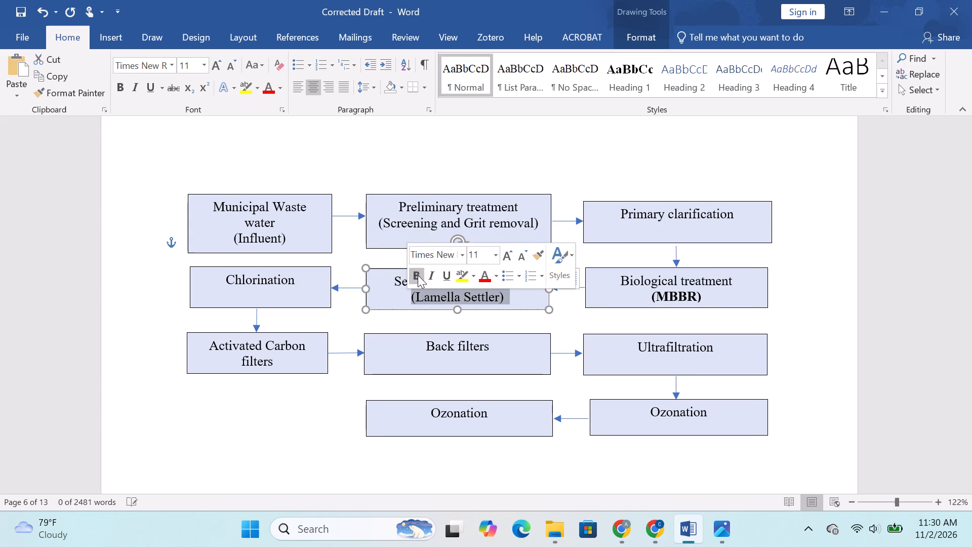
left_click(667, 289)
left_click_drag(703, 298, 647, 298)
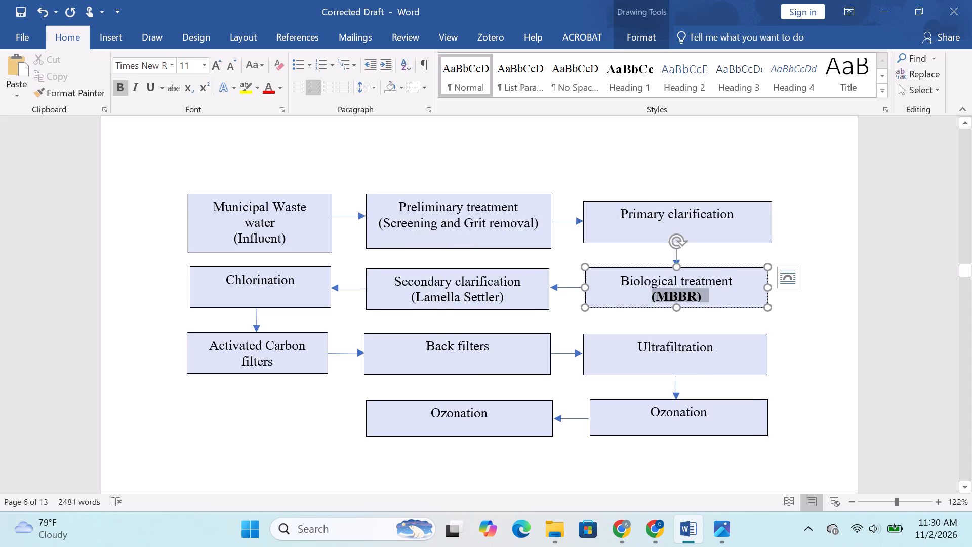
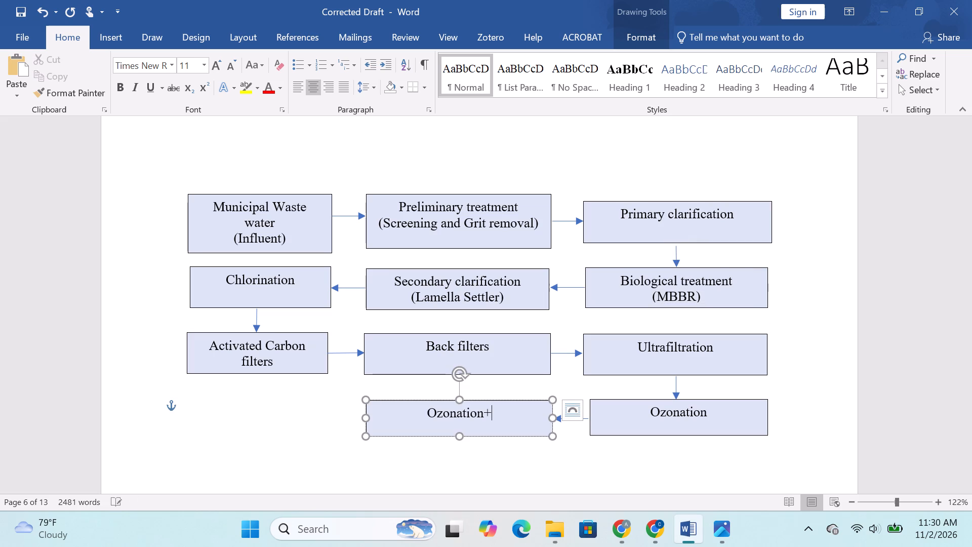
Complete the label of the box beneath Back filters with "Contact tank" after the plus sign, and space out the plus sign from the words.
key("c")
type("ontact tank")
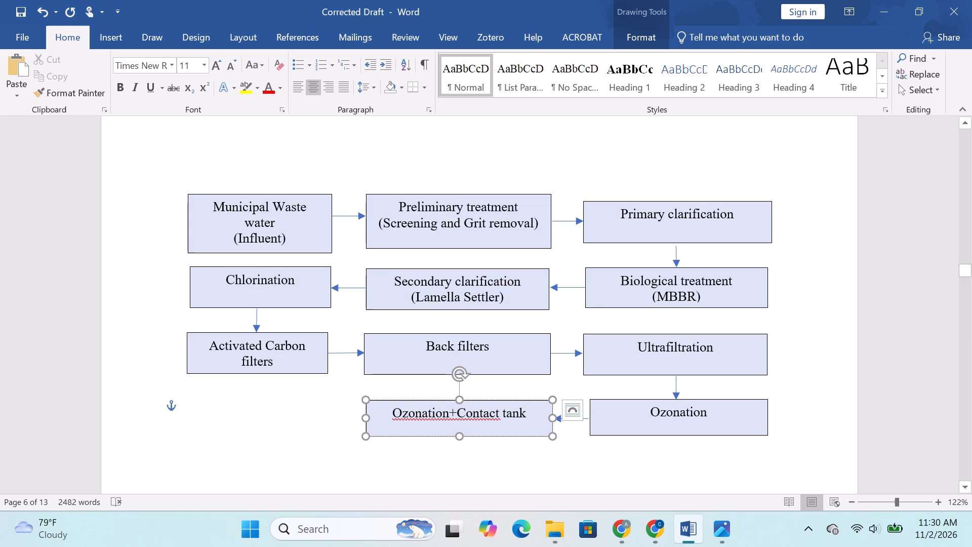
left_click(450, 411)
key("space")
left_click(460, 415)
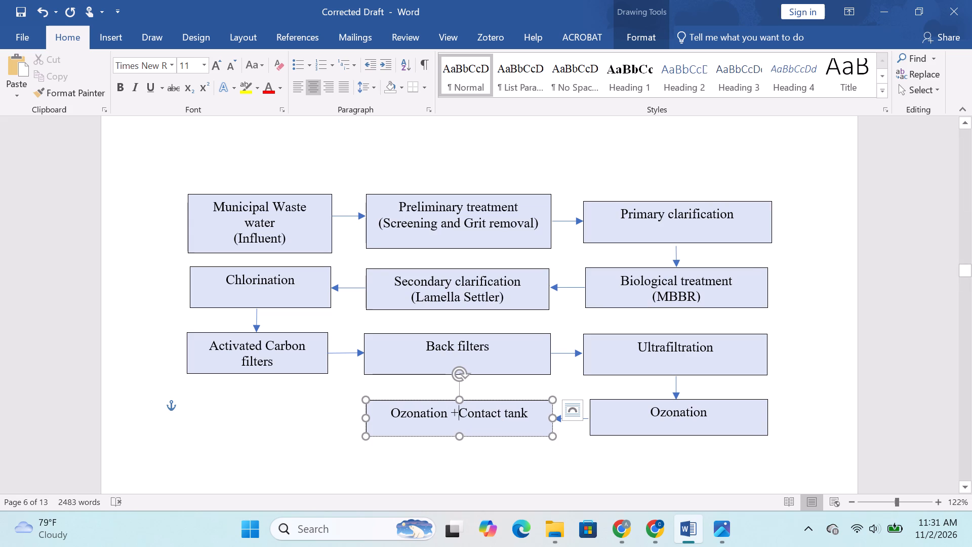
Add a space after the plus sign so the box label reads "Ozonation + Contact tank".
key("space")
left_click(497, 464)
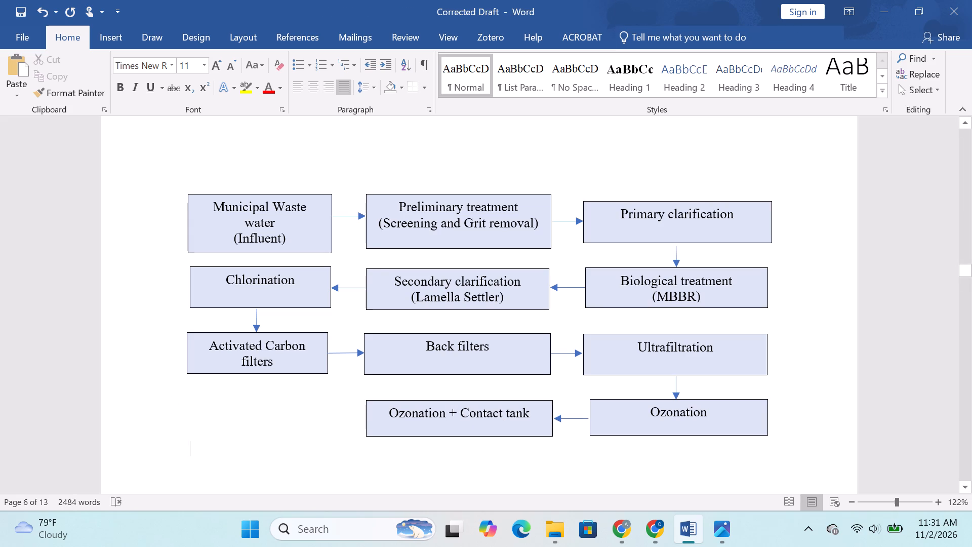
Duplicate the arrow between the Ozonation and "Ozonation + Contact tank" boxes and place the copy leading left out of the Contact tank box.
left_click(572, 416)
key("ctrl+c")
left_click(353, 442)
key("ctrl+v")
left_click_drag(209, 451, 352, 414)
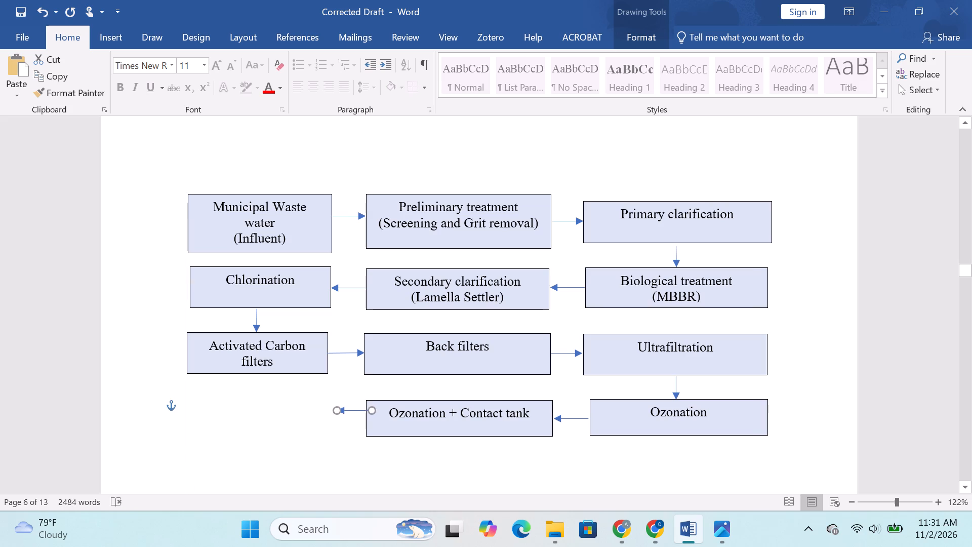
left_click_drag(352, 414, 349, 421)
left_click_drag(349, 421, 349, 419)
Consult the corrected wastewater flowchart image in Photos and return to the Word draft.
left_click(727, 521)
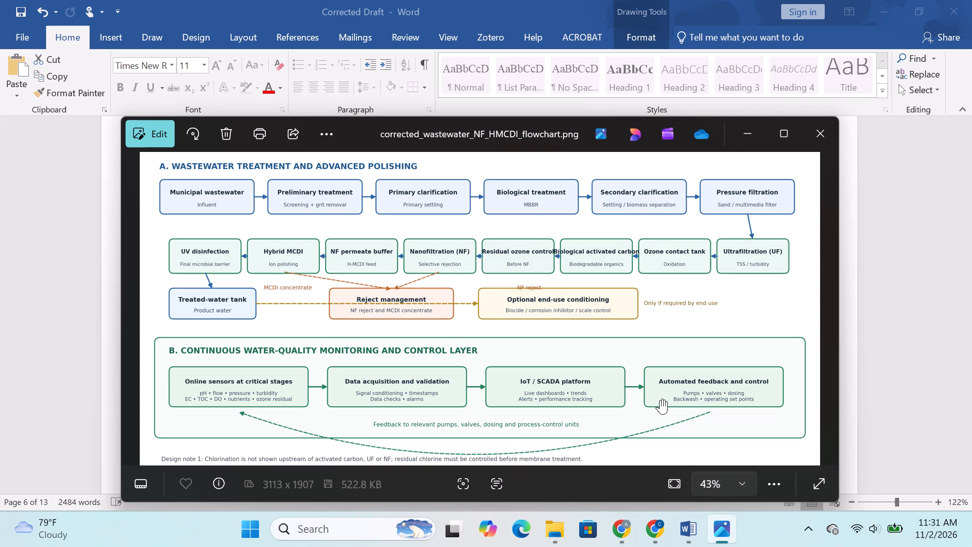
left_click(694, 519)
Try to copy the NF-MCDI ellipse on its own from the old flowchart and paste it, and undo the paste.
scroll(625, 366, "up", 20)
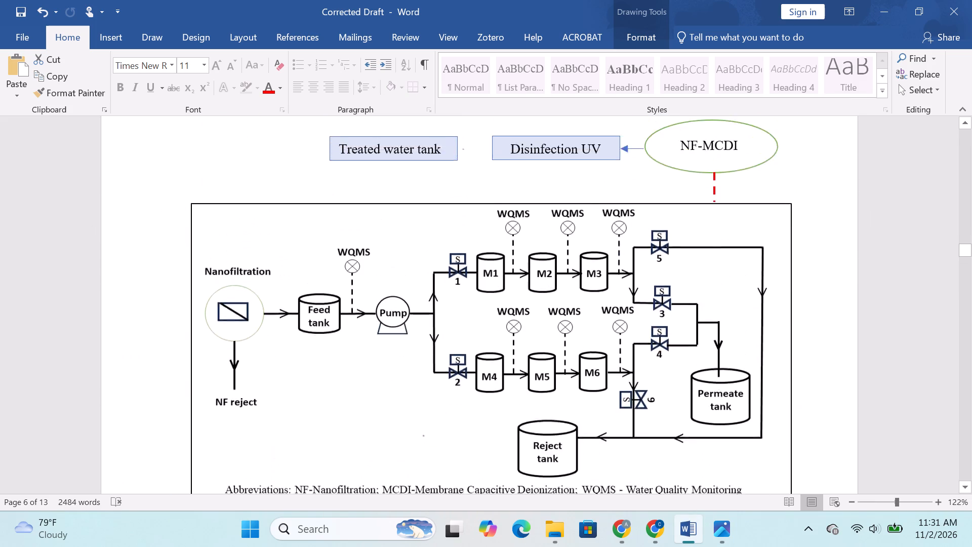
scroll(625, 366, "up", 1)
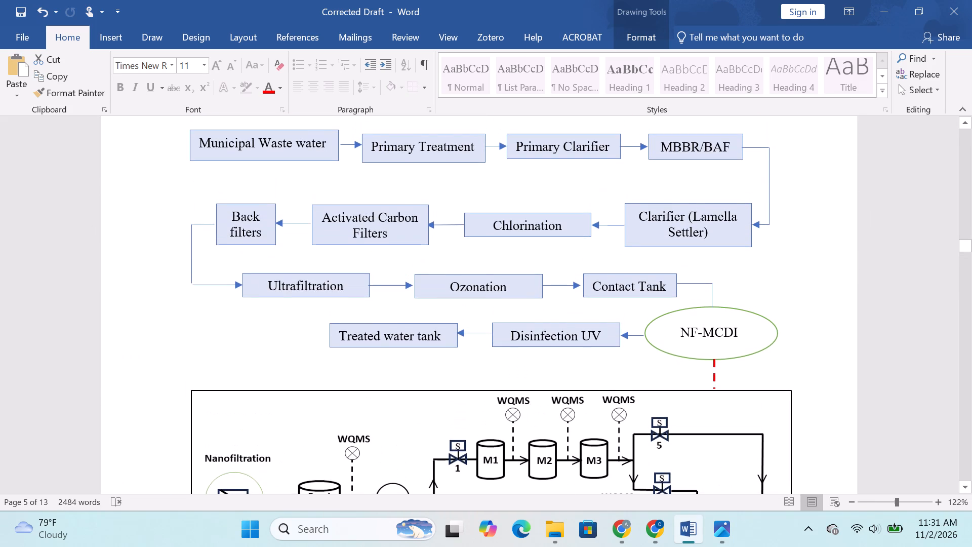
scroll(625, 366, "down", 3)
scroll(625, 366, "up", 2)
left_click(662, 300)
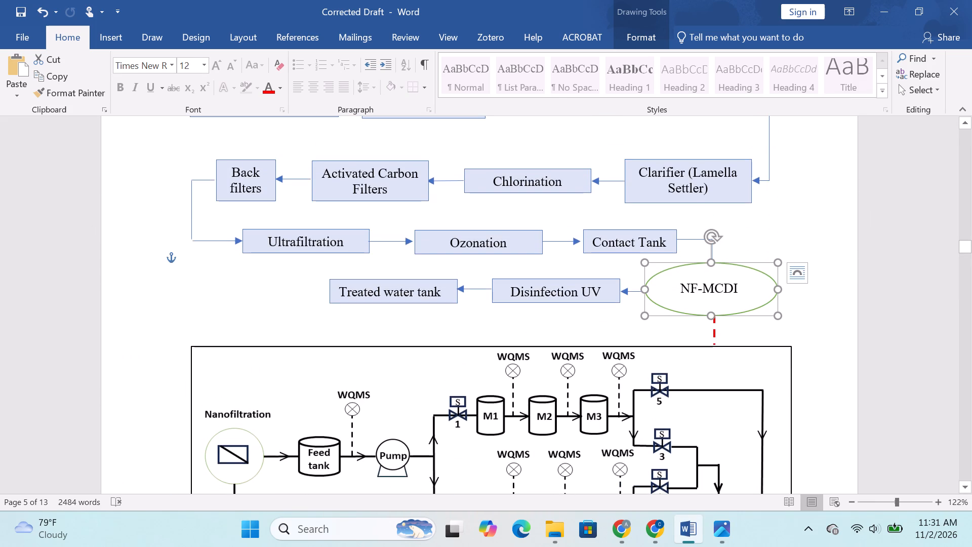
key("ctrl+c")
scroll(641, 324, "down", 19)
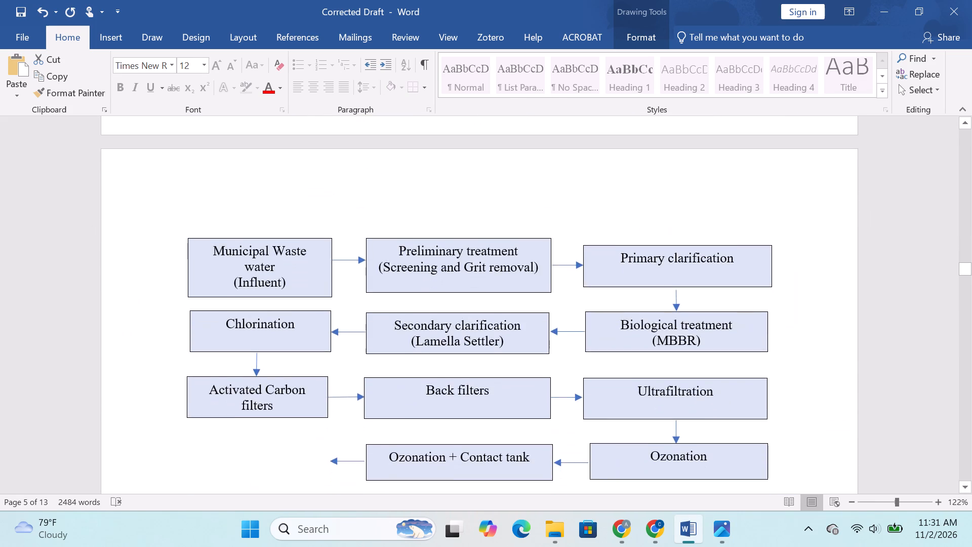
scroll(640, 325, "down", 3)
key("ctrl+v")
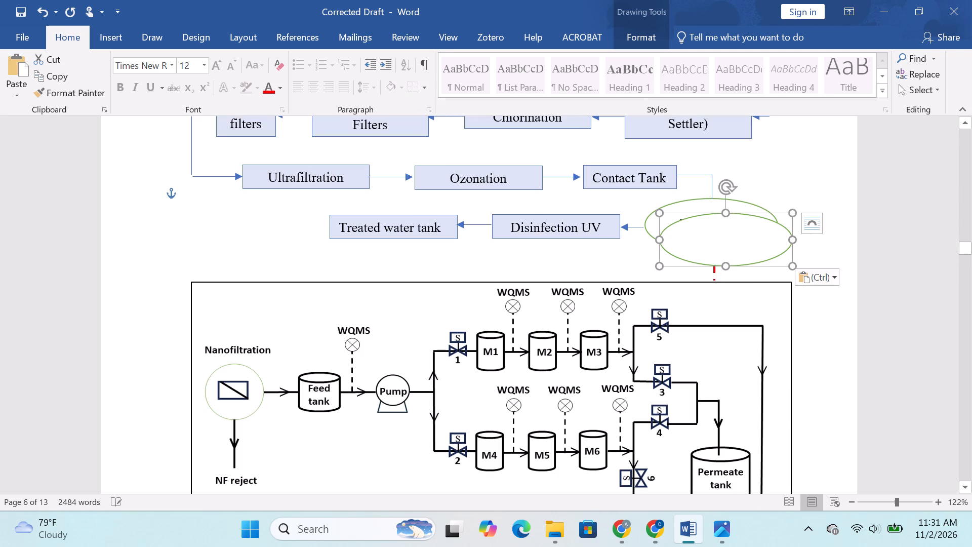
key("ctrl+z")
Copy the old flowchart's NF-MCDI ellipse row, including its label and neighbouring shapes, and paste it in the blank area below the new flowchart.
left_click(829, 173)
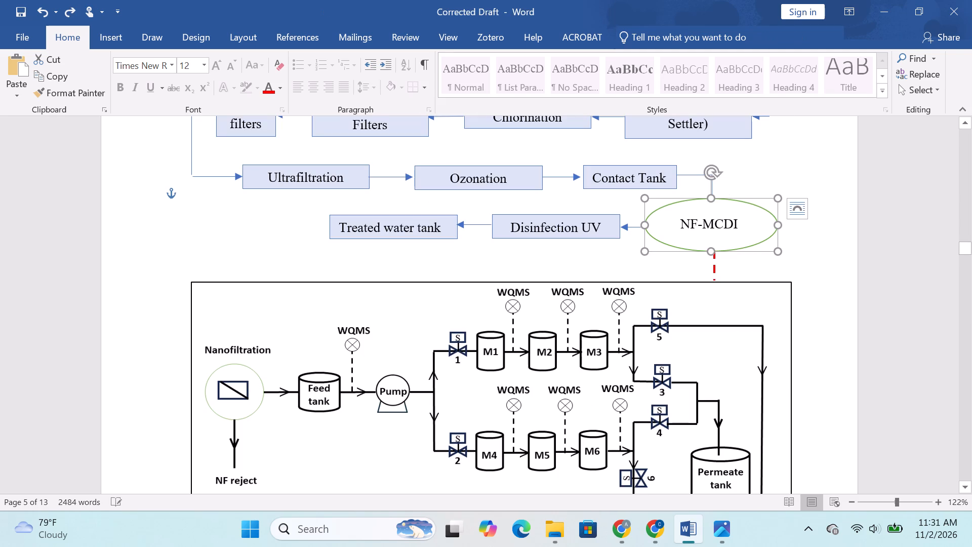
left_click_drag(915, 198, 781, 237)
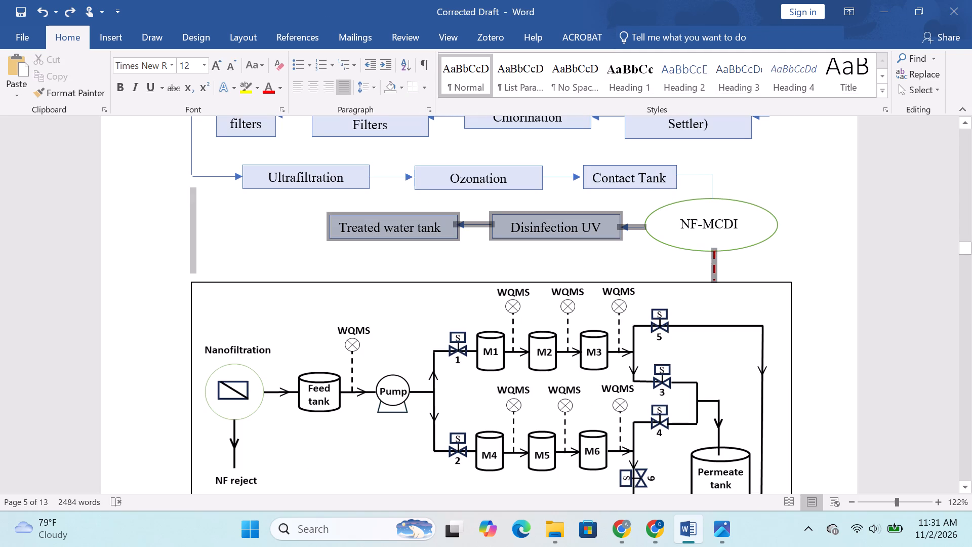
left_click_drag(781, 237, 784, 237)
left_click(783, 225)
left_click(777, 225)
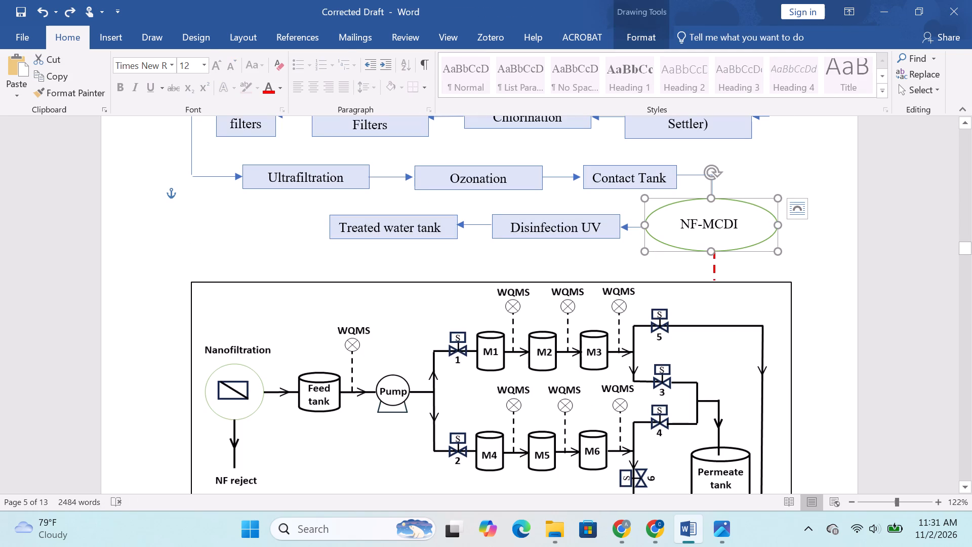
left_click_drag(772, 167, 766, 215, "ctrl")
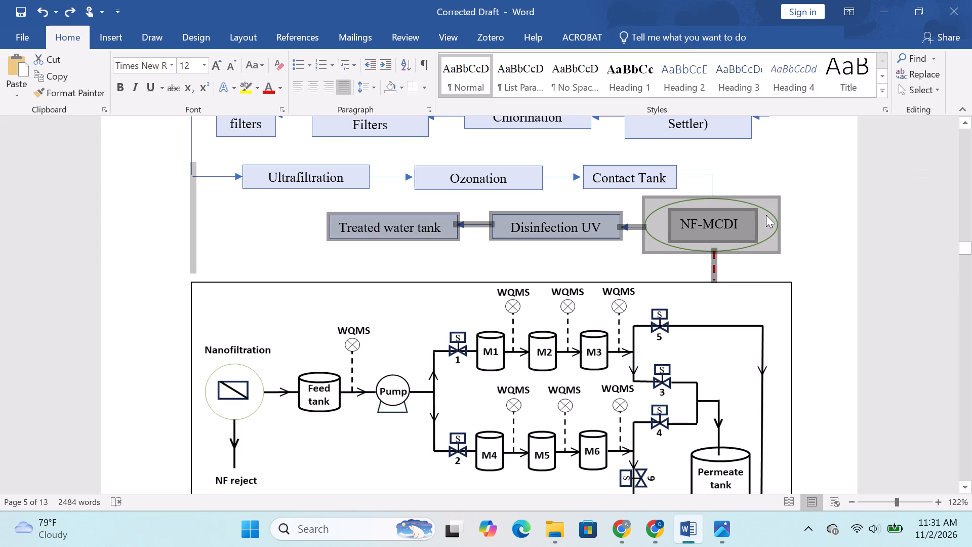
key("ctrl+c")
scroll(562, 242, "down", 20)
scroll(562, 242, "down", 3)
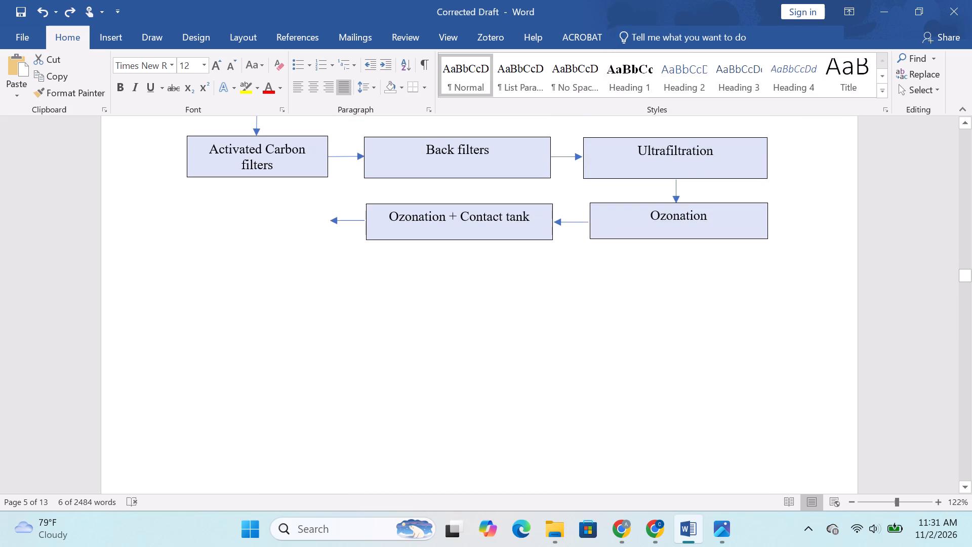
left_click(281, 231)
key("ctrl+v")
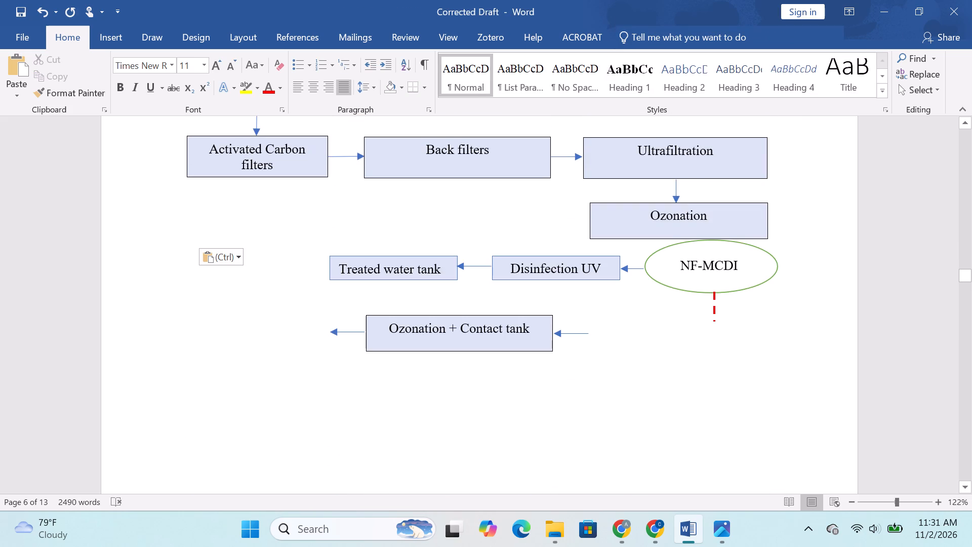
key("ctrl+z")
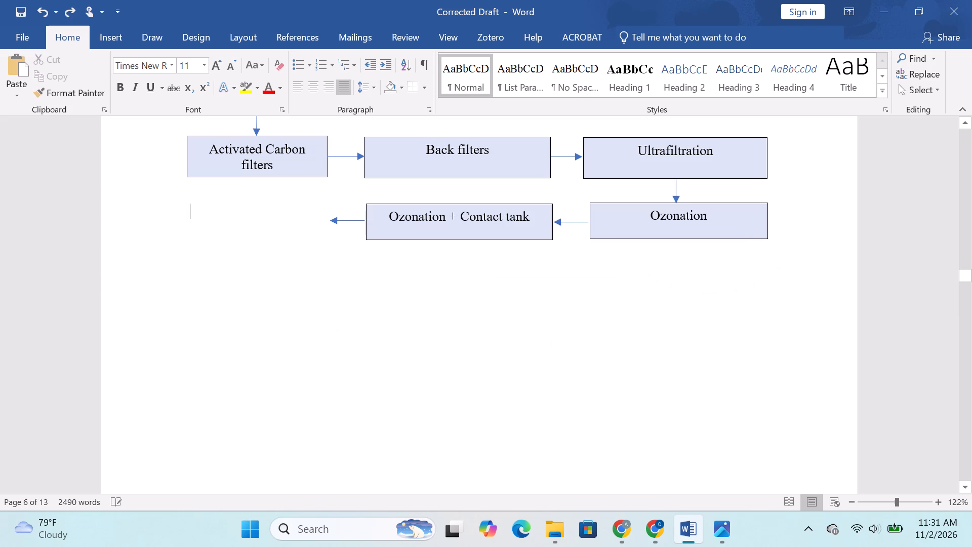
left_click(434, 340)
key("ctrl+c")
key("ctrl+v")
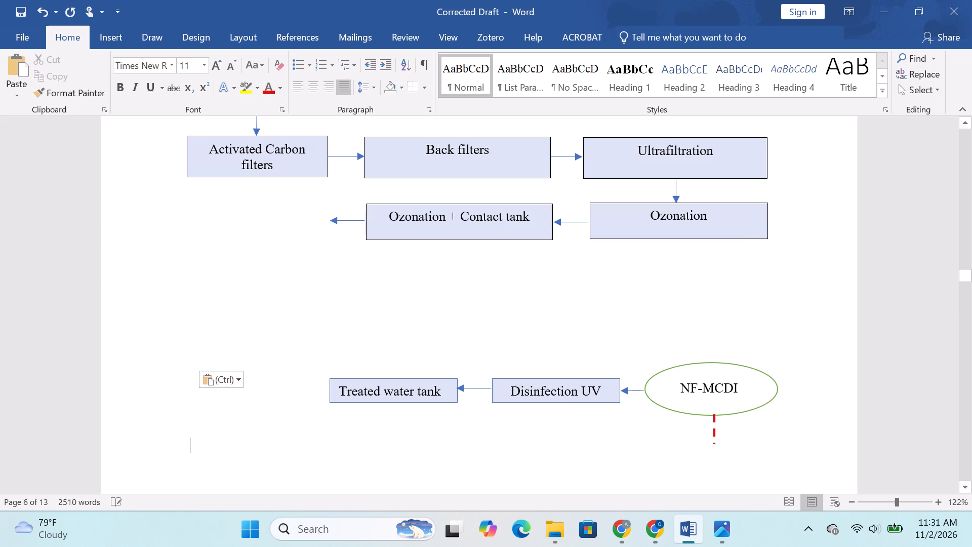
Delete the pasted Disinfection UV box, Treated water tank box, both arrows and the red dashed line, keeping only the labelled NF-MCDI ellipse.
left_click(699, 361)
left_click(713, 362)
left_click(733, 356)
left_click_drag(641, 315, 759, 441)
left_click(535, 423)
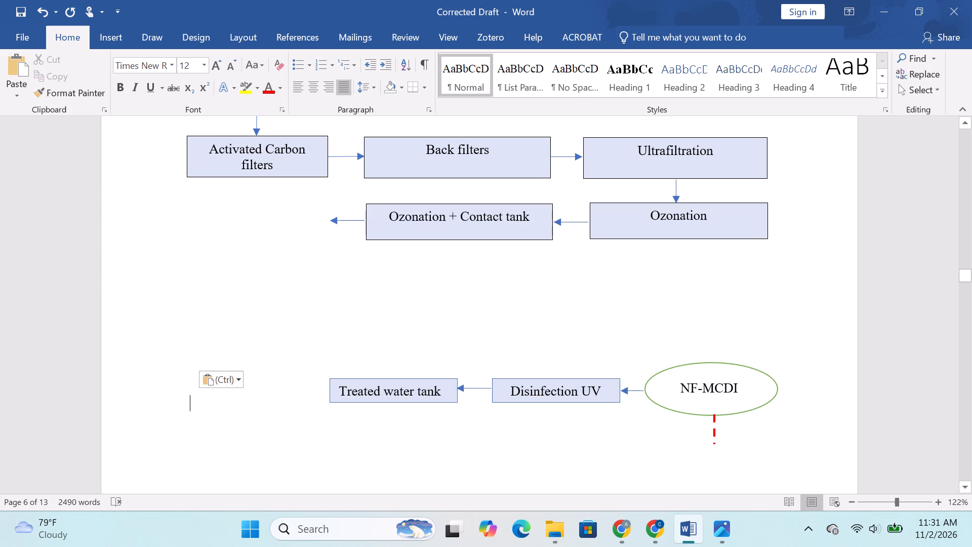
left_click(538, 383)
left_click(542, 378)
key("Delete")
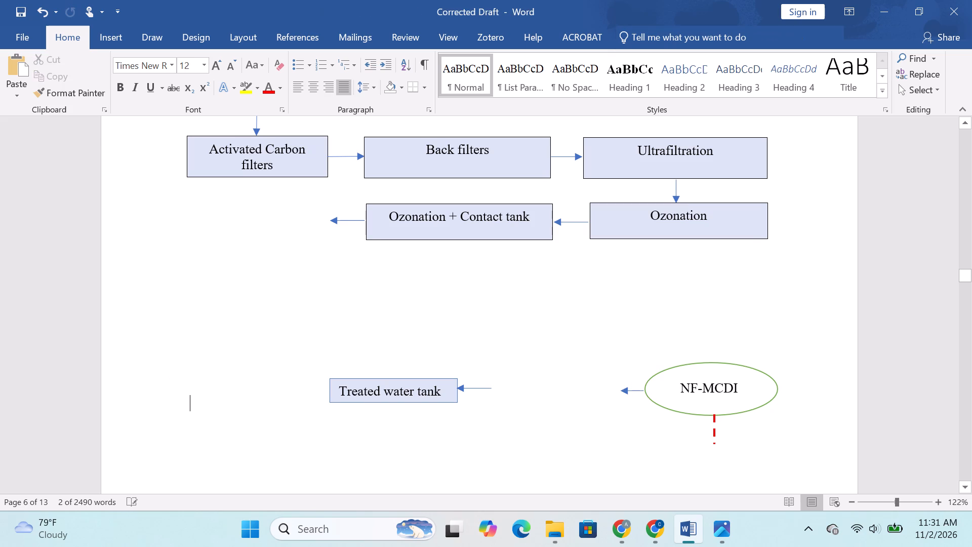
left_click(423, 379)
key("Delete")
left_click(472, 388)
key("Delete")
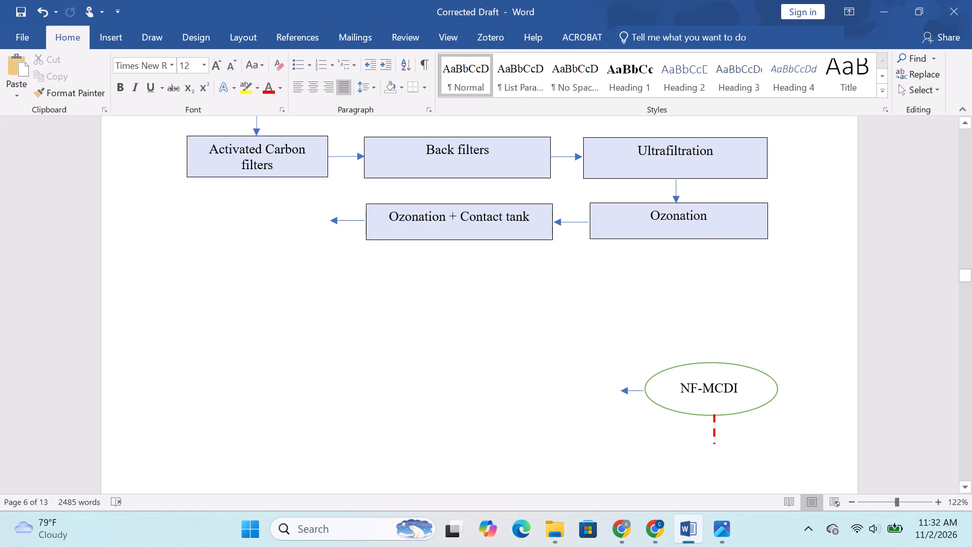
left_click(635, 393)
key("Delete")
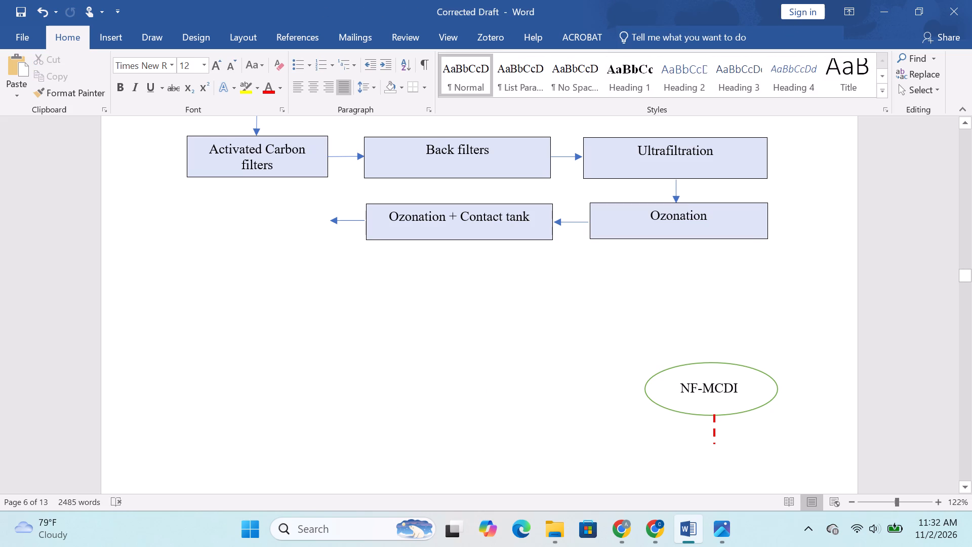
left_click(716, 429)
key("Delete")
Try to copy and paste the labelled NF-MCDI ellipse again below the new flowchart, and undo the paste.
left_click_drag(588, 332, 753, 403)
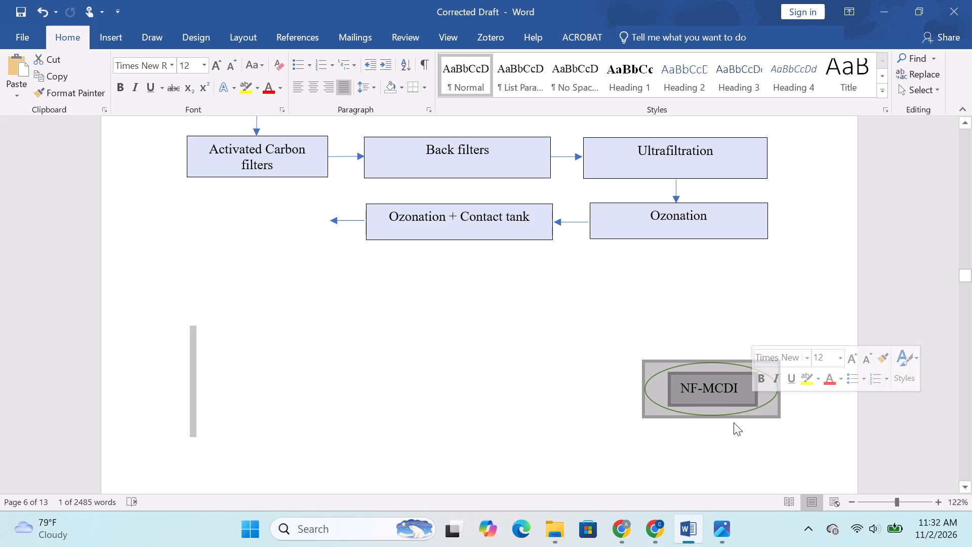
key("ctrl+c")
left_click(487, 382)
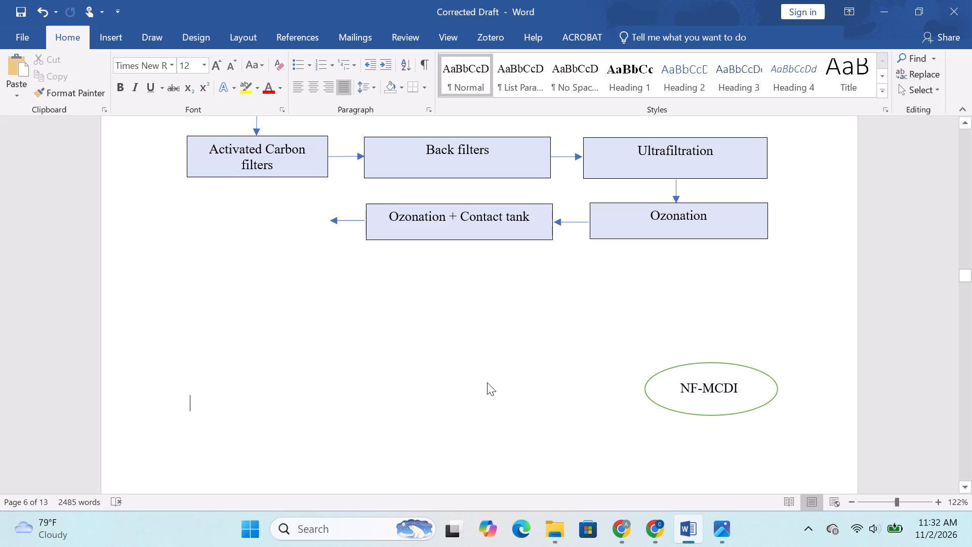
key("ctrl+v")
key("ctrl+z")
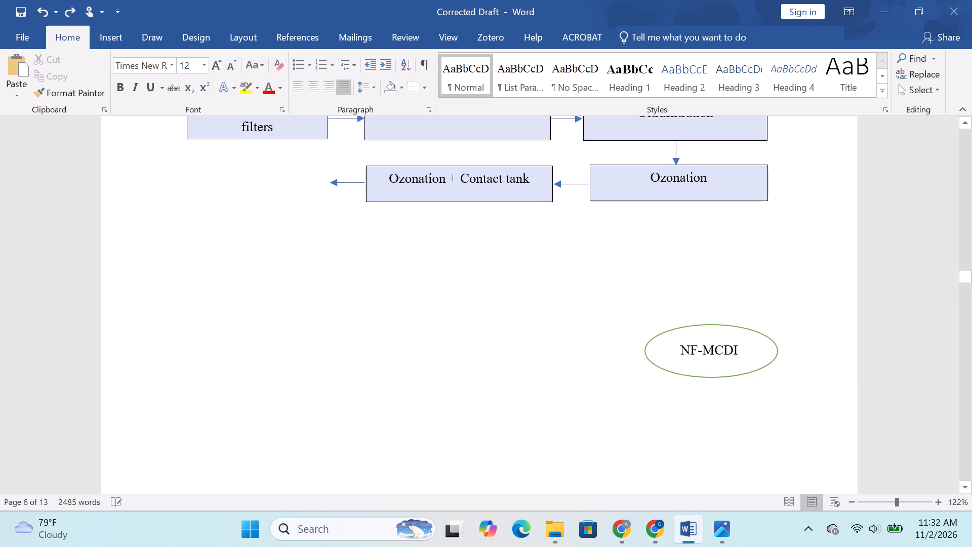
Move the ellipse and its NF-MCDI label to the tip of the arrow leaving the "Ozonation + Contact tank" box, with the label centred inside.
left_click(781, 371)
left_click_drag(765, 338, 321, 178)
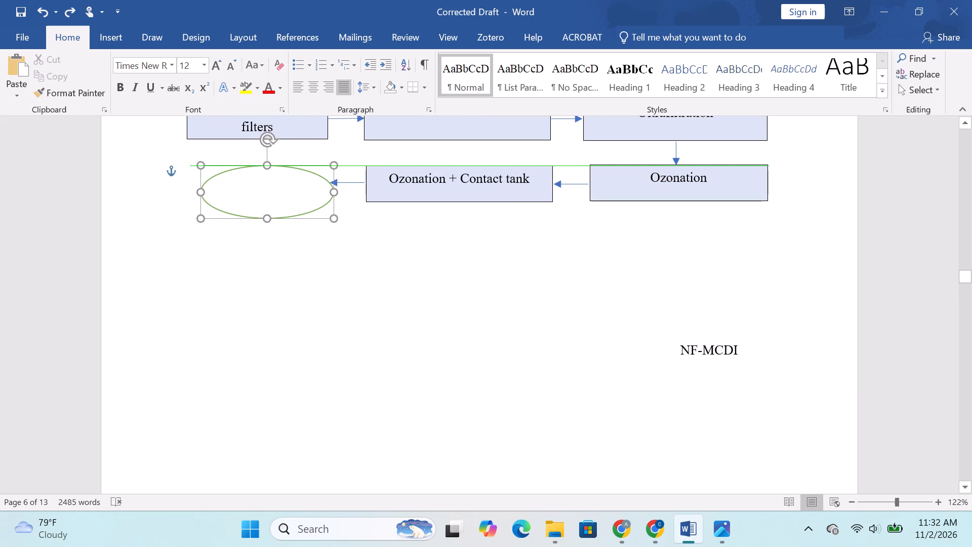
left_click_drag(321, 178, 315, 170)
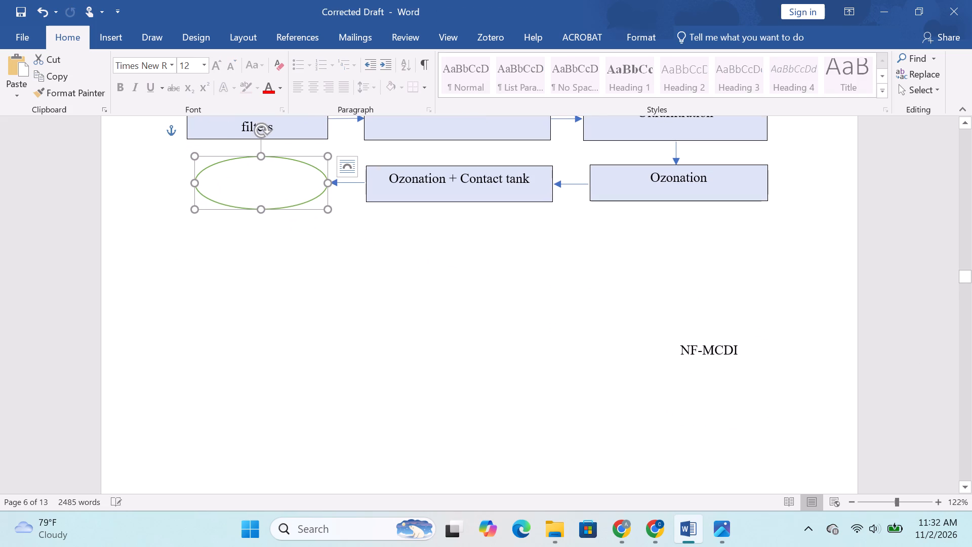
left_click(724, 336)
left_click(726, 345)
left_click_drag(730, 336, 730, 336)
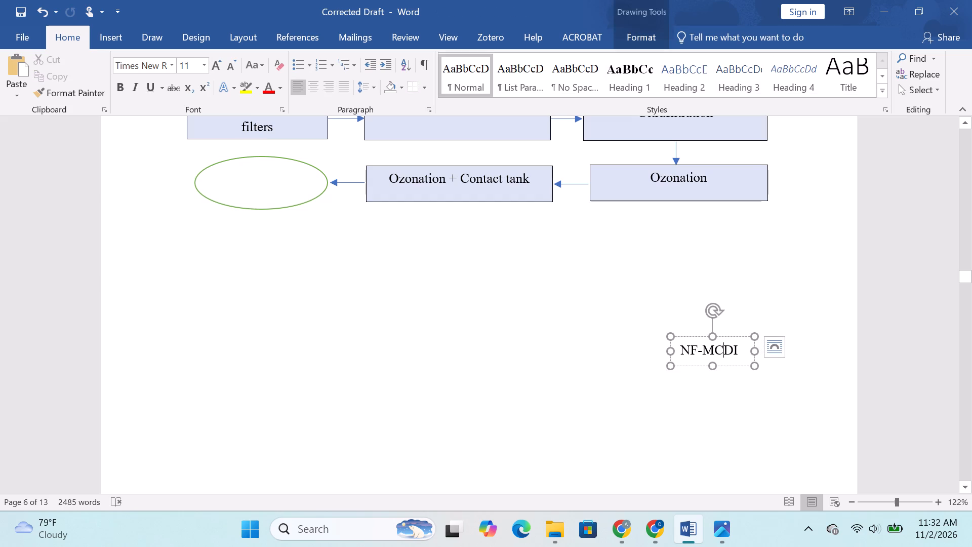
left_click_drag(730, 336, 279, 168)
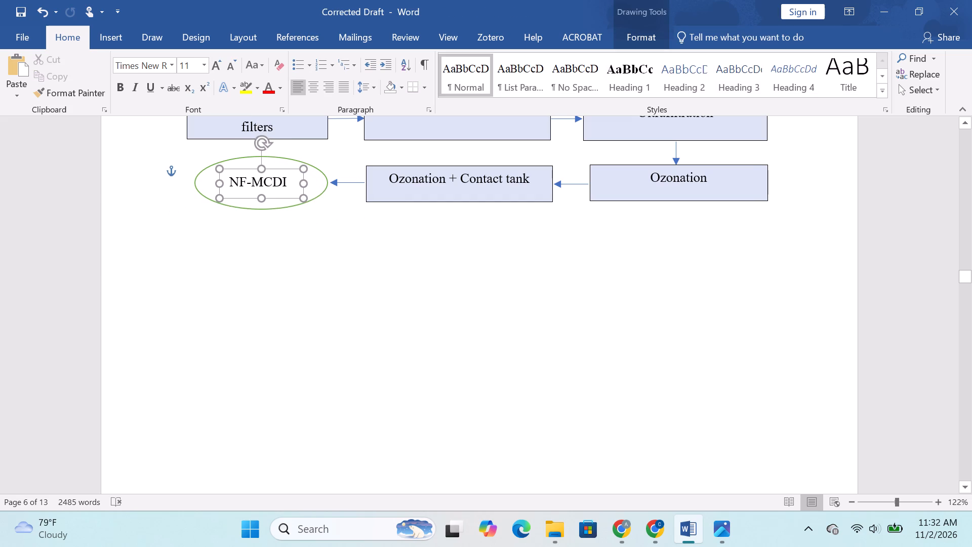
left_click_drag(279, 168, 280, 168)
left_click(340, 283)
Duplicate the downward arrow between Chlorination and Activated Carbon filters and place the copy centred directly beneath the NF-MCDI ellipse.
scroll(341, 283, "up", 3)
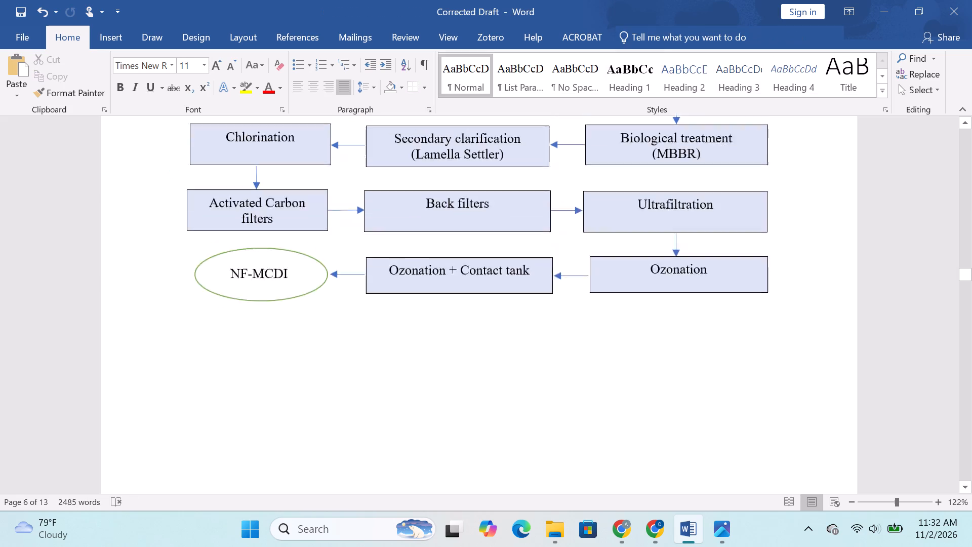
scroll(341, 283, "up", 1)
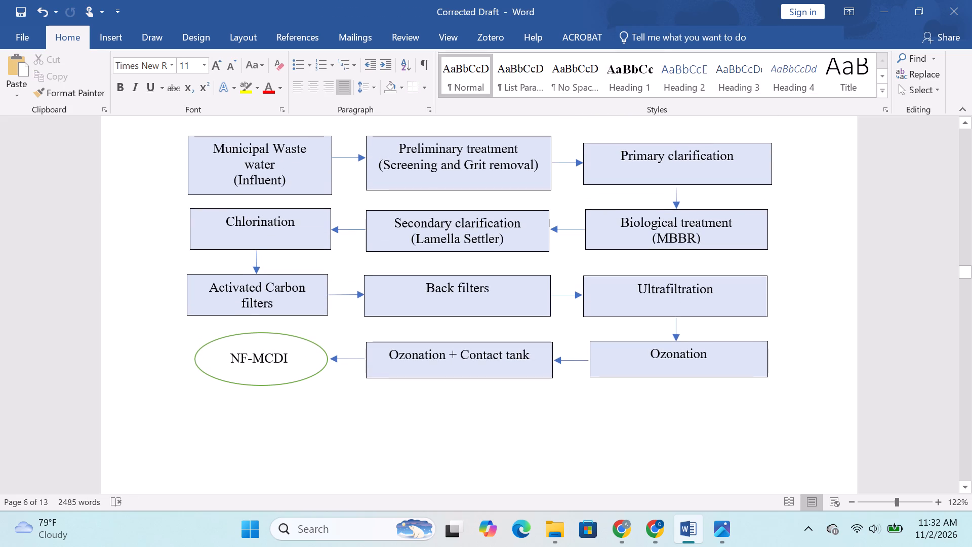
left_click(255, 257)
key("ctrl+c")
left_click(281, 389)
key("ctrl+v")
left_click_drag(190, 397, 263, 400)
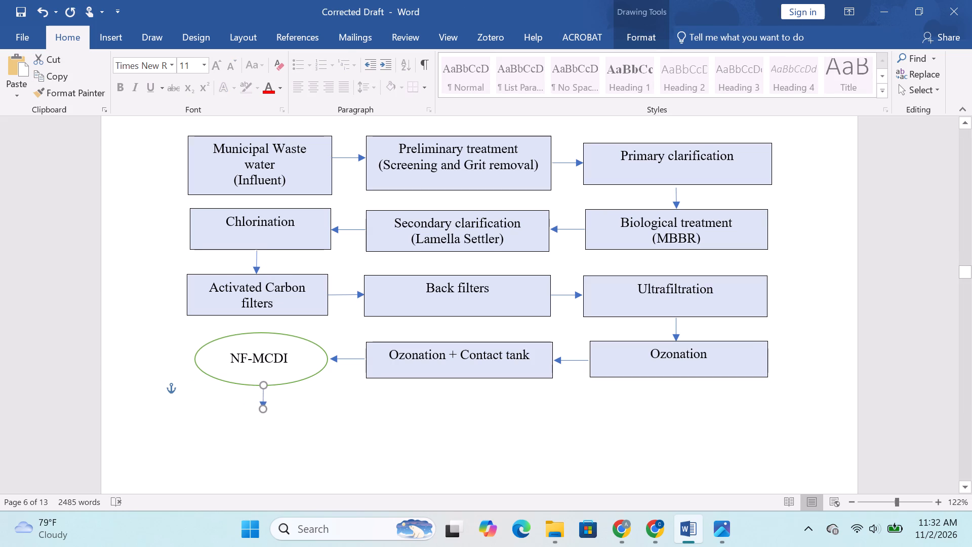
left_click_drag(263, 400, 259, 400)
left_click(620, 536)
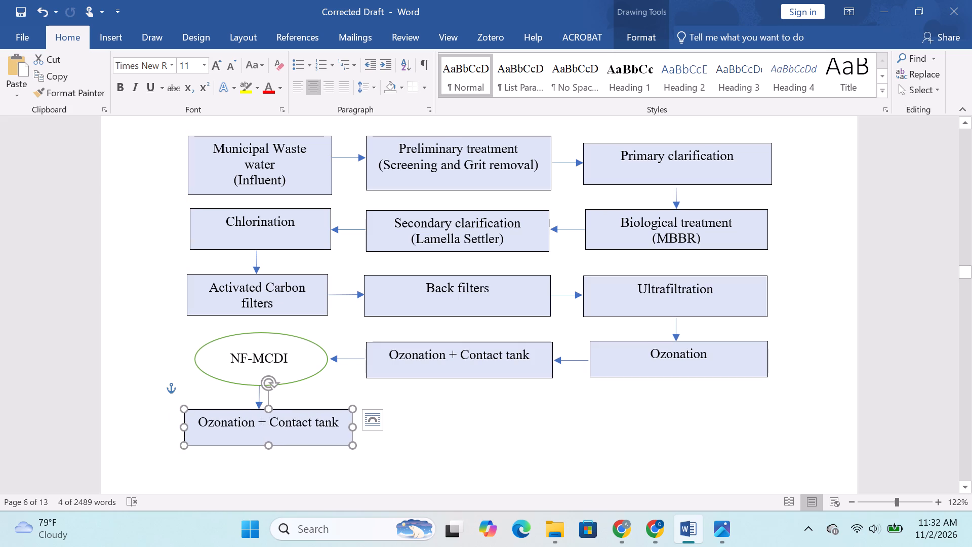
left_click(189, 426)
left_click(183, 426)
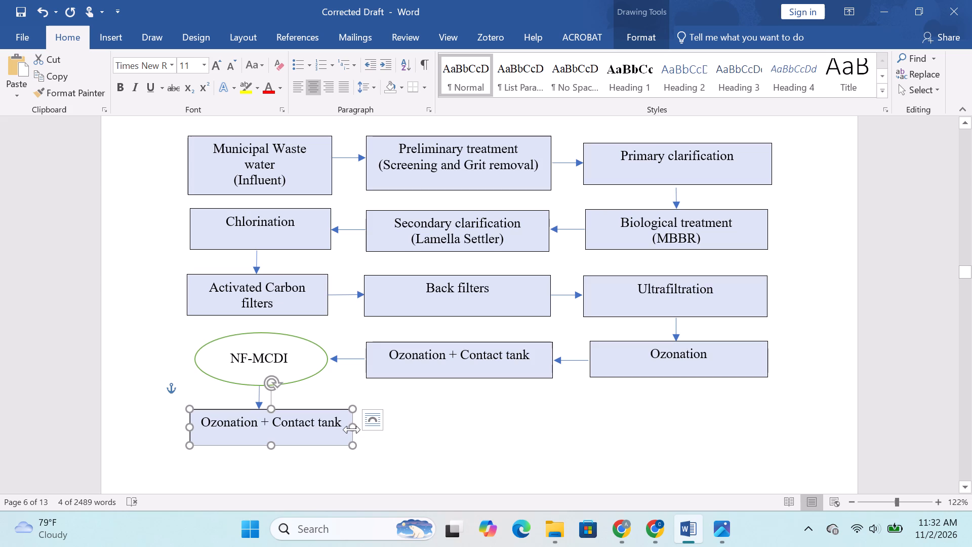
left_click_drag(352, 428, 328, 428)
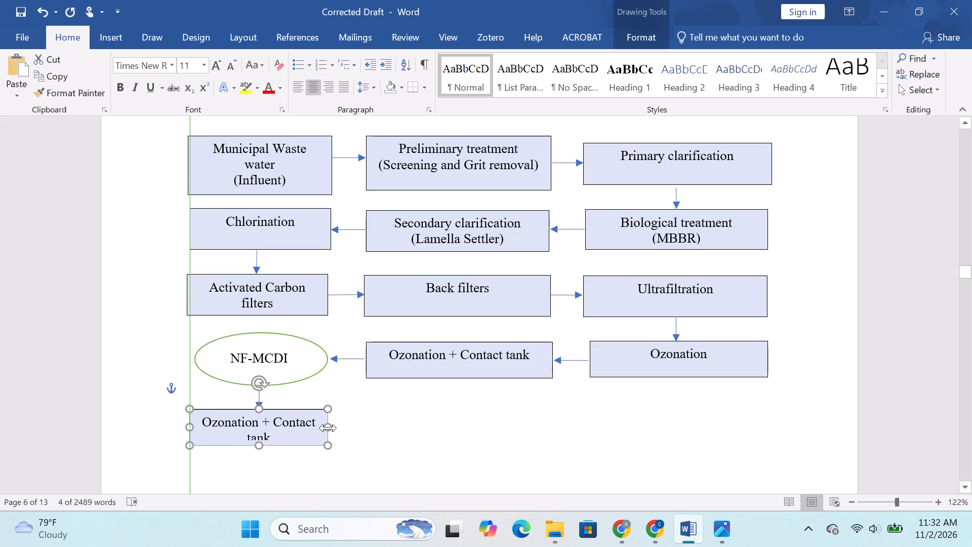
Clear the "Ozonation + Contact tank" text from the copied box below NF-MCDI.
left_click_drag(298, 432, 213, 421)
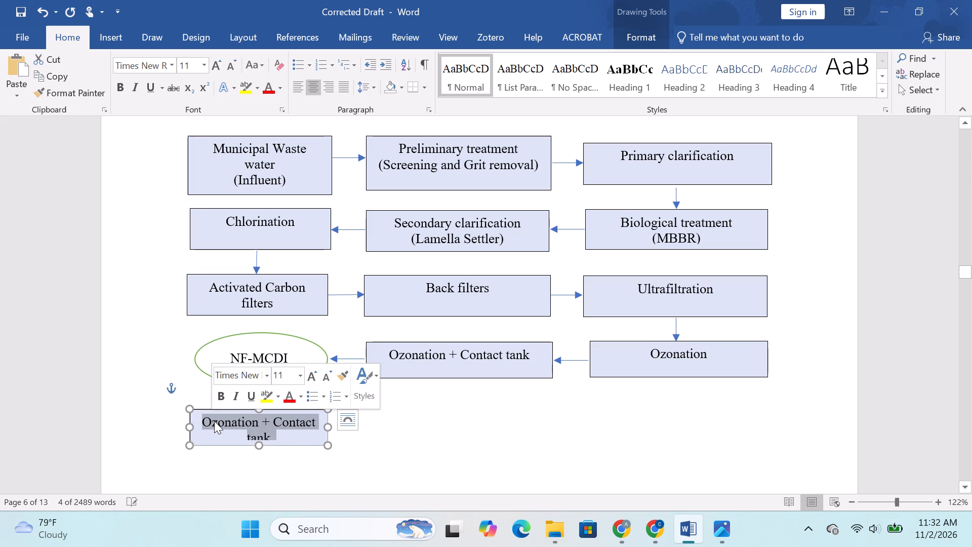
key("Delete")
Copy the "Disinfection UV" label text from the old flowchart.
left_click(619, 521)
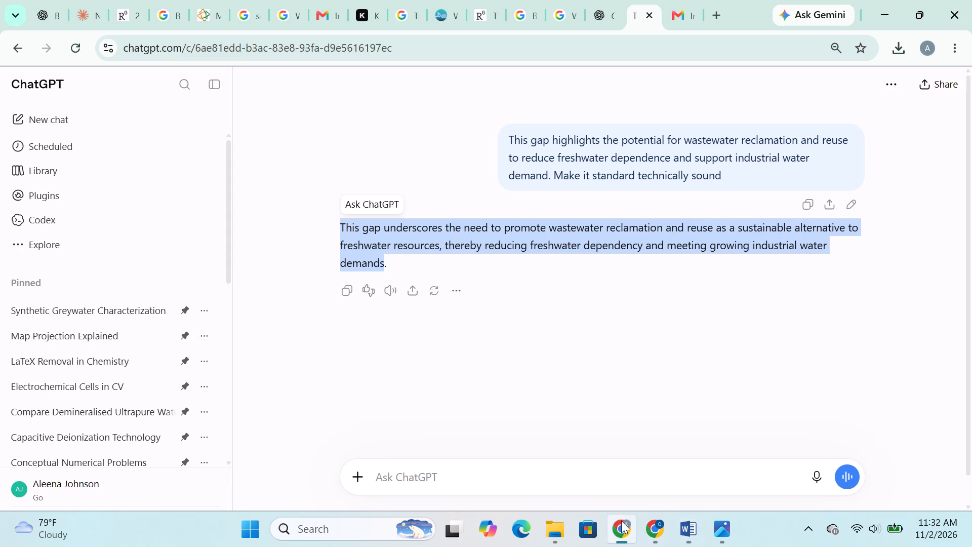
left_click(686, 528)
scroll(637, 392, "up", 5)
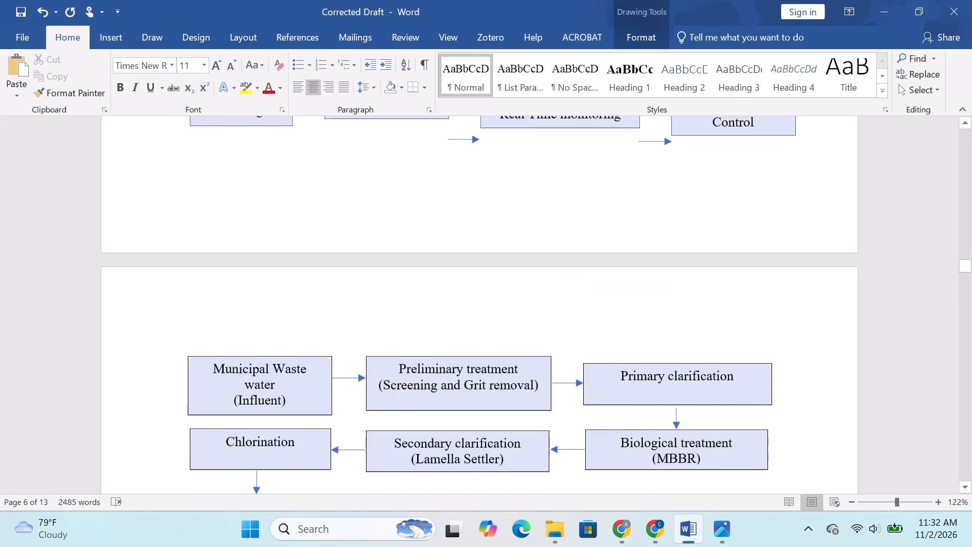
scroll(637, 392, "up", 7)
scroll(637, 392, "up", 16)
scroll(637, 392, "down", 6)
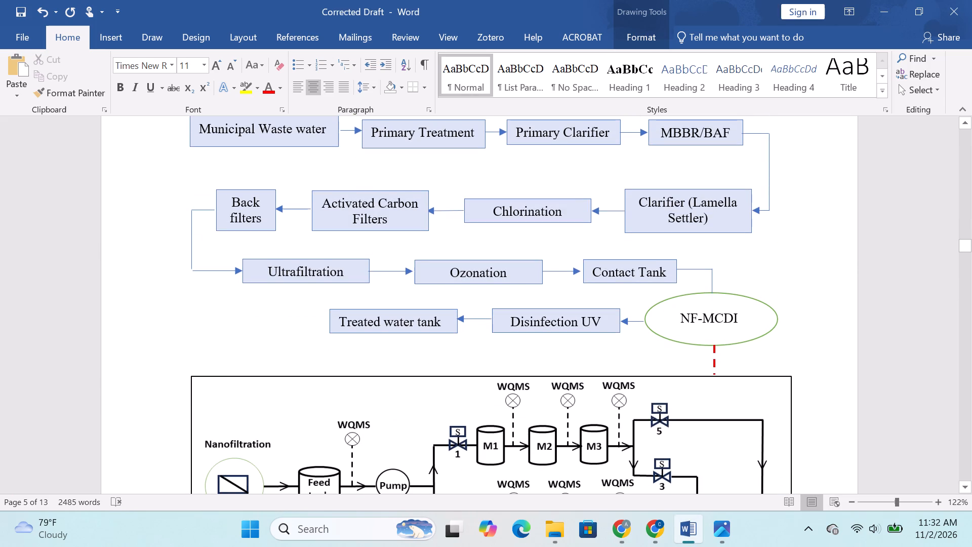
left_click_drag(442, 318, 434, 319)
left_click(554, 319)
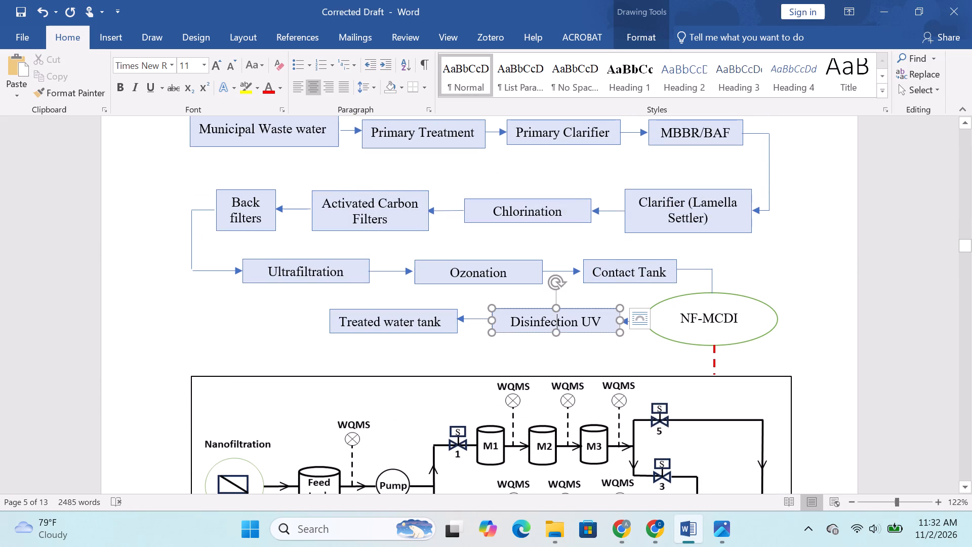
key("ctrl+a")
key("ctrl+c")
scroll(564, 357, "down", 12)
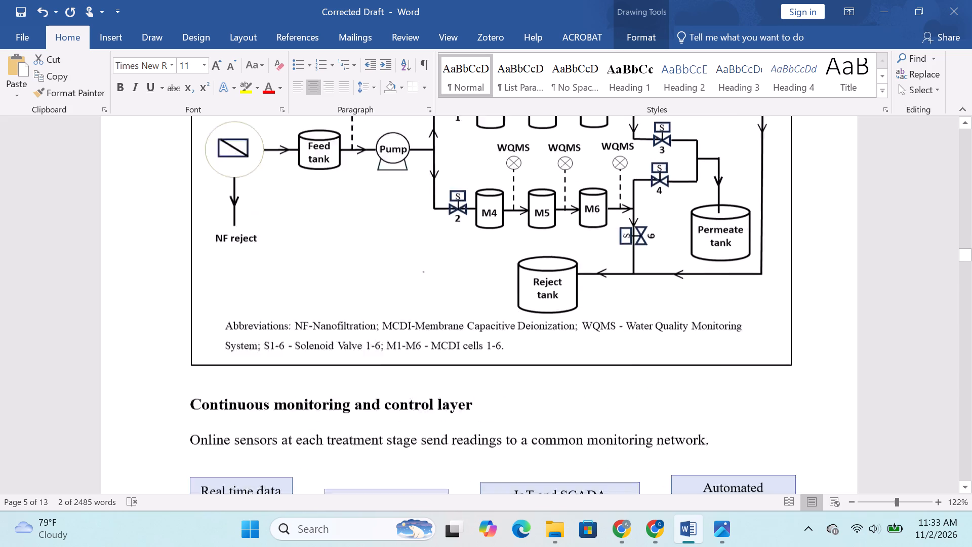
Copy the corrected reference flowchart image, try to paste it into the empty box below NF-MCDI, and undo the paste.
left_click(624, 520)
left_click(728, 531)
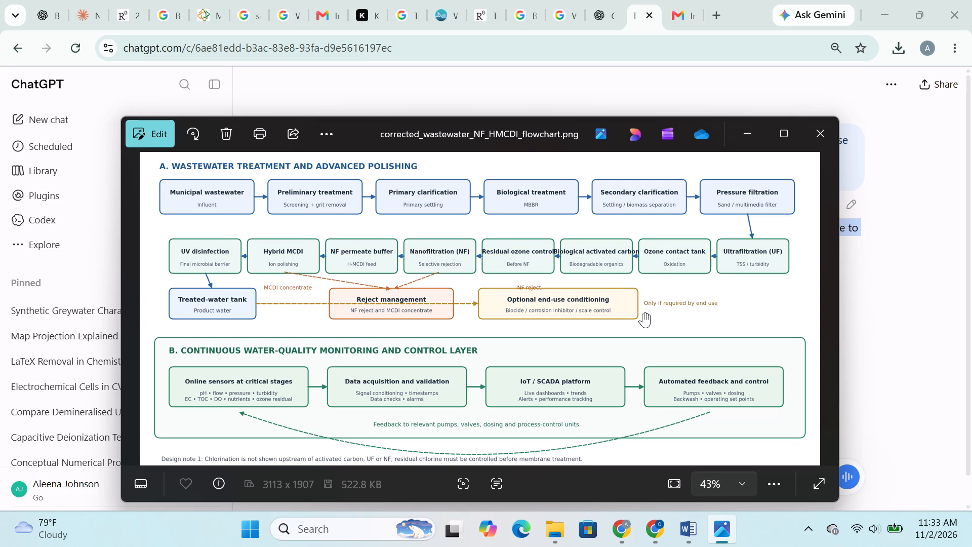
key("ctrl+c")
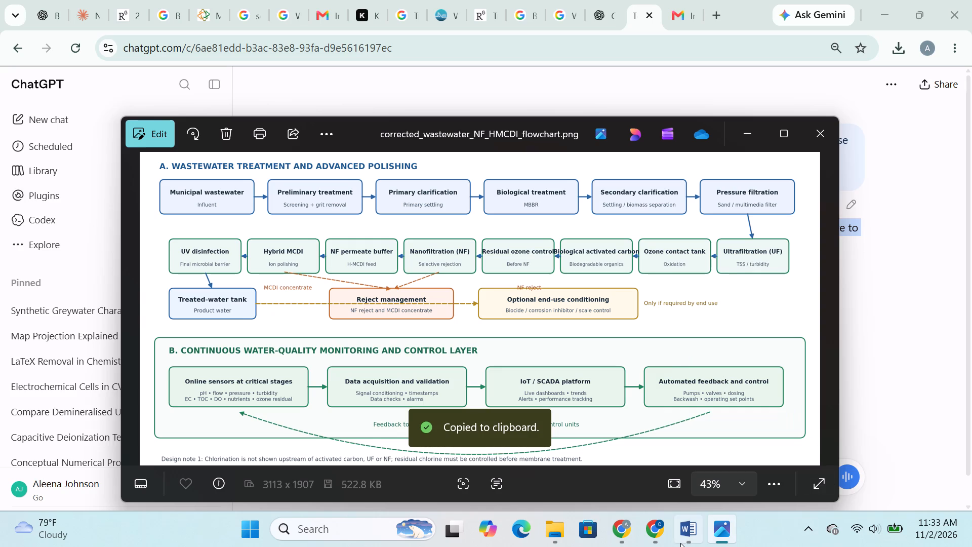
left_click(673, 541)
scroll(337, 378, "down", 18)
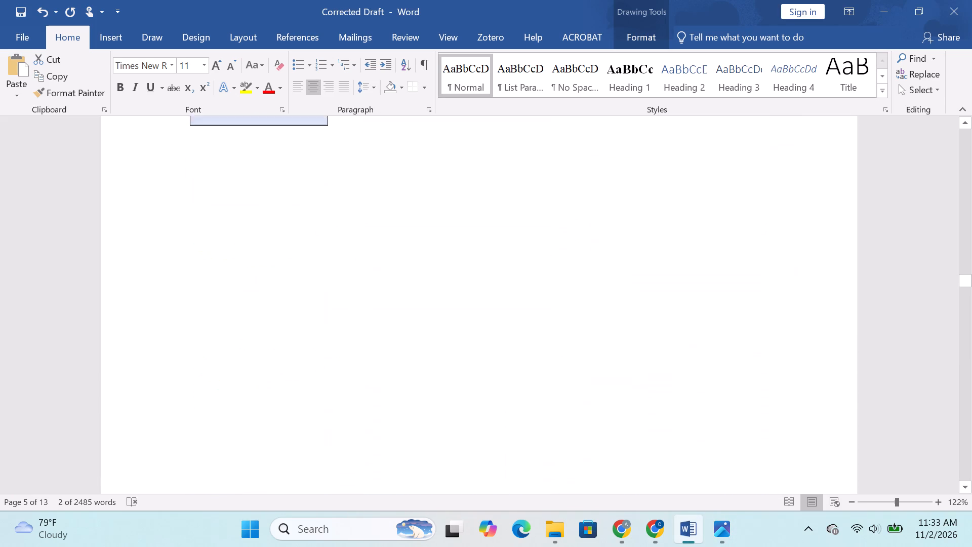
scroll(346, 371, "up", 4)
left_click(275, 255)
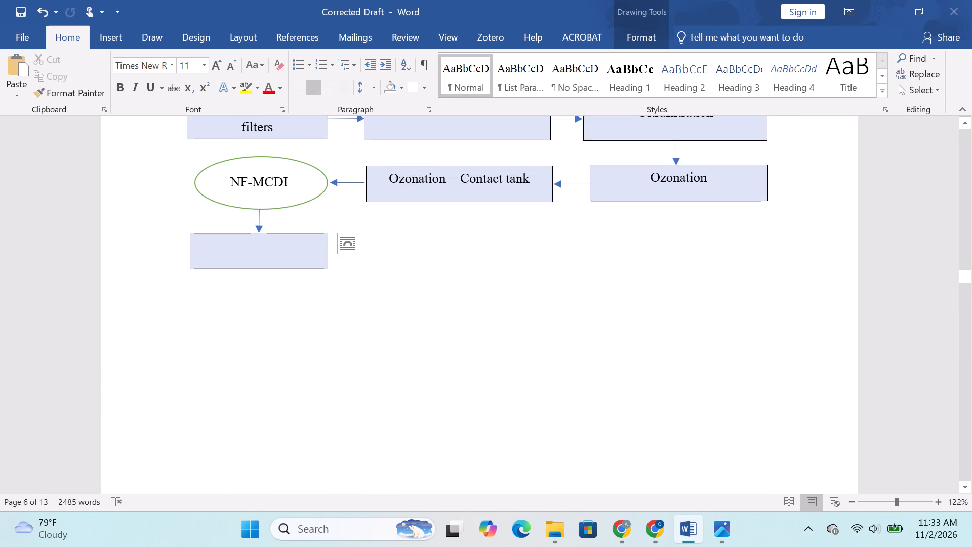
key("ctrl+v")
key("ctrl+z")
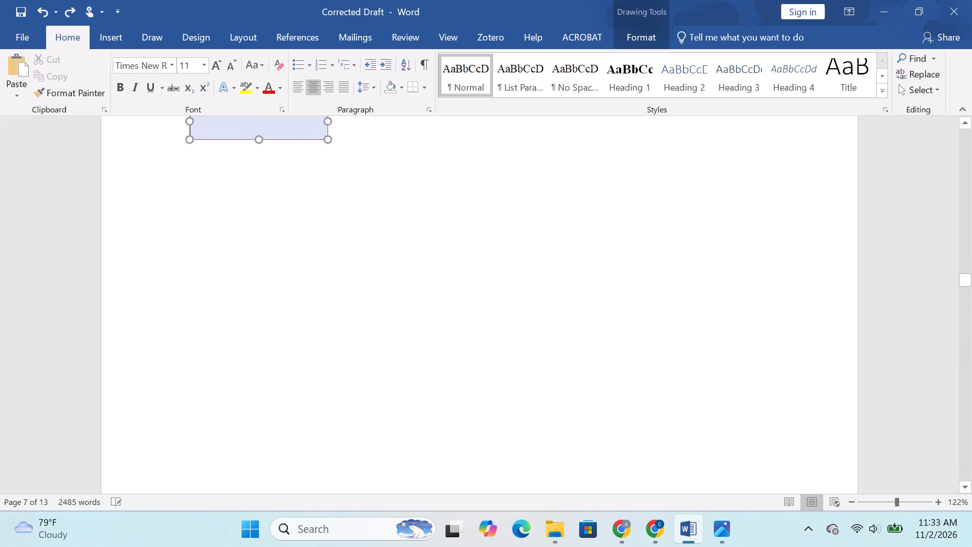
Check the corrected reference image and label the empty box below NF-MCDI "UV-Disinfection".
scroll(468, 367, "up", 3)
left_click(633, 520)
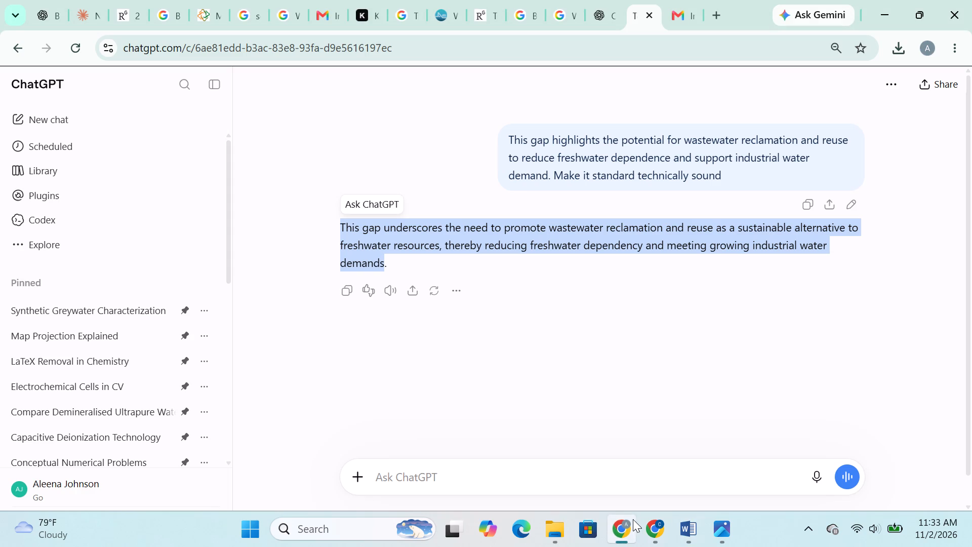
left_click(715, 528)
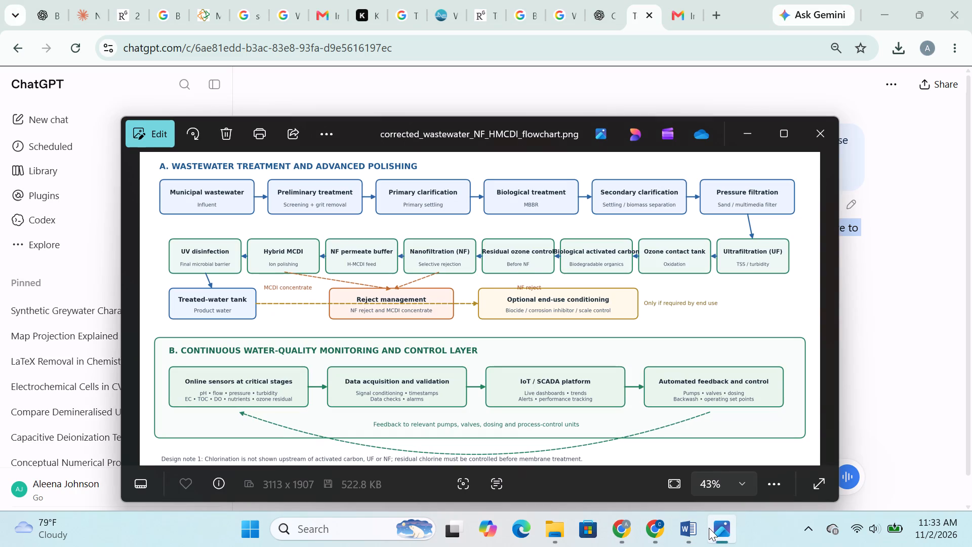
left_click(676, 534)
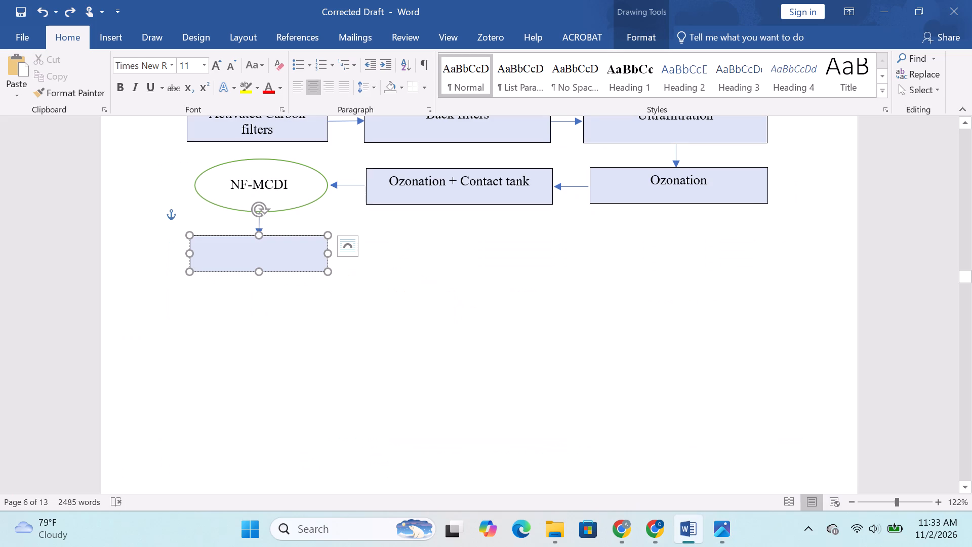
type("UV")
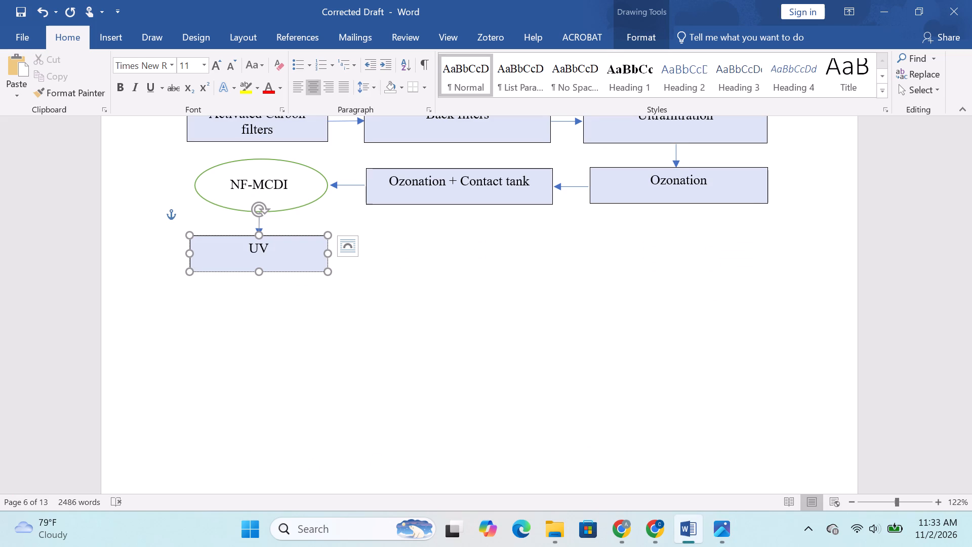
key("minus")
key("BackSpace")
type("infect")
type("ion")
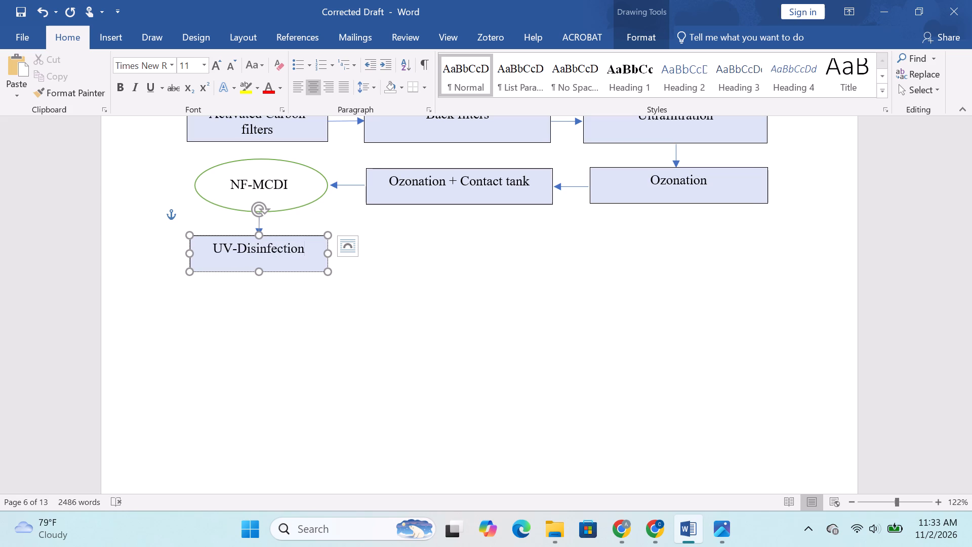
left_click(336, 306)
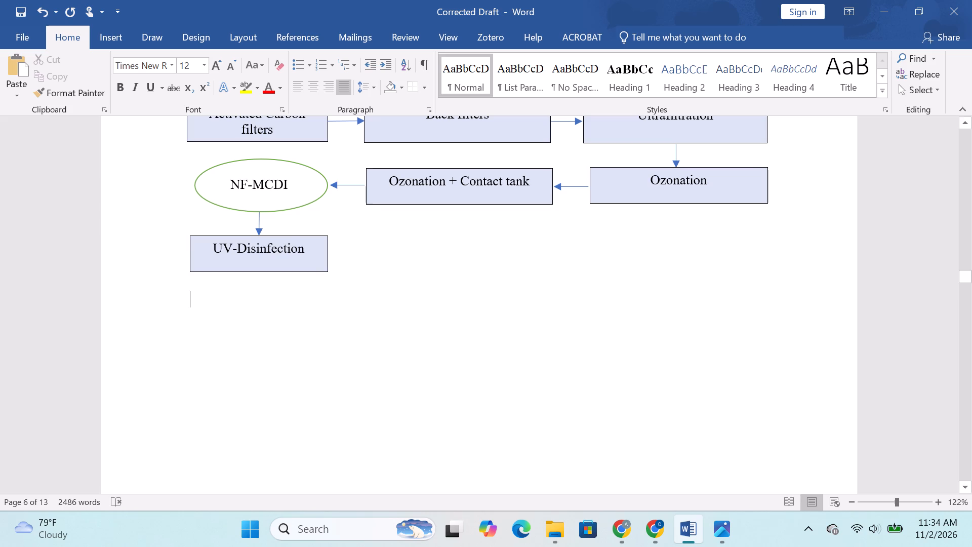
After consulting the reference image, duplicate the arrow between Activated Carbon filters and Back filters and attach the copy to the "UV-Disinfection" box's right edge.
left_click(292, 261)
scroll(483, 321, "up", 1)
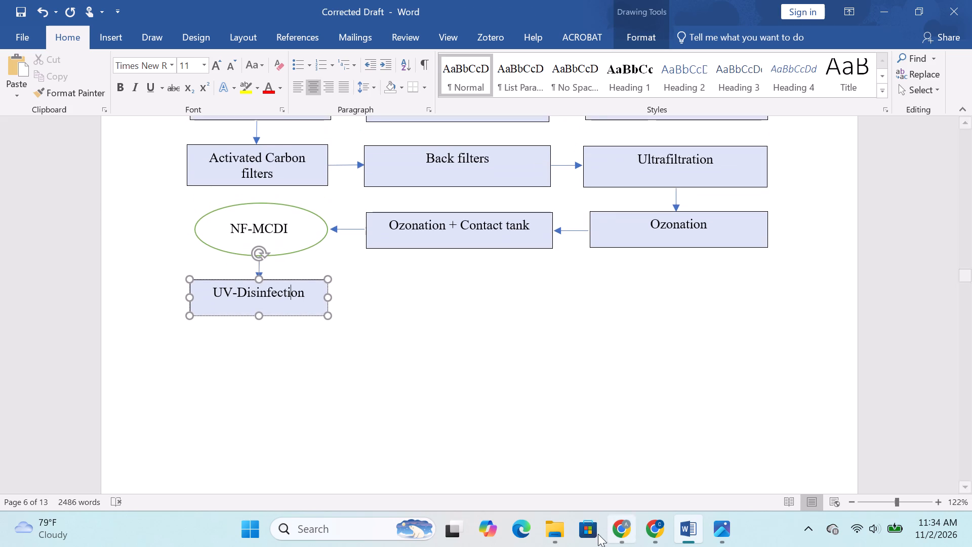
left_click(700, 422)
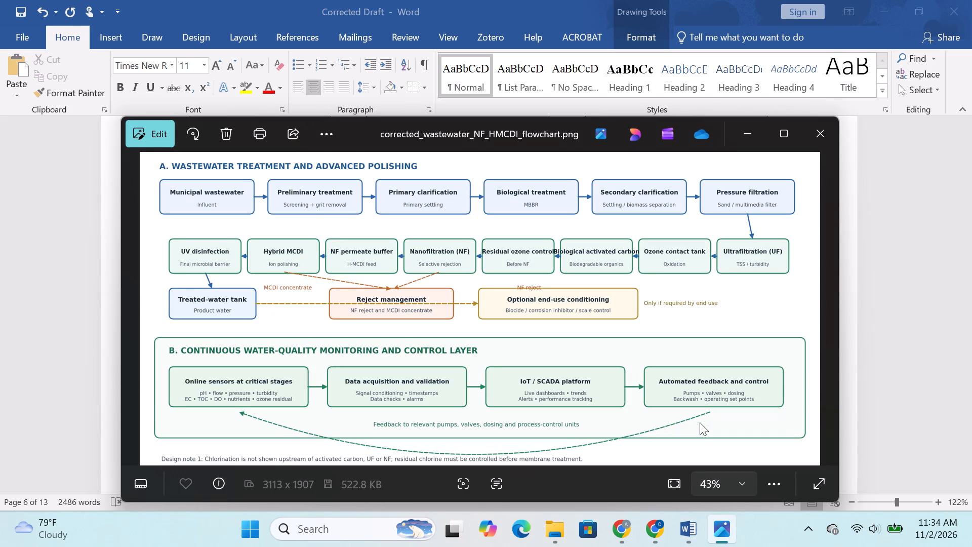
left_click(684, 542)
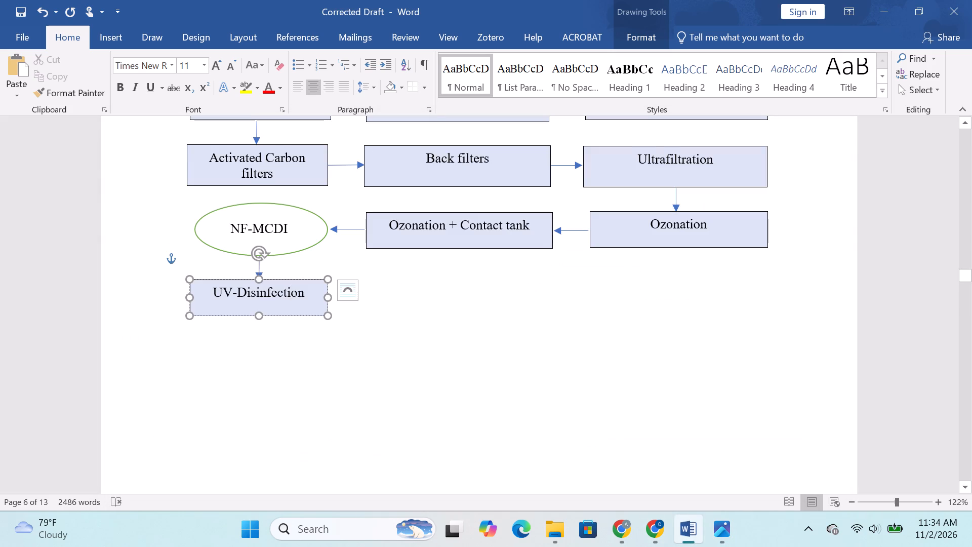
scroll(401, 339, "up", 2)
left_click(348, 321)
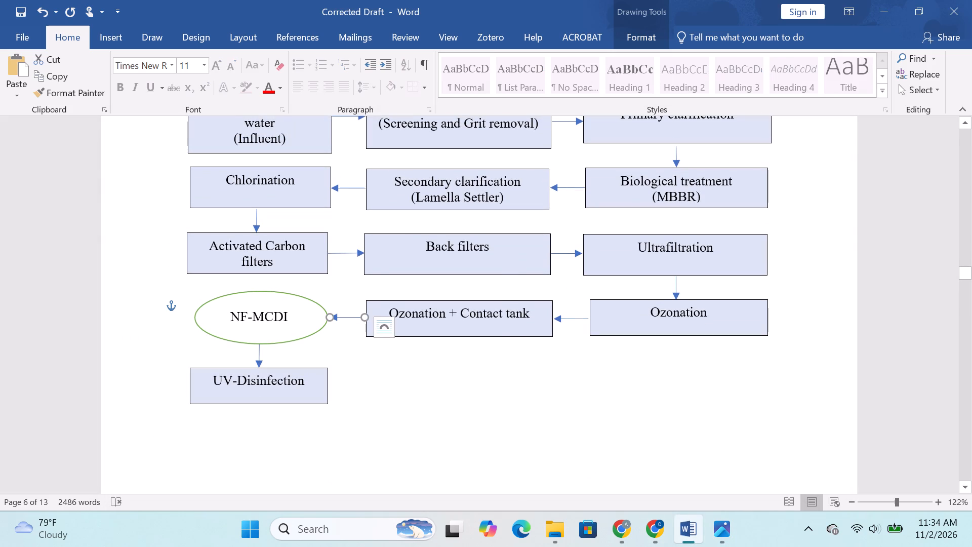
left_click(356, 256)
key("ctrl+c")
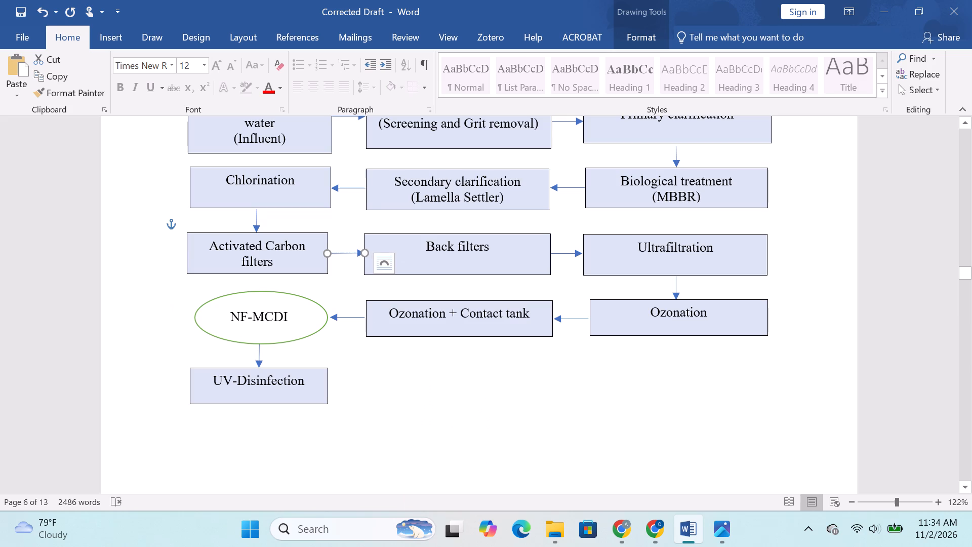
left_click(364, 373)
key("ctrl+v")
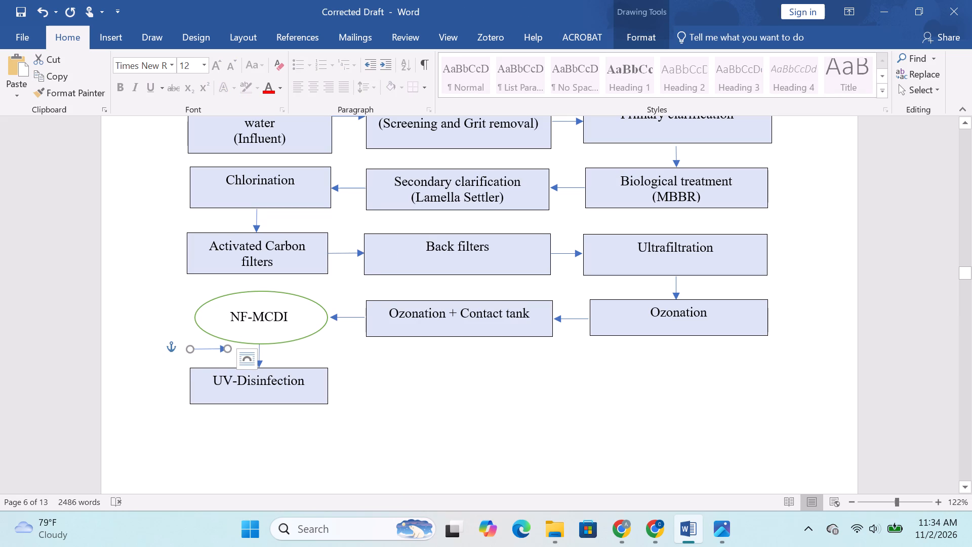
left_click_drag(198, 354, 336, 390)
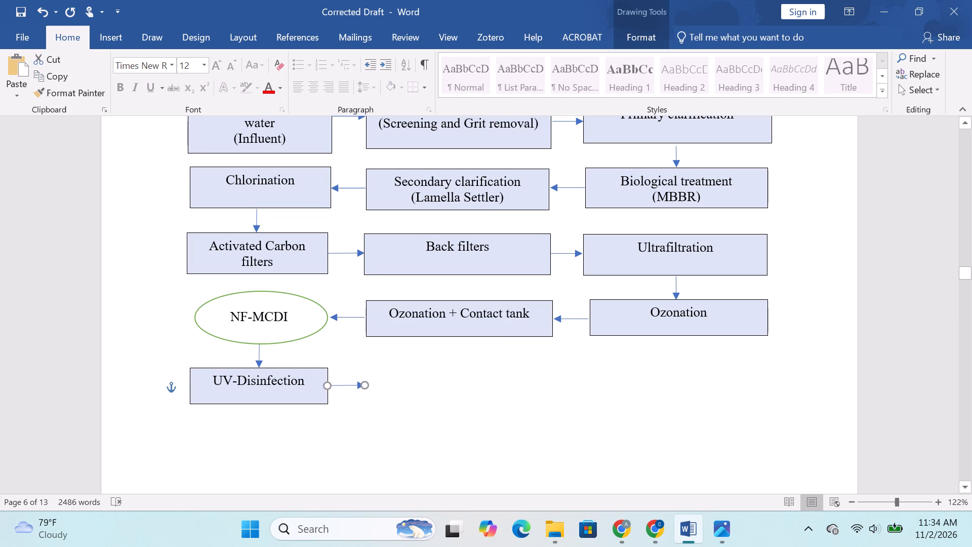
Fine-tune the position of the arrow leaving the "UV-Disinfection" box so that it meets the box's right edge.
left_click_drag(336, 390, 336, 388)
left_click(345, 403)
left_click(345, 381)
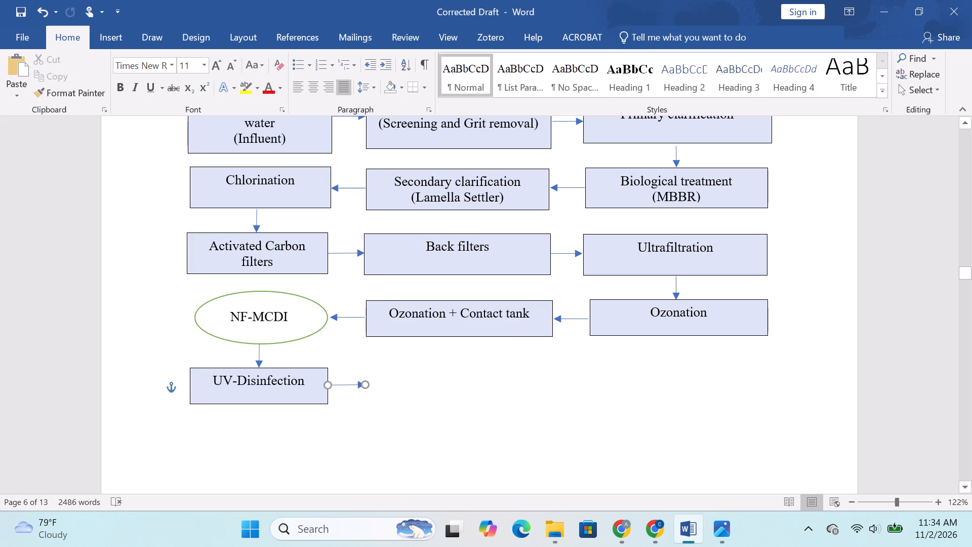
left_click(342, 417)
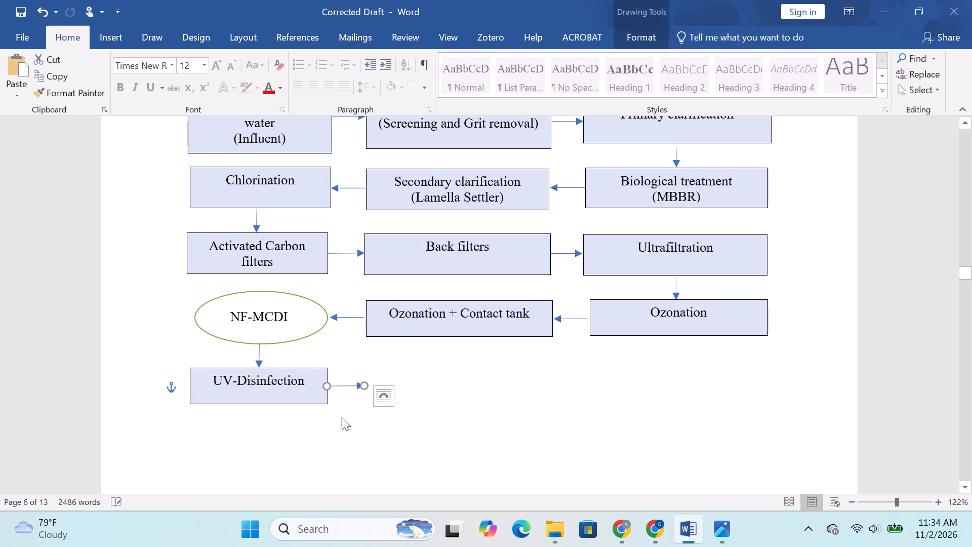
Duplicate the "UV-Disinfection" box and place the copy in the same row, at the tip of the arrow leaving the original.
left_click(308, 369)
key("ctrl+c")
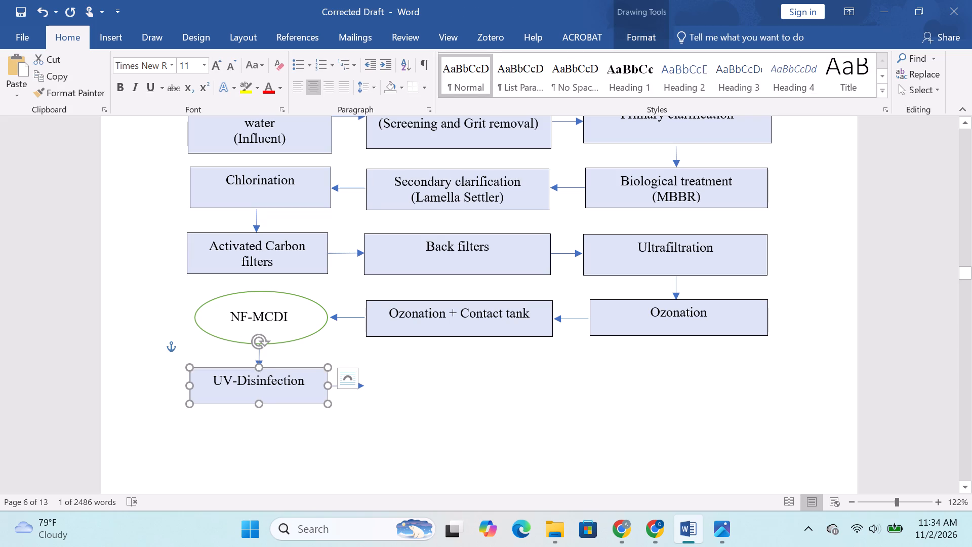
left_click(339, 442)
key("ctrl+v")
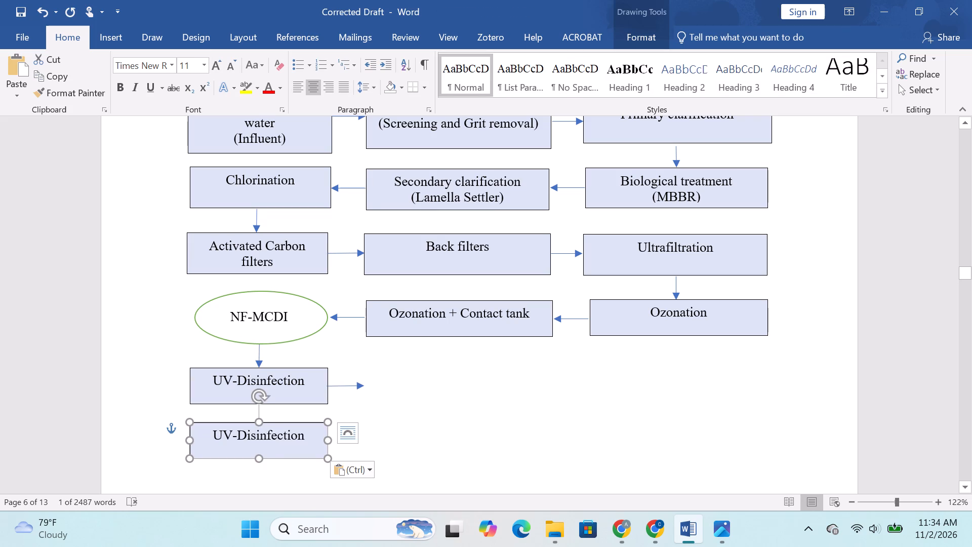
left_click_drag(279, 424, 455, 369)
Replace the label of the duplicated box beside "UV-Disinfection" with "Treated Water Tank".
left_click(457, 388)
key("ctrl+a")
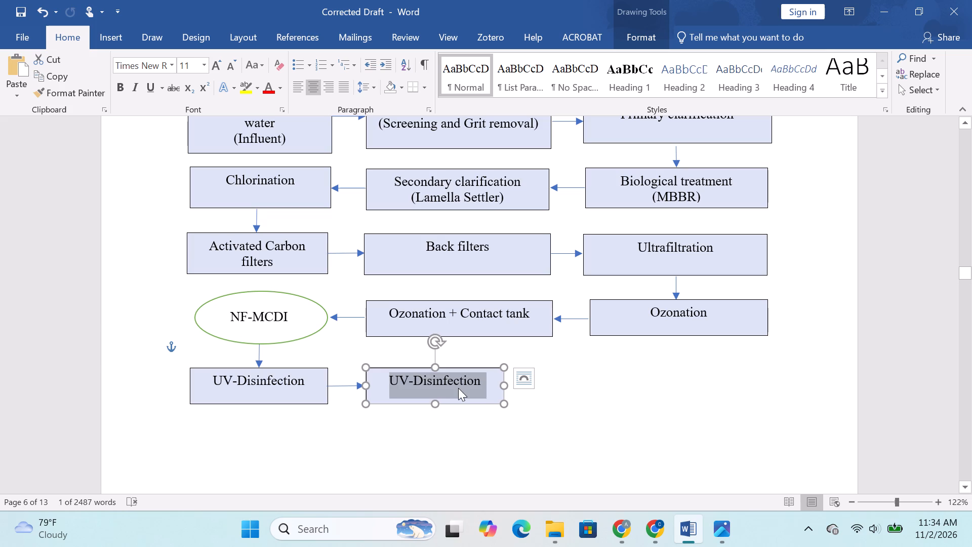
key("Delete")
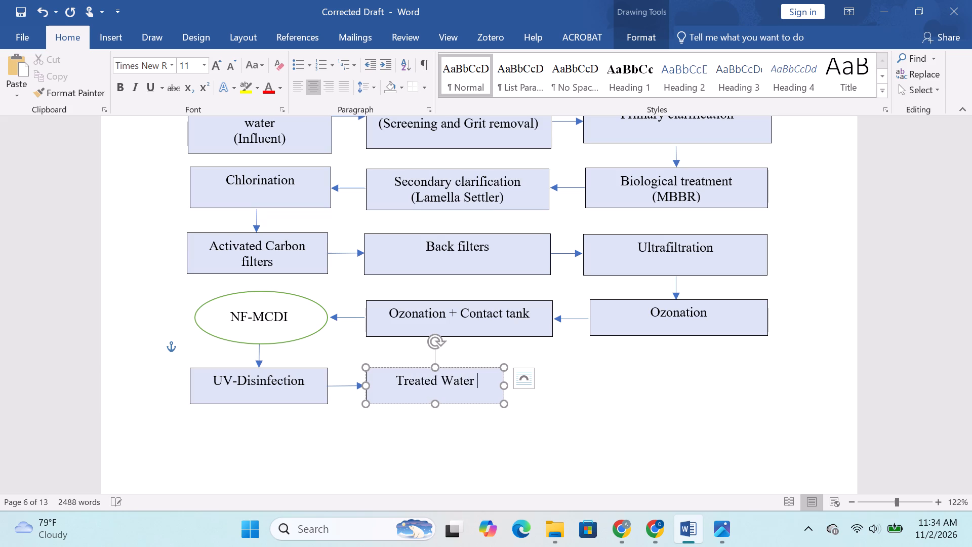
key("r")
key("BackSpace")
key("t")
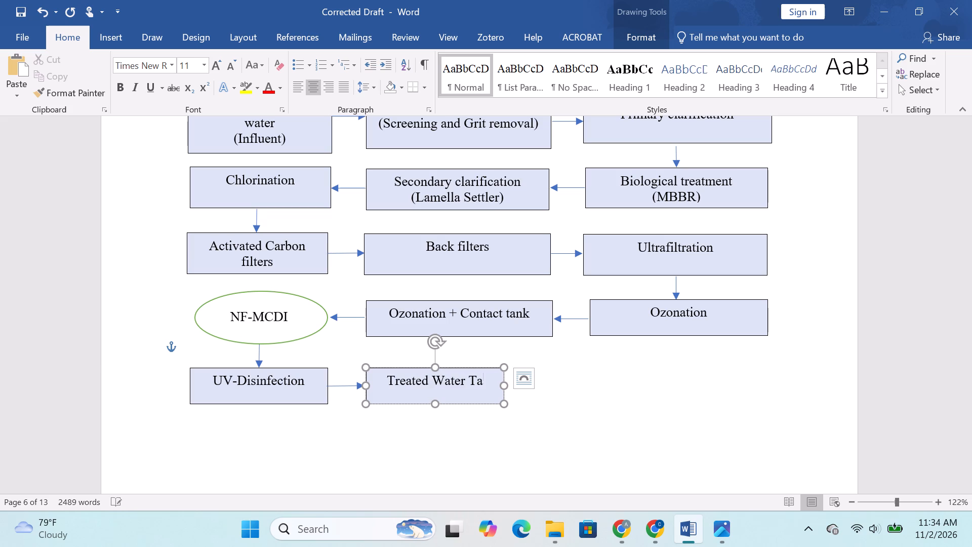
key("BackSpace")
key("k")
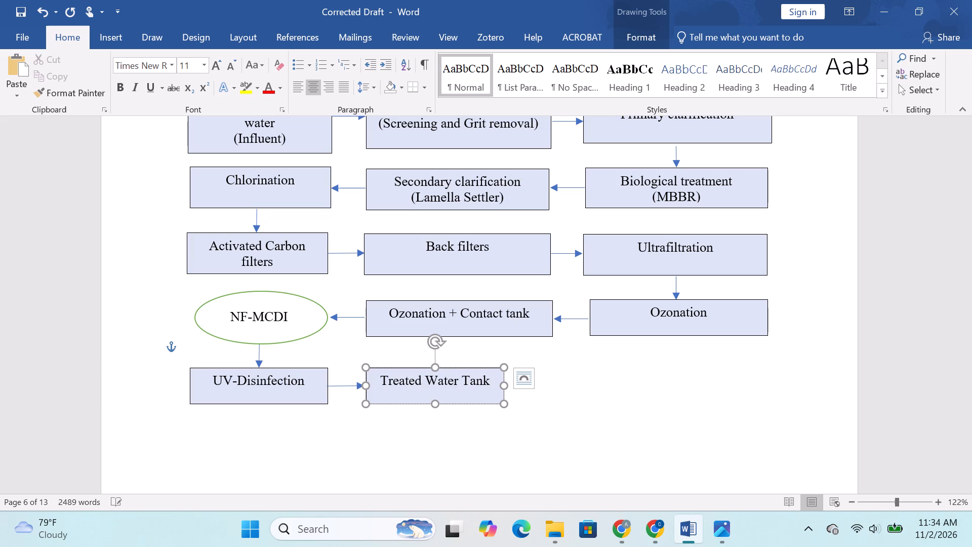
left_click(461, 404)
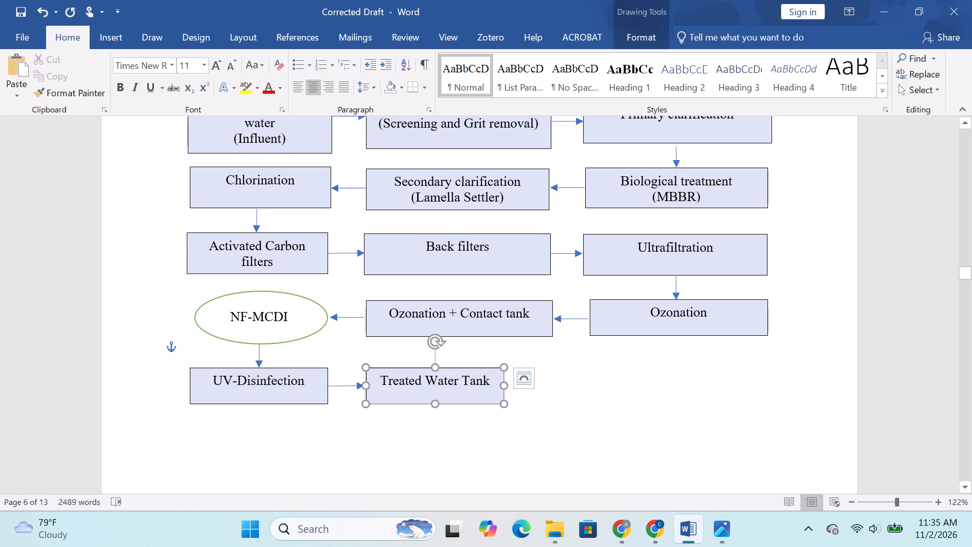
left_click(469, 423)
Duplicate the arrow between "UV-Disinfection" and "Treated Water Tank" and align the copy with the "Treated Water Tank" box's right edge.
left_click(358, 389)
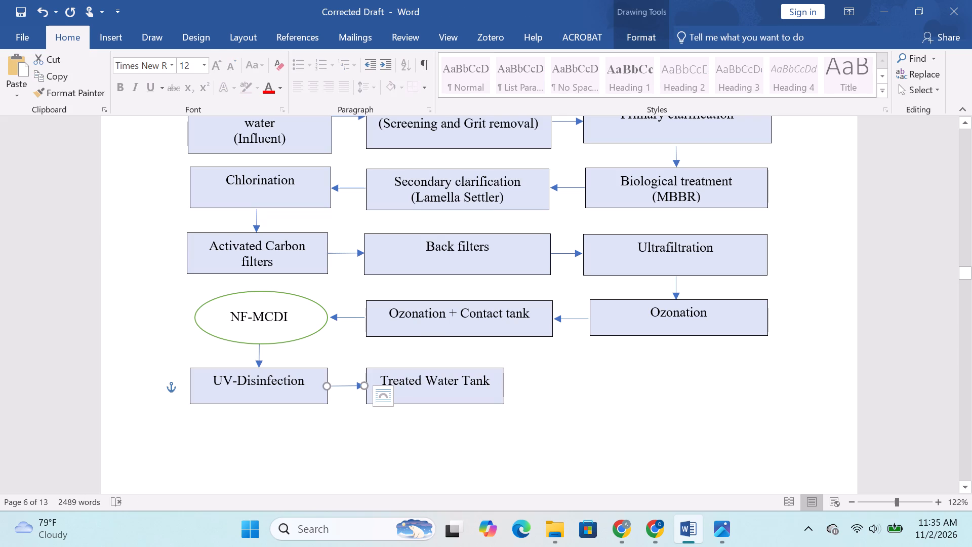
key("ctrl+c")
left_click(559, 429)
key("ctrl+v")
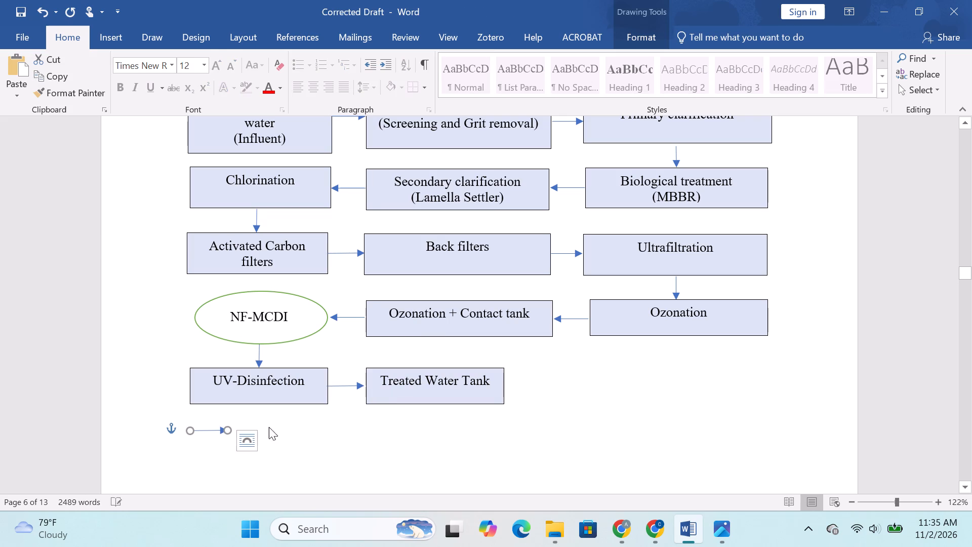
left_click_drag(212, 430, 531, 375)
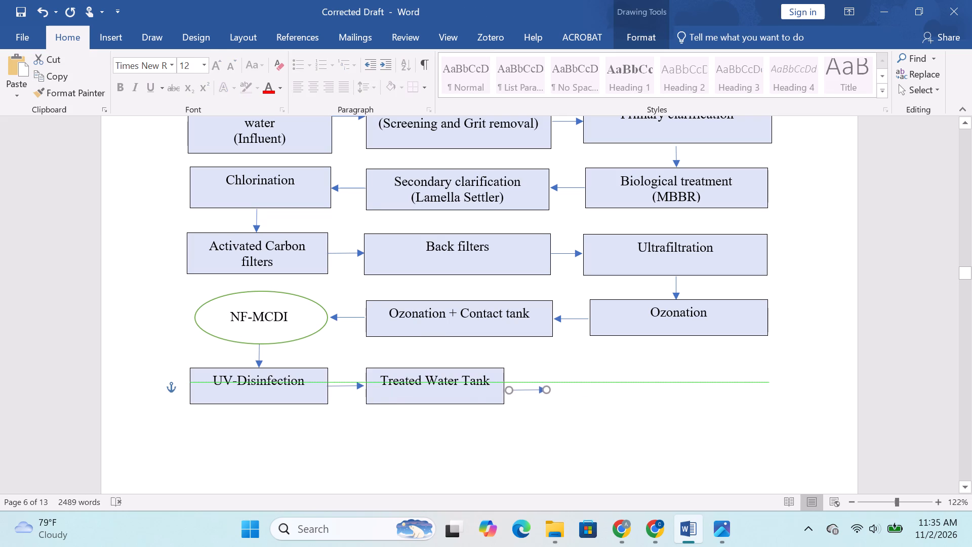
left_click_drag(531, 375, 528, 385)
left_click(353, 317)
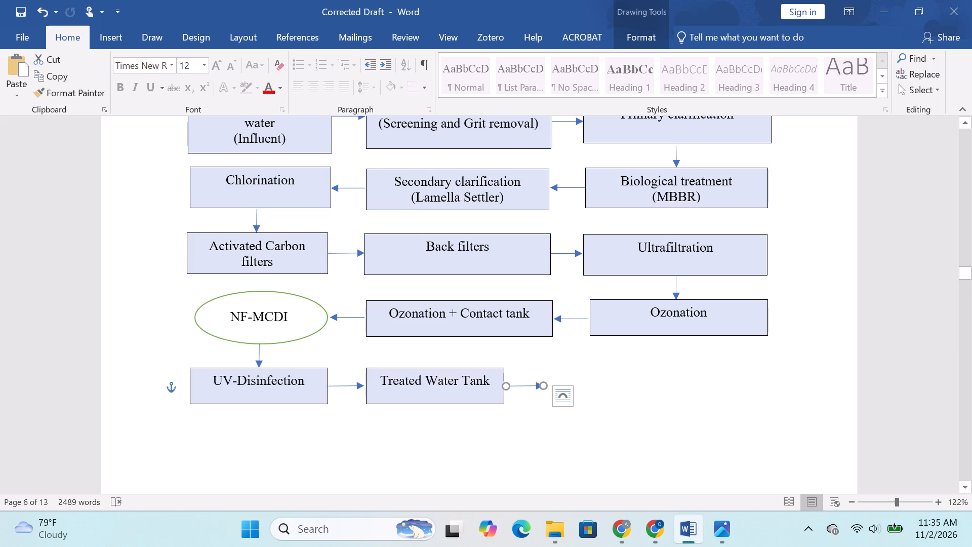
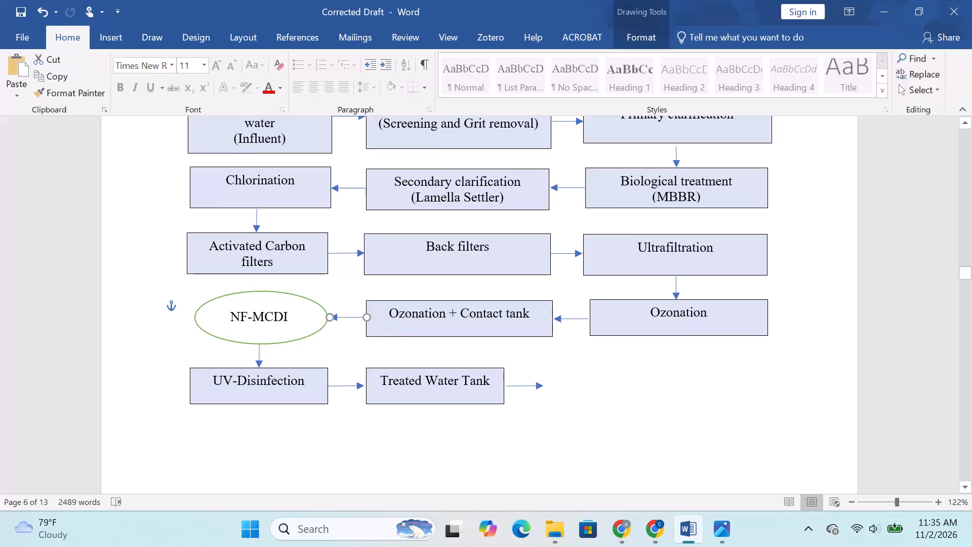
Fine-tune the arrow between "Ozonation + Contact tank" and "NF-MCDI" so that its tip meets the ellipse's right edge.
left_click(363, 340)
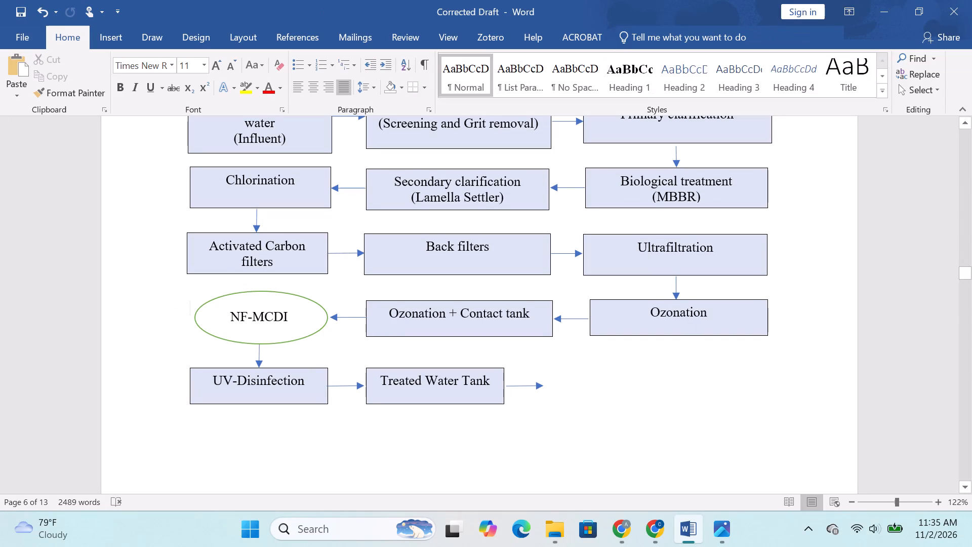
left_click(342, 323)
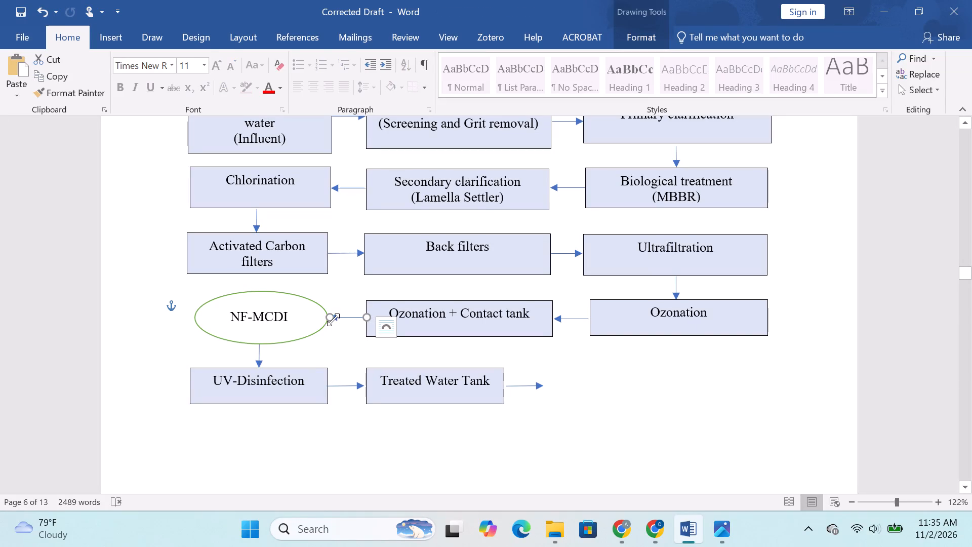
left_click_drag(333, 320, 330, 317, "shift")
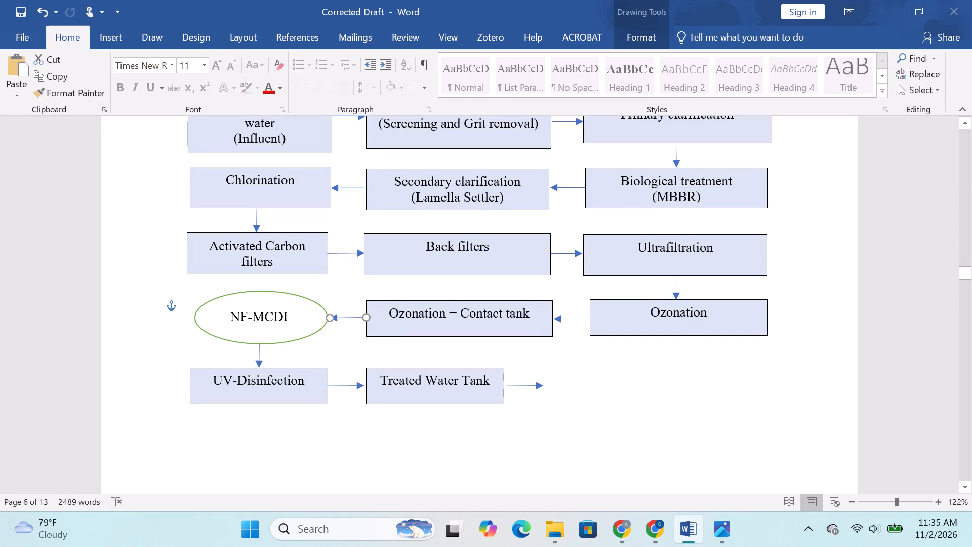
left_click_drag(330, 317, 329, 317, "shift")
left_click_drag(329, 317, 330, 319, "shift")
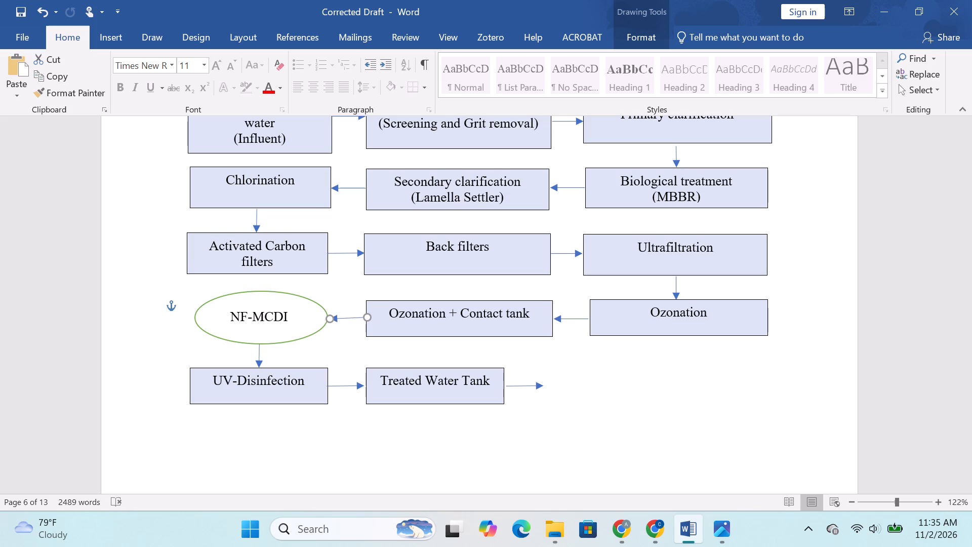
left_click_drag(330, 319, 329, 317, "shift")
left_click_drag(329, 317, 329, 320, "shift")
left_click_drag(329, 320, 328, 318, "shift")
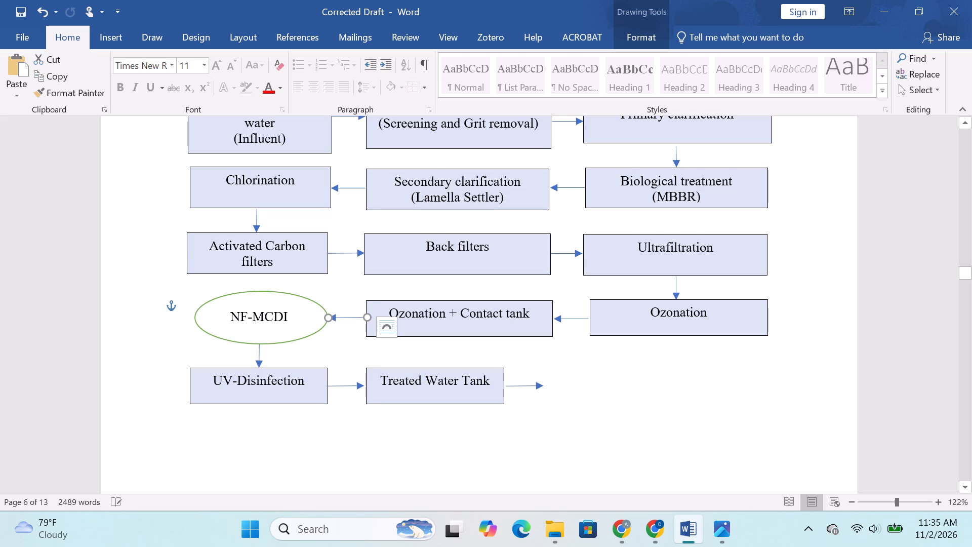
left_click(336, 346)
Shift the outgoing arrow clear and widen the "Treated Water Tank" box to match the "Ozonation + Contact tank" box above it.
left_click_drag(526, 387, 525, 387)
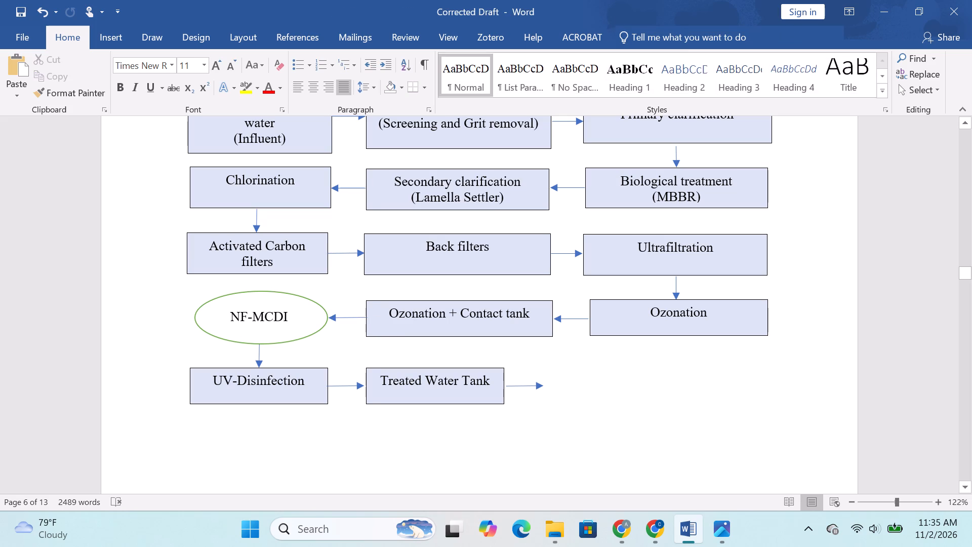
left_click_drag(525, 387, 620, 387)
left_click(501, 388)
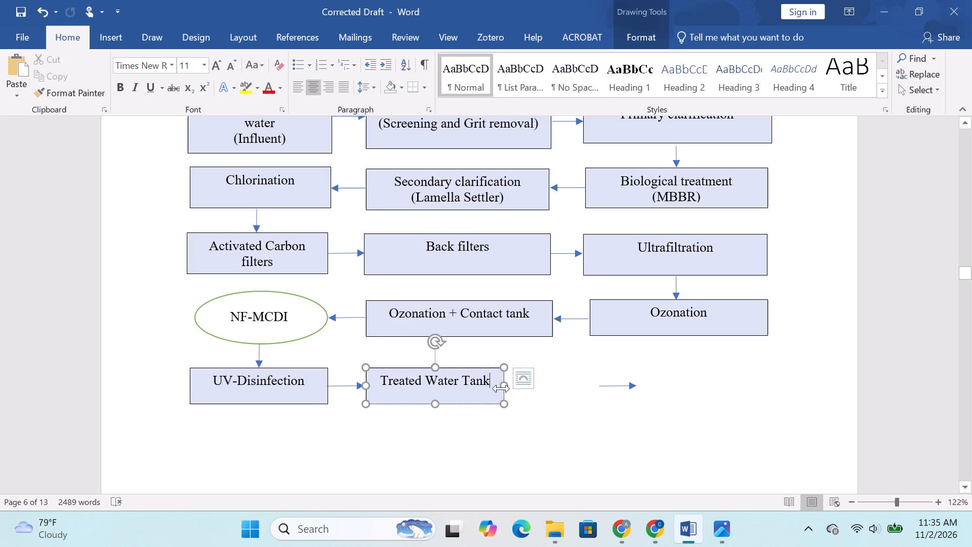
left_click_drag(503, 386, 552, 385)
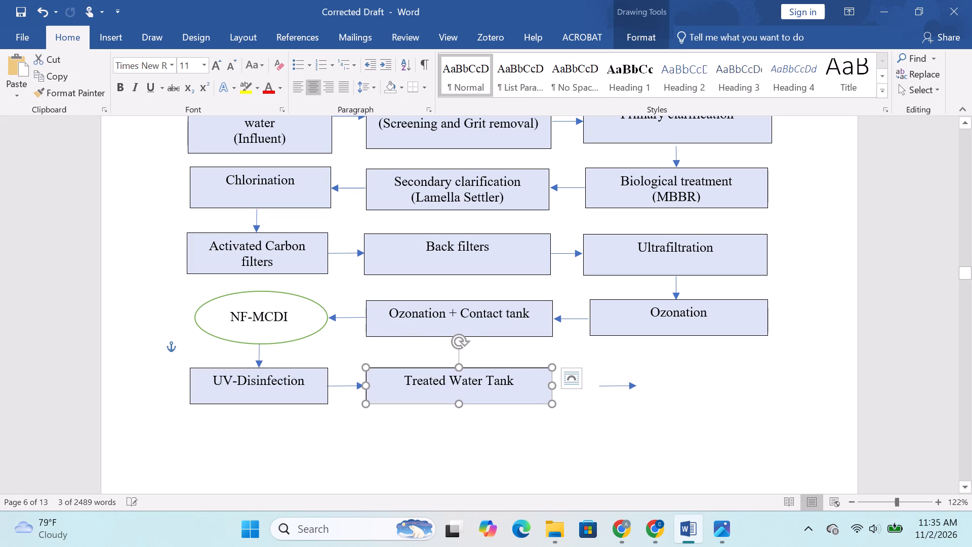
Examine the reference flowchart image for the stages around the treated-water tank, and check the page space below the draft's diagram.
left_click(632, 531)
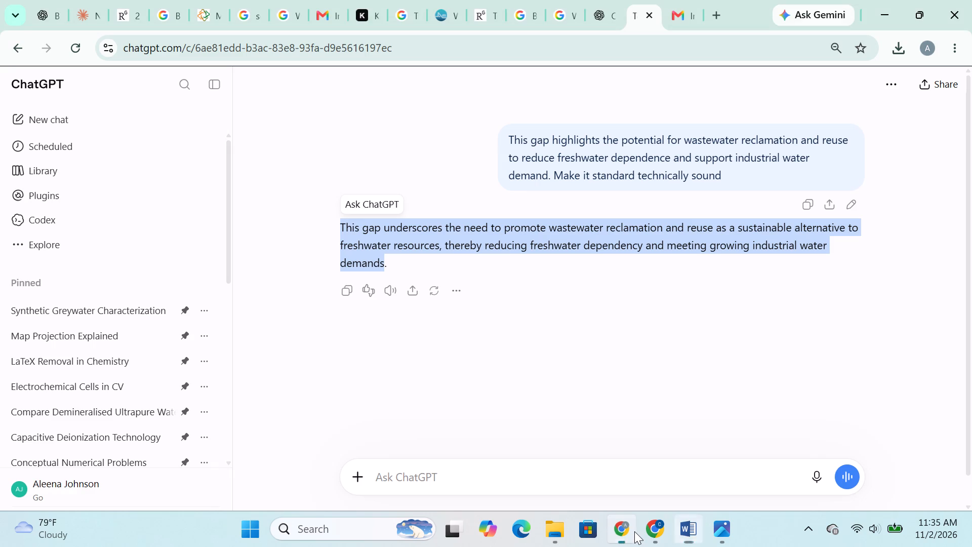
left_click(713, 529)
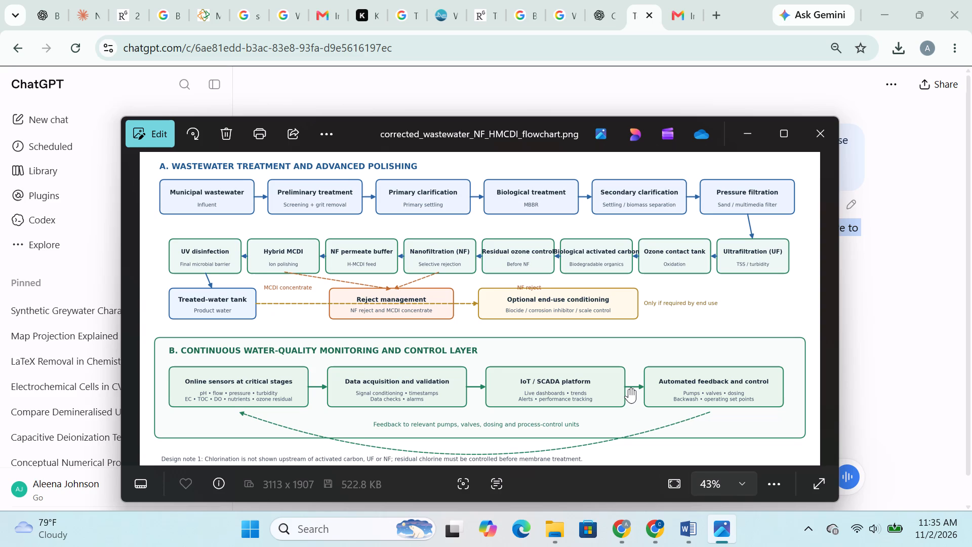
scroll(629, 388, "down", 5)
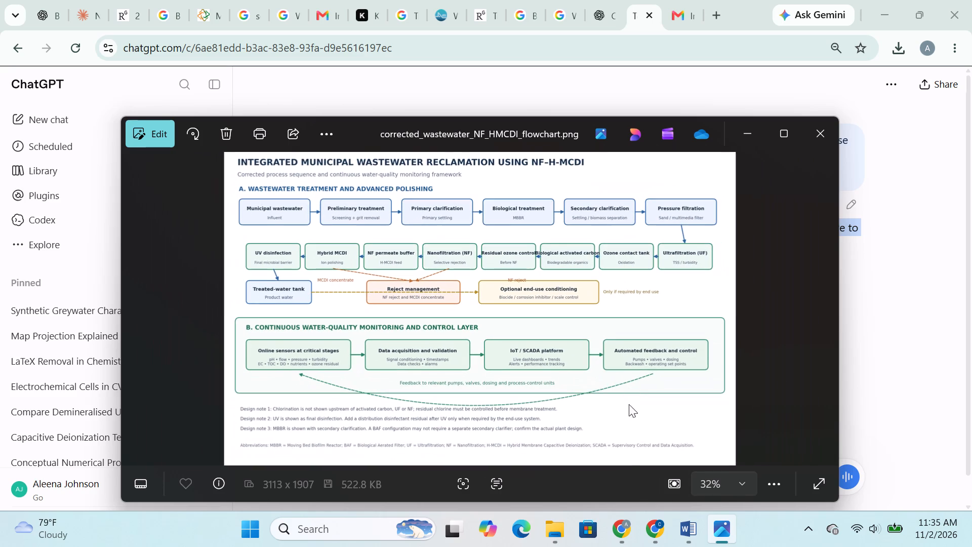
left_click(687, 531)
scroll(421, 387, "down", 3)
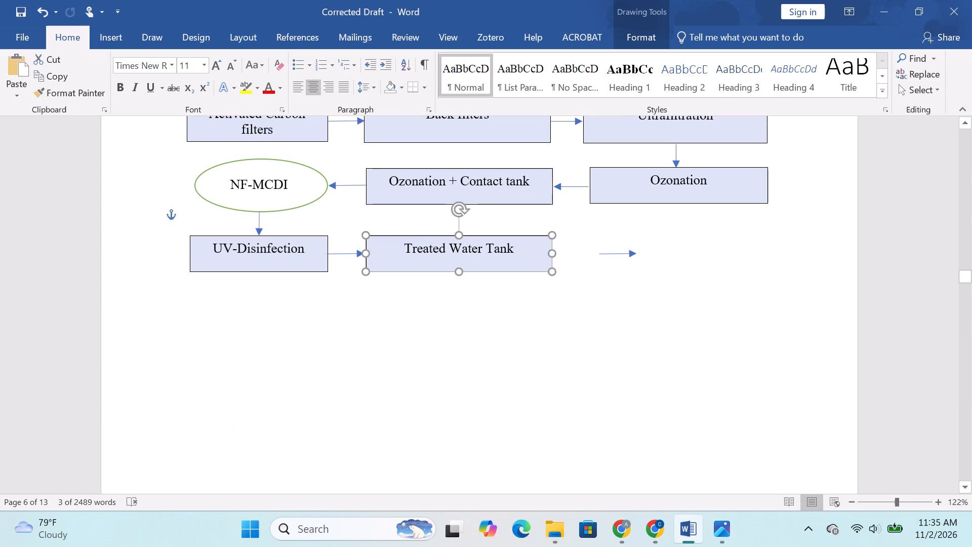
scroll(420, 387, "up", 2)
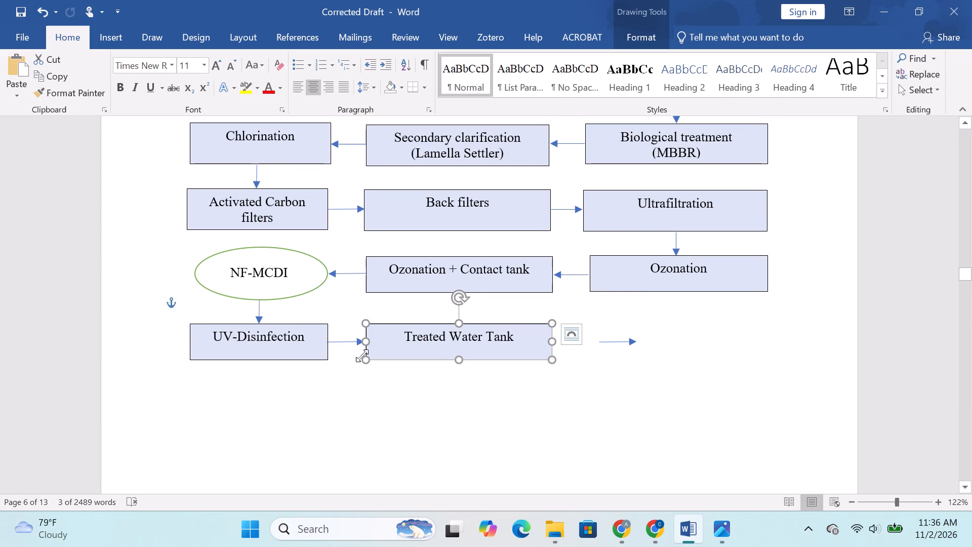
scroll(543, 349, "down", 9)
scroll(543, 349, "up", 3)
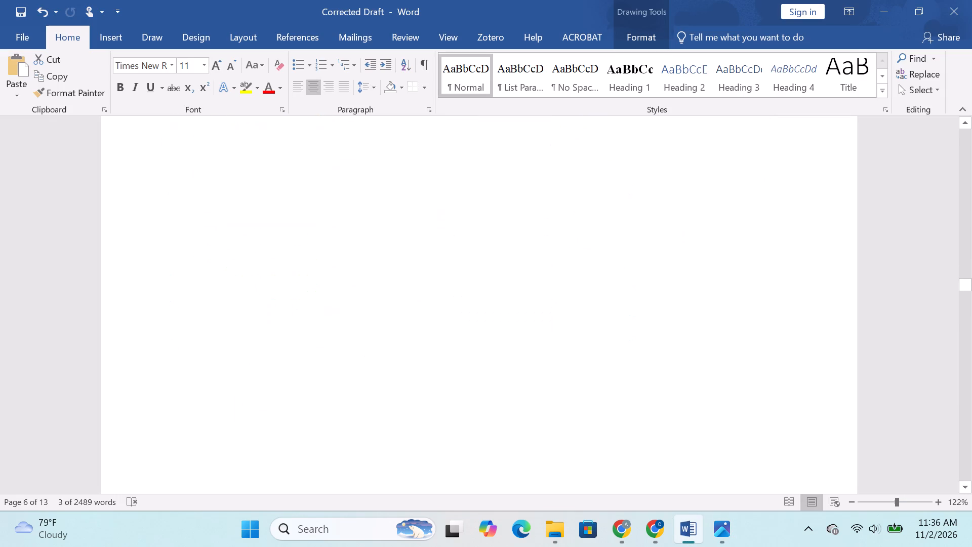
scroll(543, 349, "up", 6)
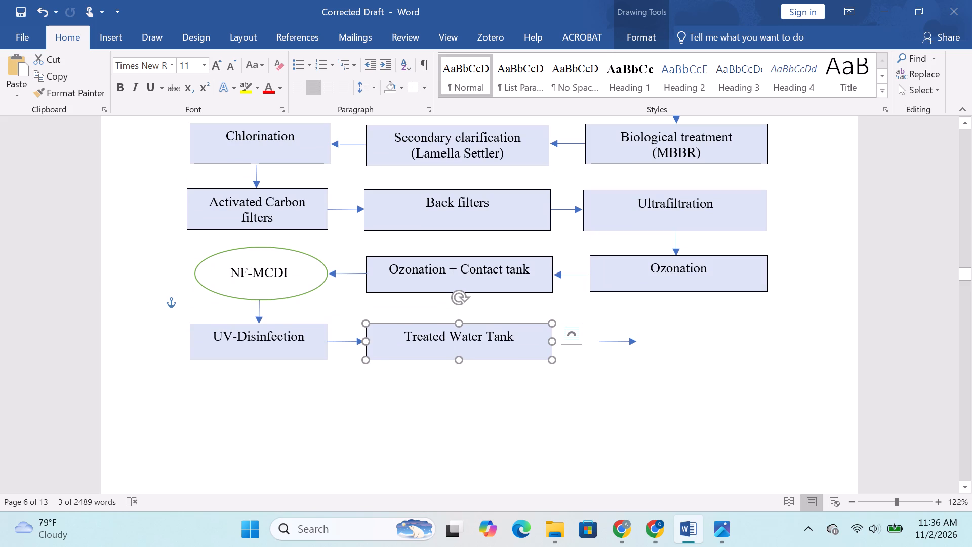
Delete the loose arrow beside the "Treated Water Tank" box.
left_click_drag(603, 341, 568, 341)
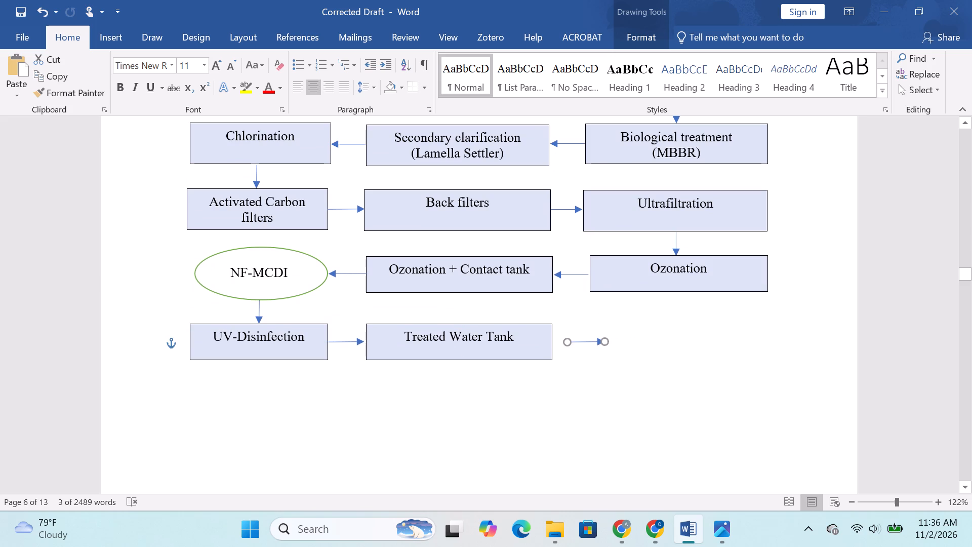
left_click_drag(568, 341, 558, 337)
left_click(558, 337)
left_click(569, 337)
key("Delete")
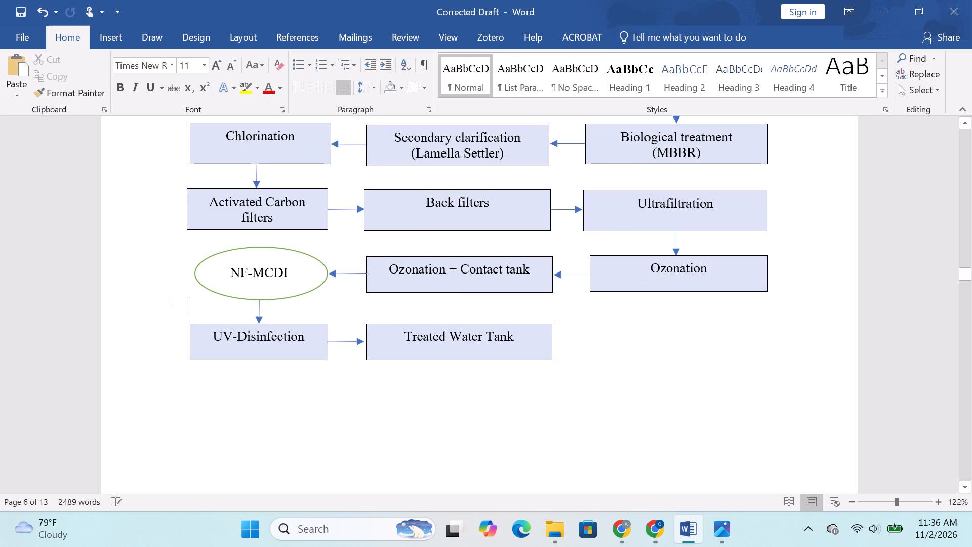
Duplicate the arrow between "Back filters" and "Ultrafiltration" and place the copy at the right edge of the "Treated Water Tank" box.
left_click(560, 210)
key("ctrl+c")
left_click(602, 358)
key("ctrl+c")
key("ctrl+v")
left_click_drag(205, 346, 573, 345)
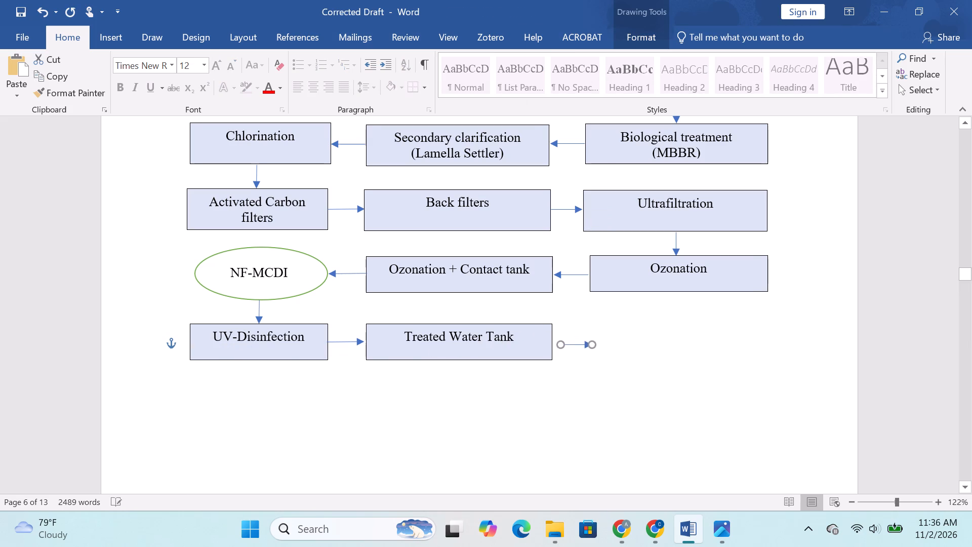
left_click_drag(573, 345, 568, 341)
Fine-tune the new arrow's position so that it starts at the "Treated Water Tank" box's right edge, in line with the row's other arrow.
left_click_drag(568, 341, 565, 341)
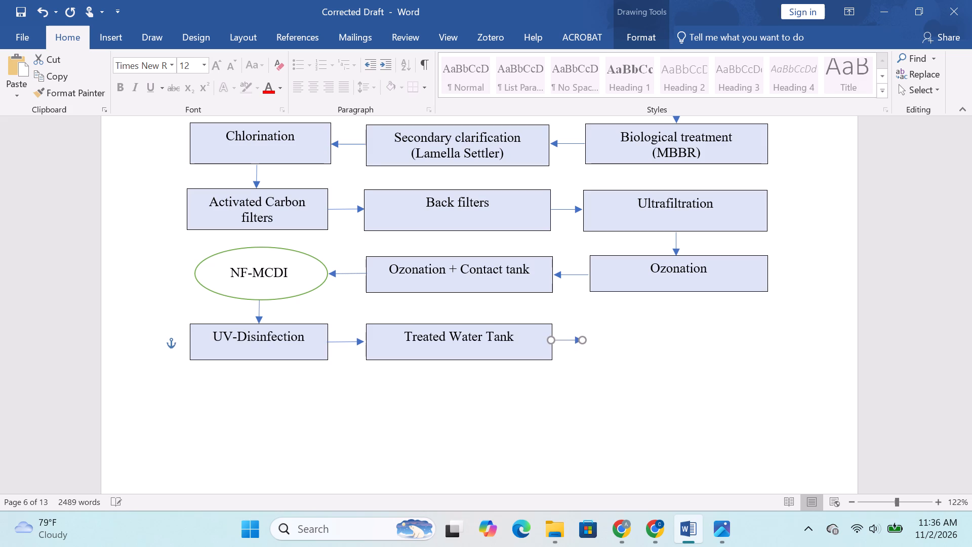
left_click_drag(565, 341, 568, 342)
left_click_drag(568, 342, 567, 343)
left_click_drag(567, 343, 566, 343)
left_click_drag(566, 343, 566, 336)
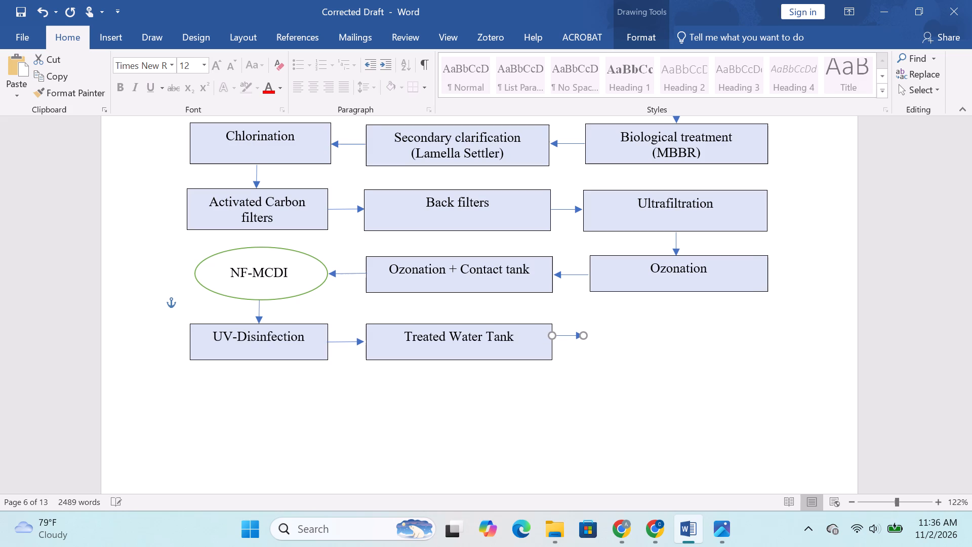
left_click_drag(566, 336, 568, 344)
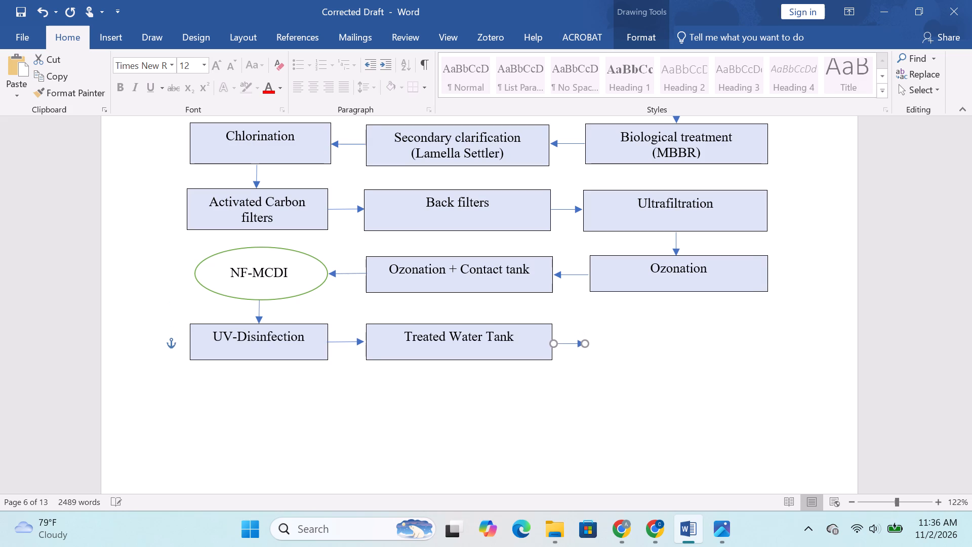
left_click_drag(568, 344, 567, 342)
left_click_drag(567, 342, 567, 341)
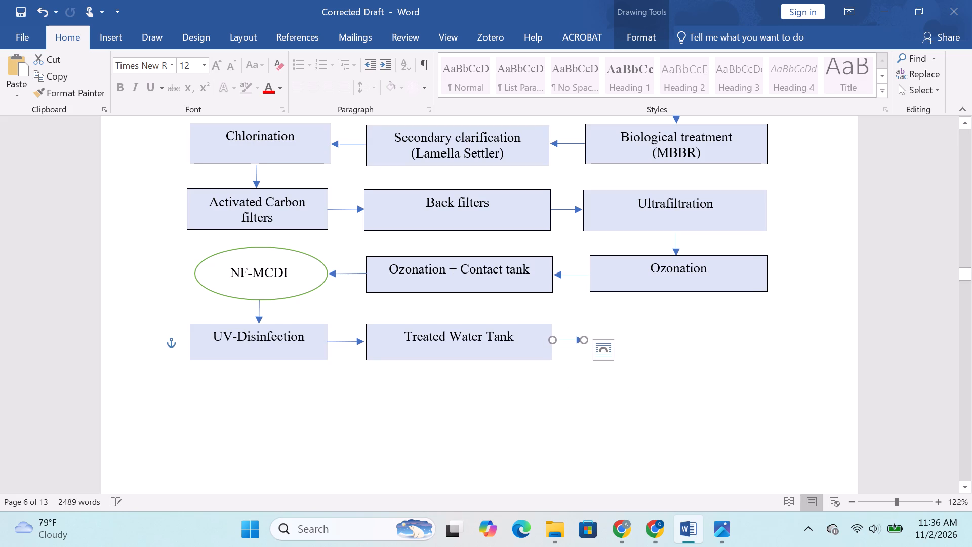
left_click(565, 382)
left_click(568, 340)
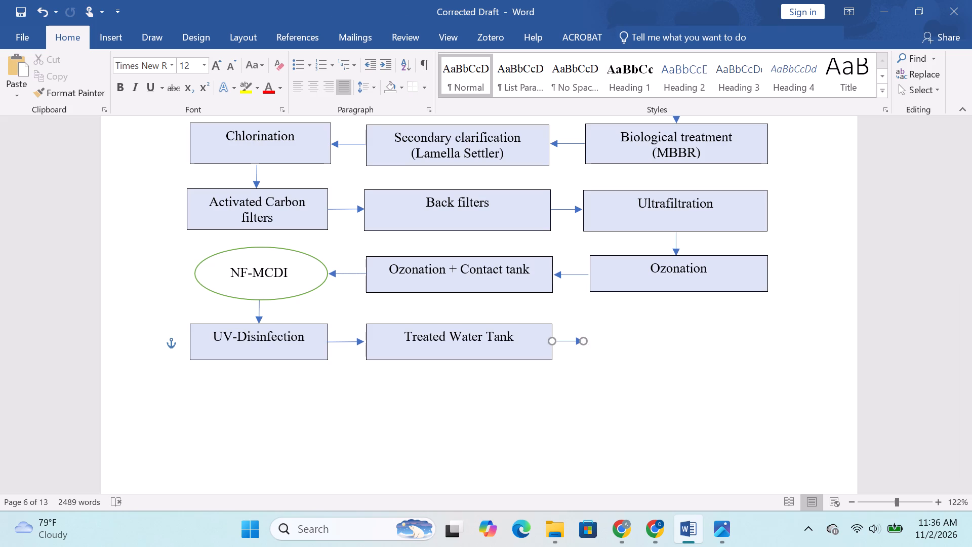
left_click(571, 383)
left_click(574, 342)
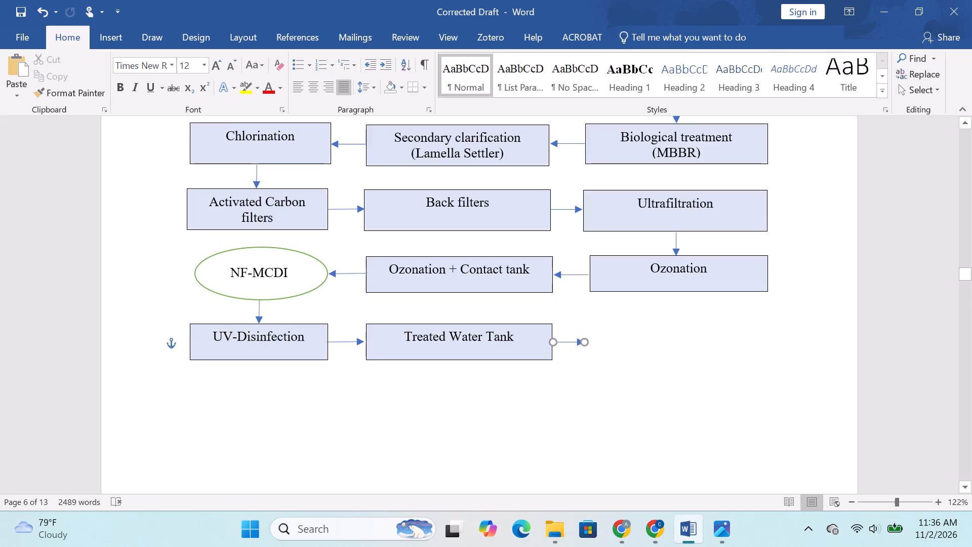
left_click(580, 410)
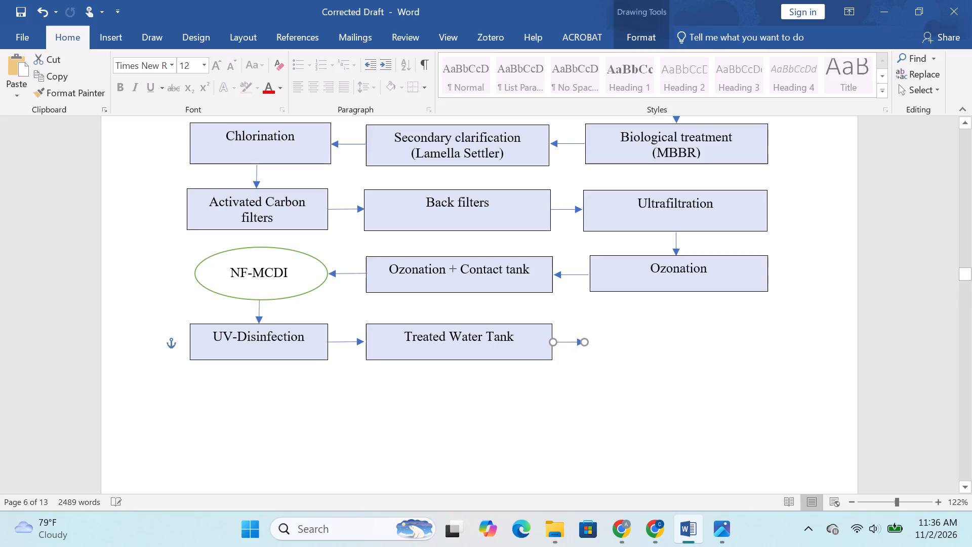
Duplicate the "Treated Water Tank" box and place the copy at the head of the row's last arrow, level with the original.
left_click(721, 532)
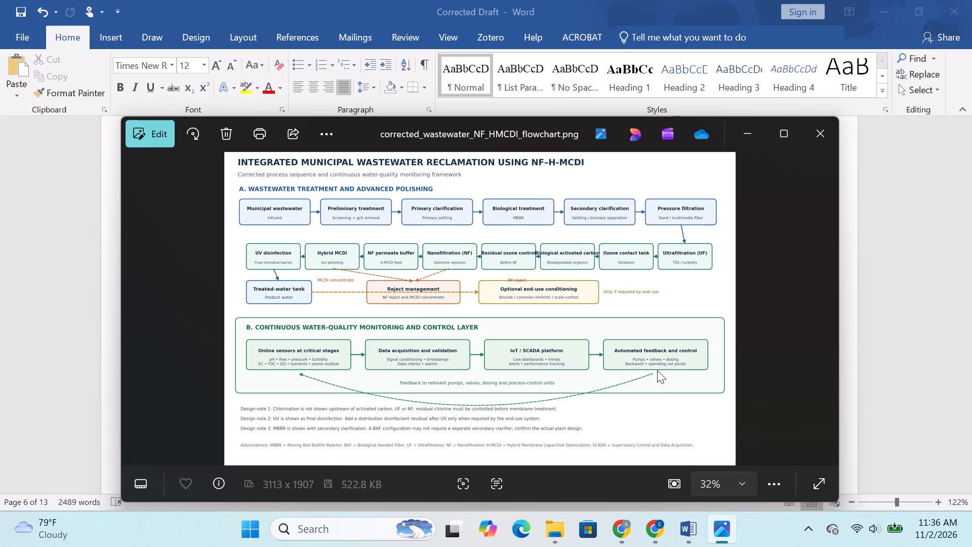
left_click(675, 539)
left_click(541, 324)
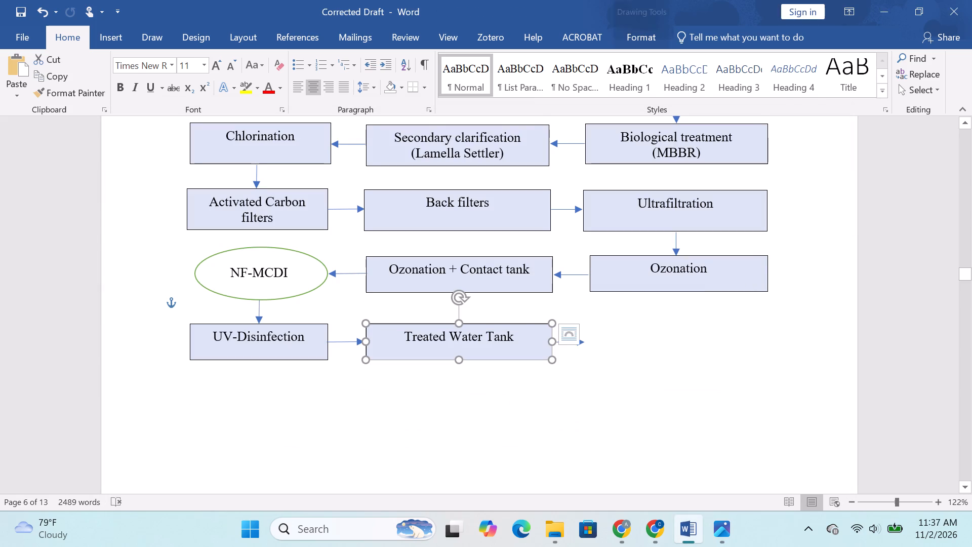
key("ctrl+c")
left_click(707, 425)
key("ctrl+v")
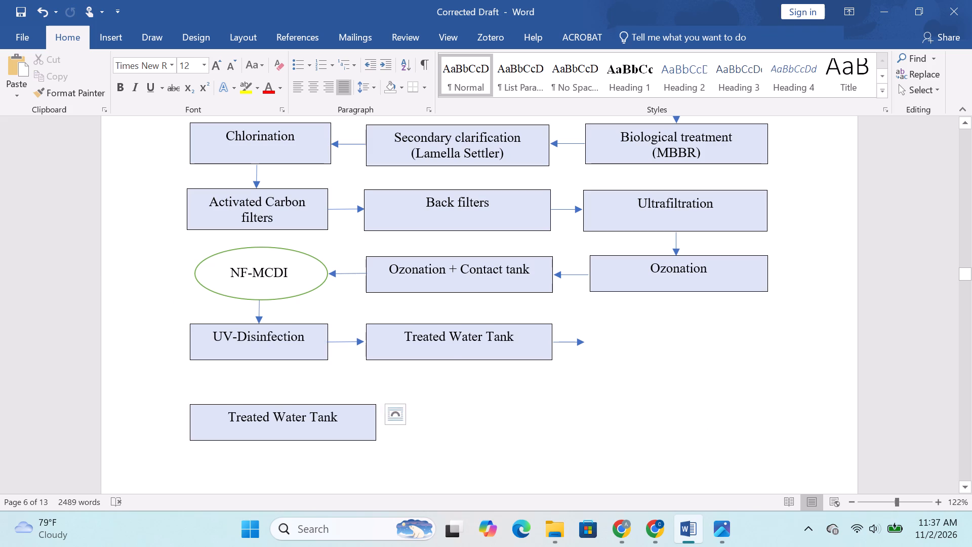
left_click_drag(327, 407, 724, 315)
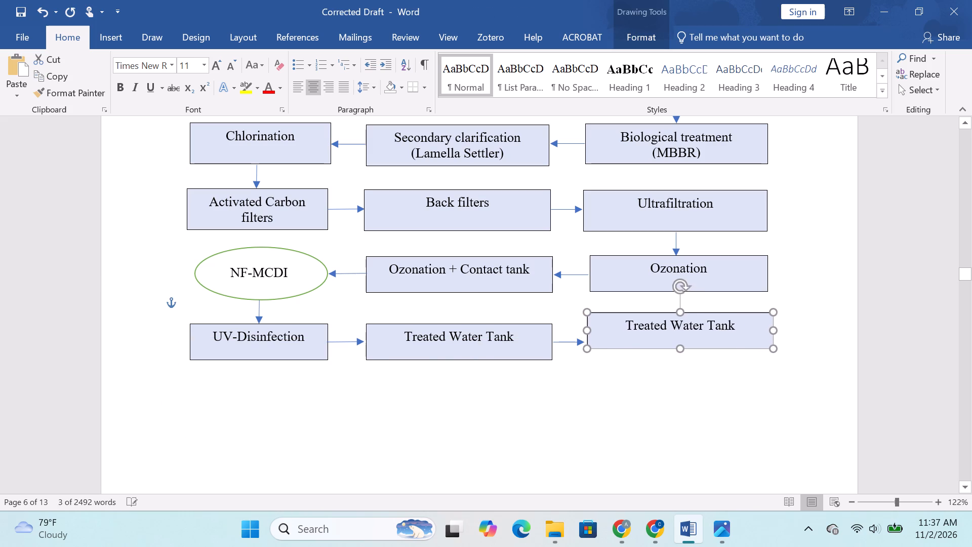
left_click_drag(724, 315, 720, 327)
Replace the copied box's text with "Optimal End use conditioning", checking the stage name against the reference flowchart image.
left_click(727, 340)
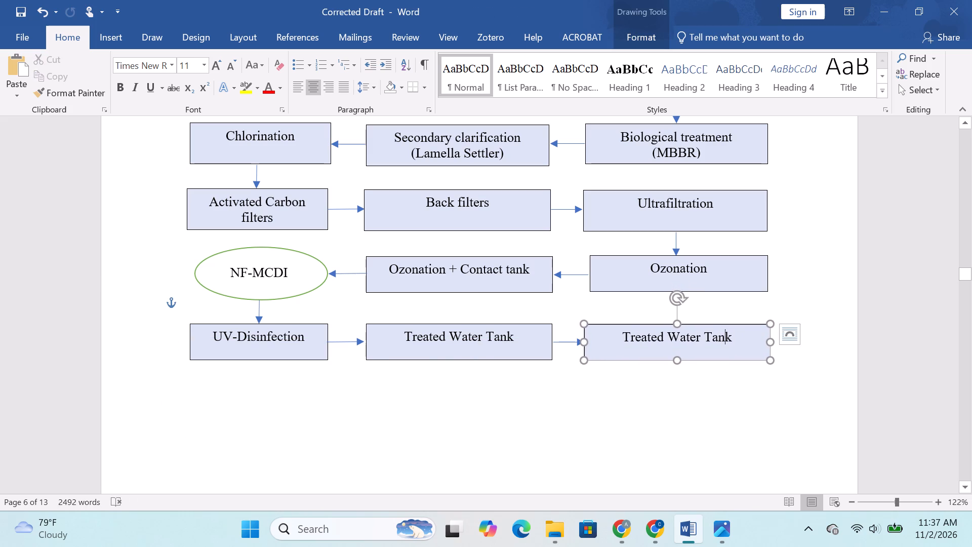
key("ctrl+a")
key("Delete")
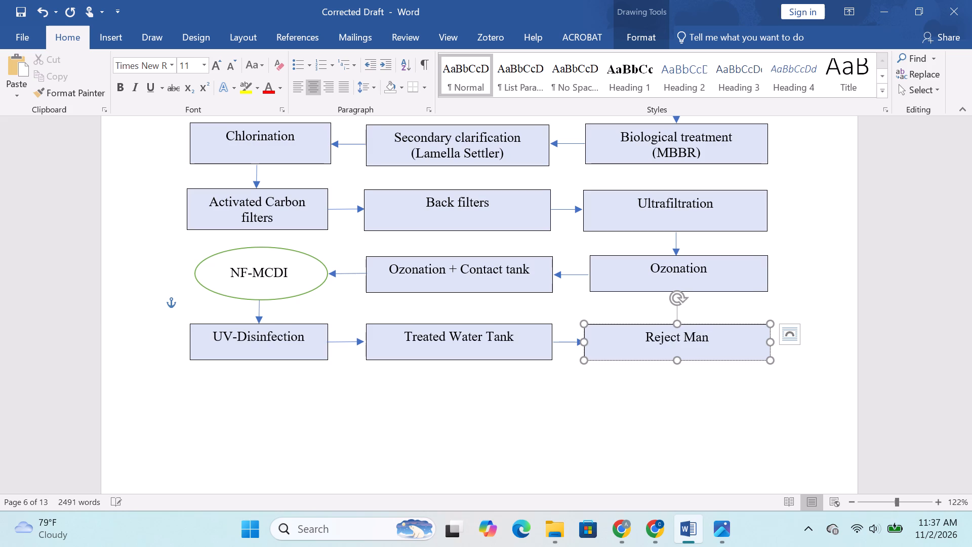
left_click(709, 532)
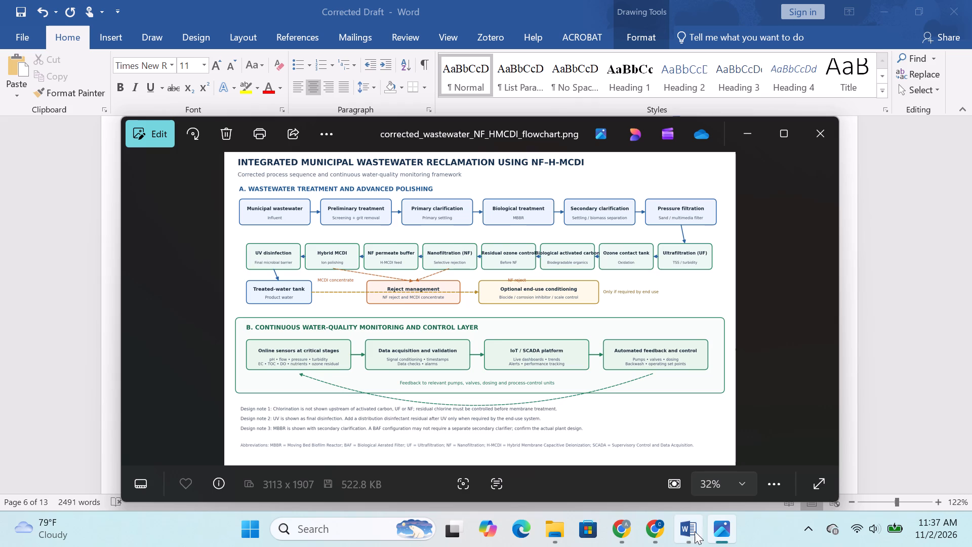
left_click(690, 530)
key("BackSpace")
key("BackSpace")
key("BackSpace")
key("BackSpace")
key("BackSpace")
key("BackSpace")
key("BackSpace")
key("BackSpace")
key("BackSpace")
key("BackSpace")
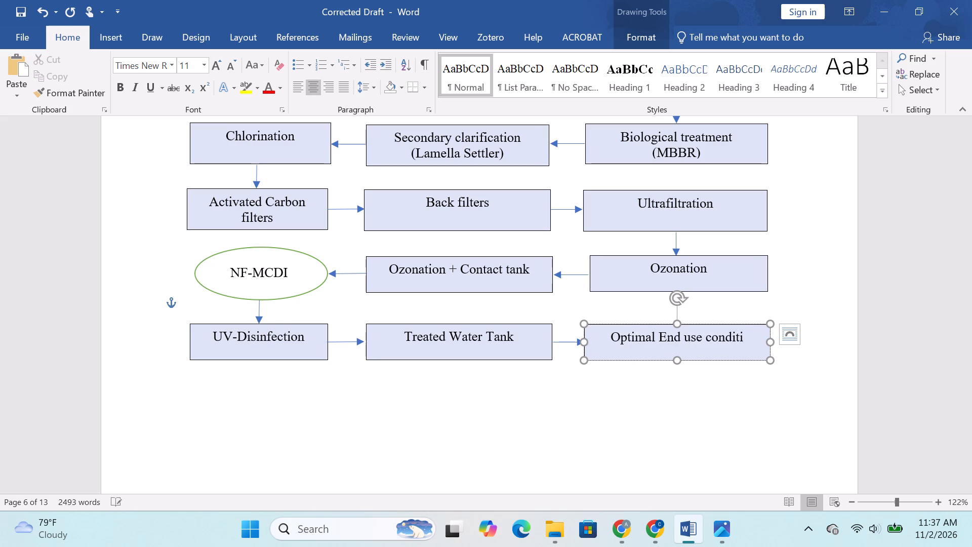
key("BackSpace")
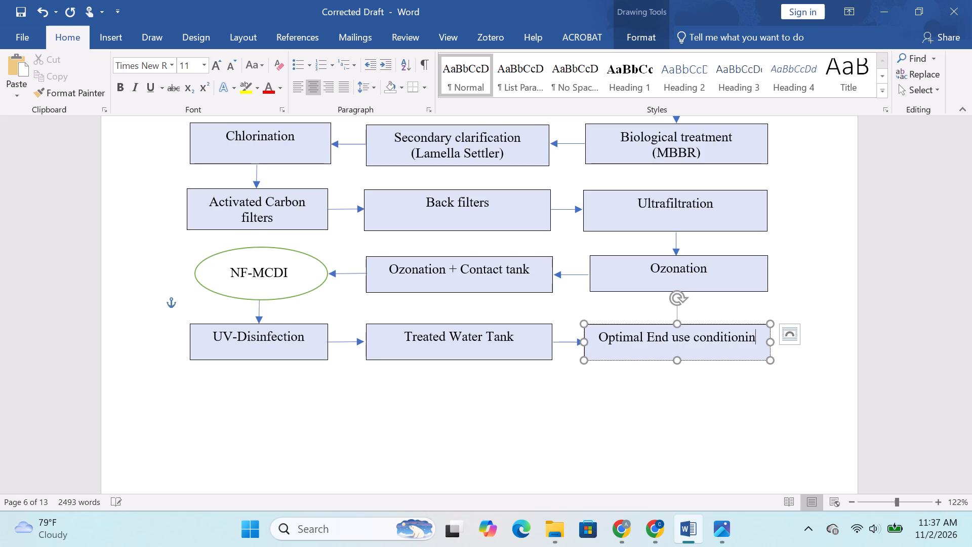
type("hg")
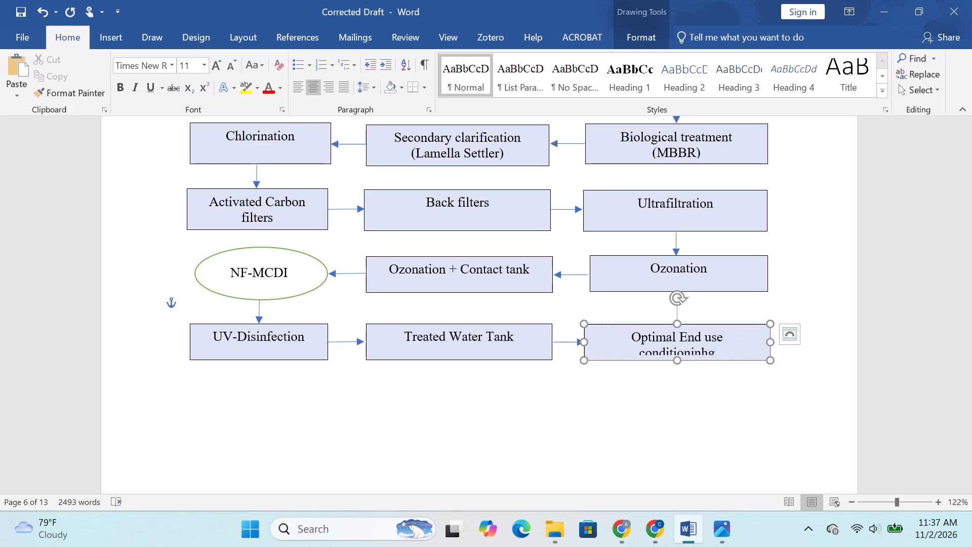
Extend the new box's lower edge downward so that two lines of label text fit inside.
left_click_drag(677, 362, 683, 373)
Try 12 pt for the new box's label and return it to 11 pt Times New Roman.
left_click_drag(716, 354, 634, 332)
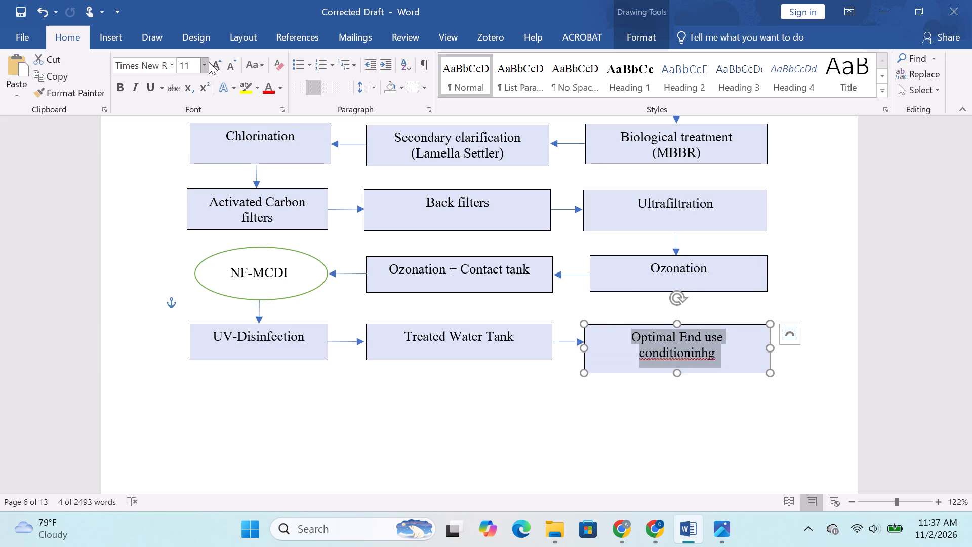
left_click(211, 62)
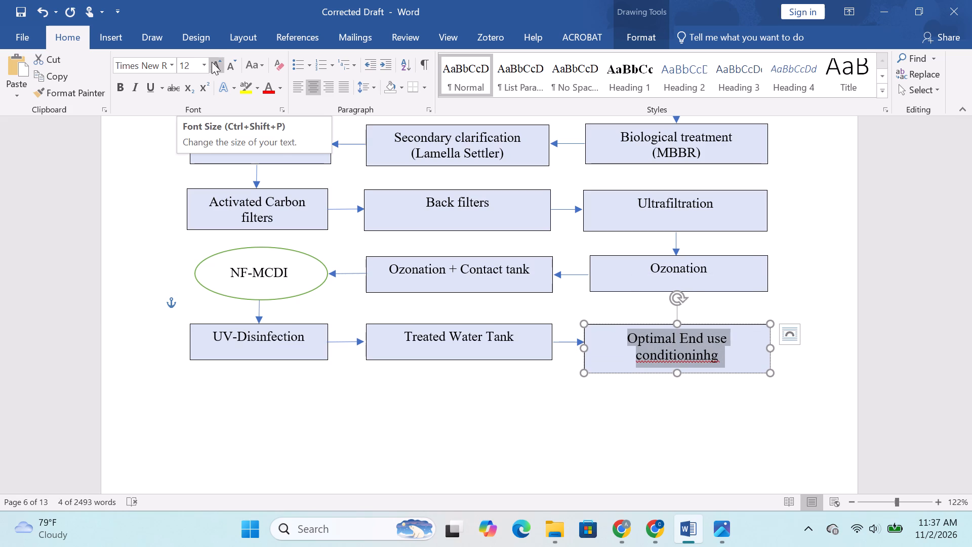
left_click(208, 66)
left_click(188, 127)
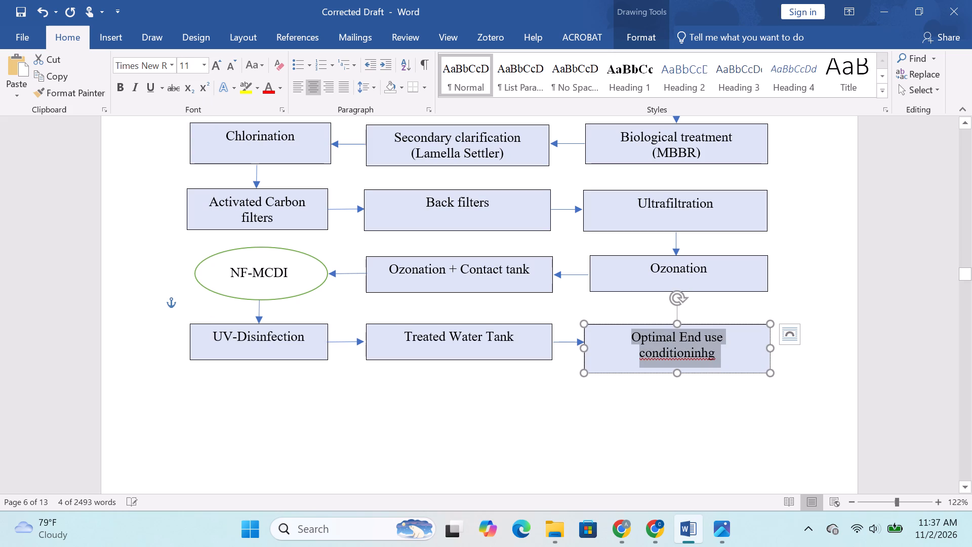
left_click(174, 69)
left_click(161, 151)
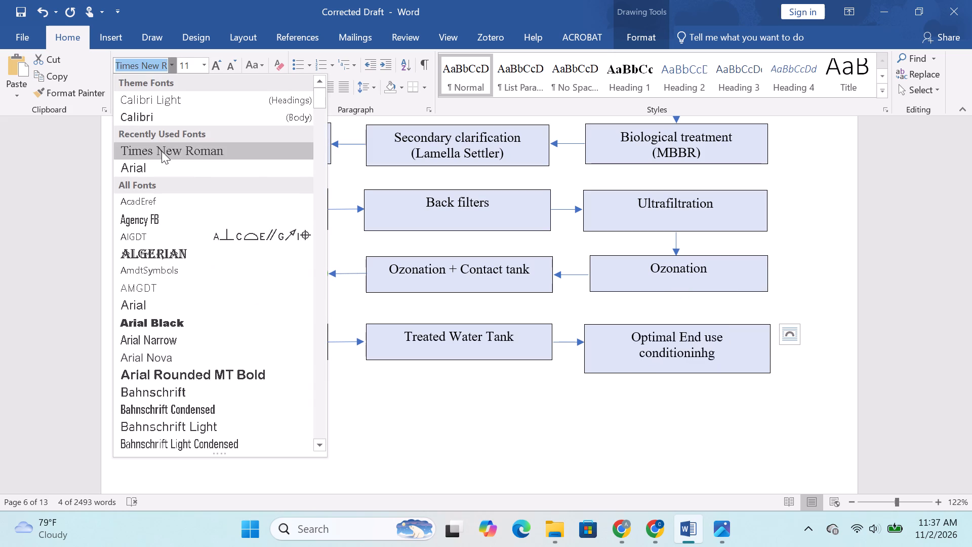
Correct the misspelled "conditioning" in the new box's label and change "End" to lowercase "end".
left_click(653, 354)
right_click(653, 354)
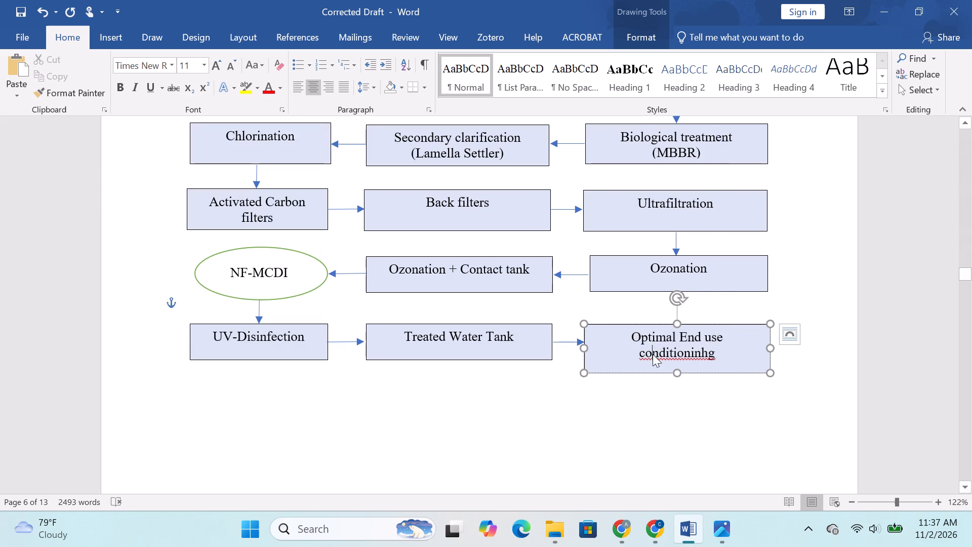
left_click(634, 122)
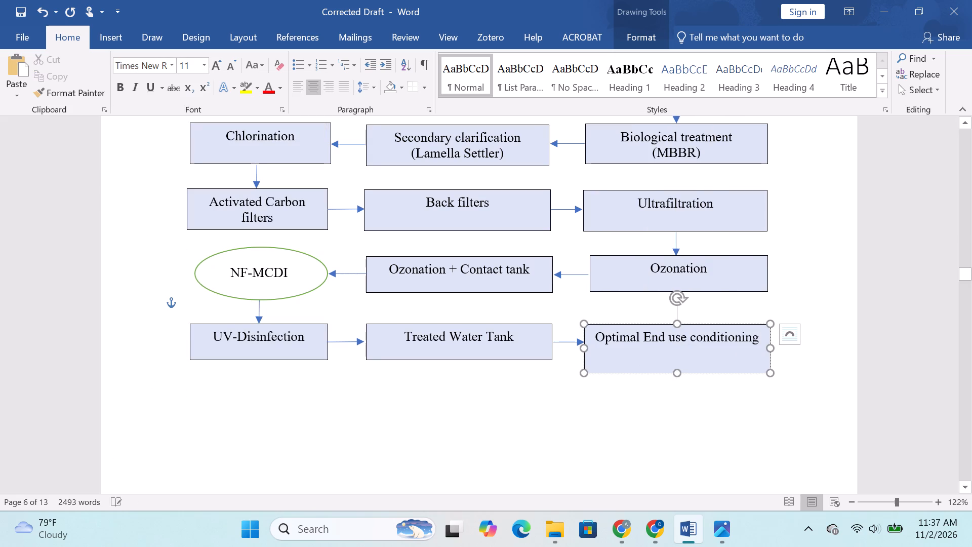
left_click(651, 340)
key("BackSpace")
key("e")
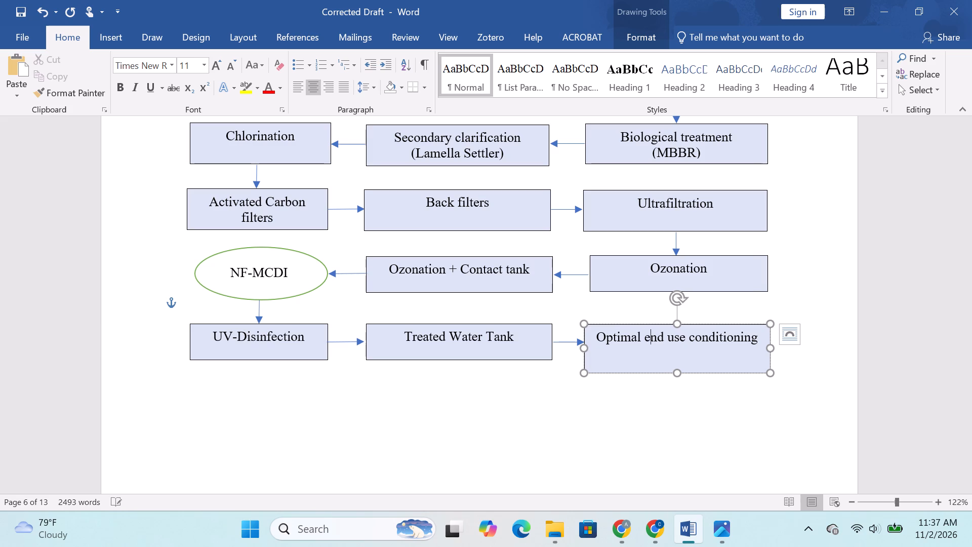
left_click(706, 361)
left_click(764, 338)
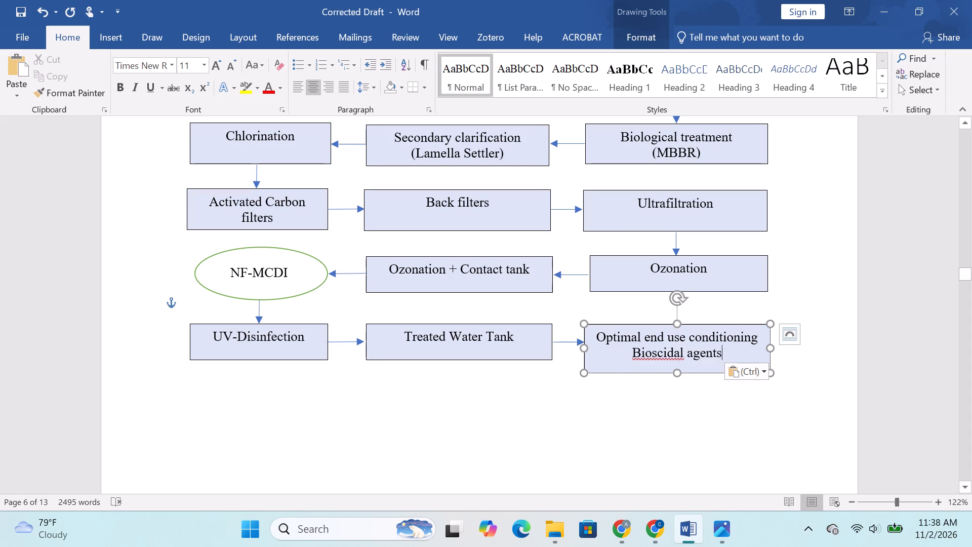
key("shift+parenright")
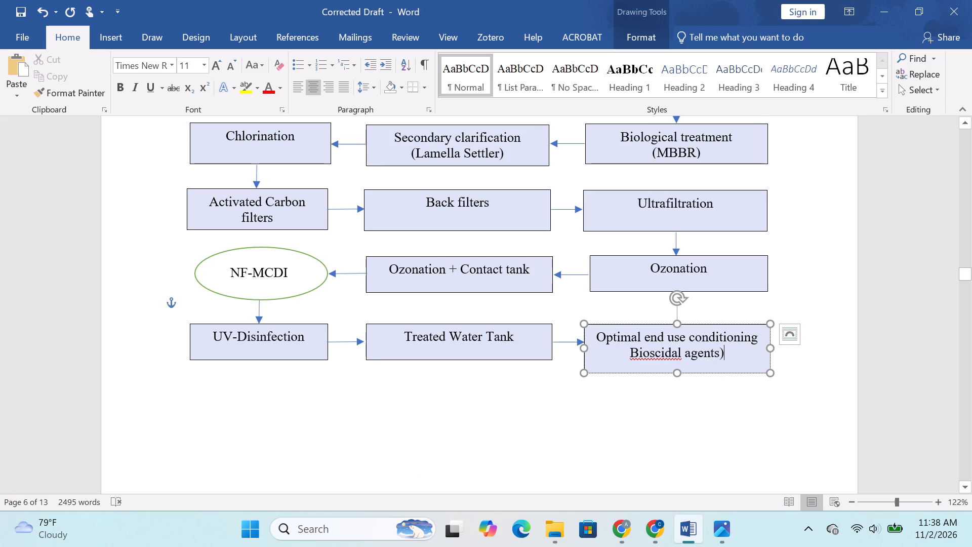
left_click(631, 354)
key("shift+parenleft")
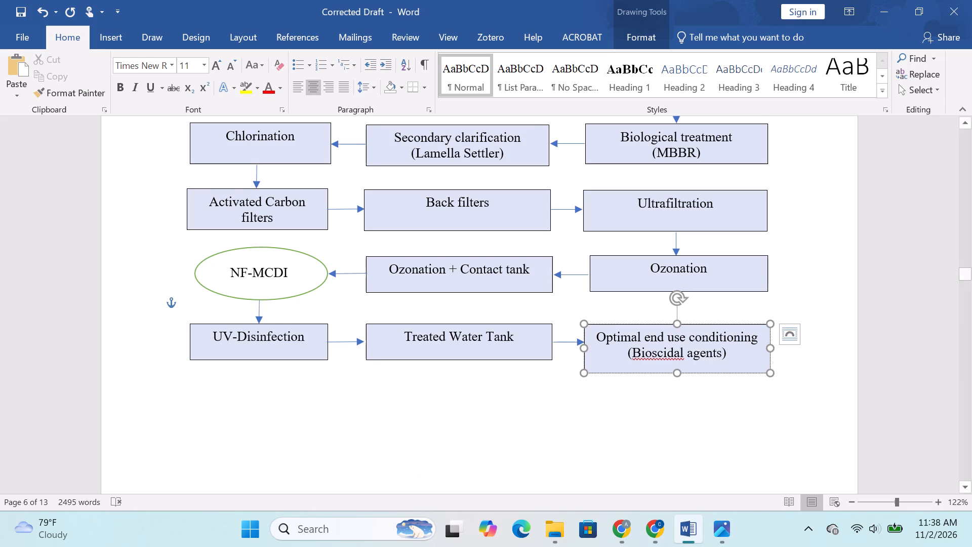
left_click(708, 396)
Draw a horizontal straight line about 0.19" long outward from the NF-MCDI ellipse's left edge.
scroll(716, 427, "up", 3)
scroll(716, 427, "down", 2)
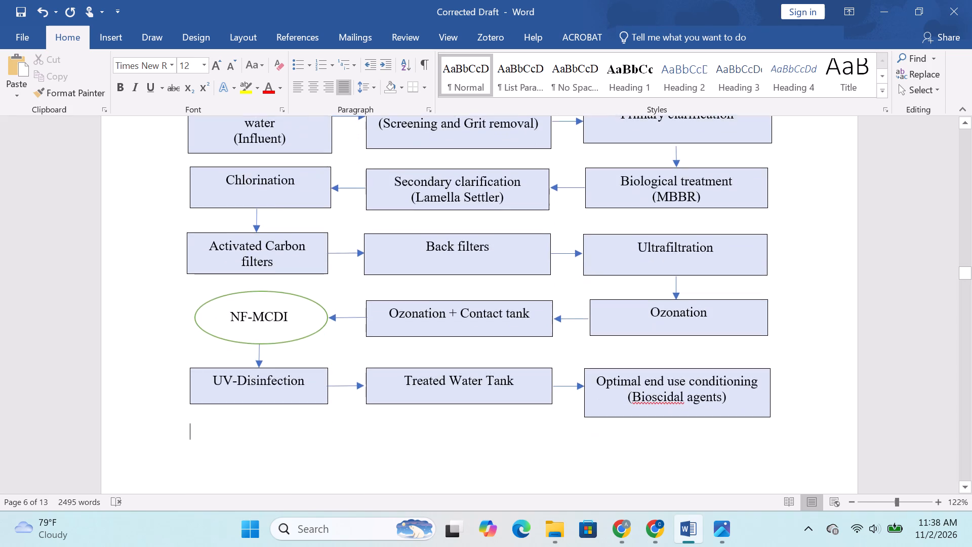
scroll(716, 427, "down", 2)
left_click(134, 38)
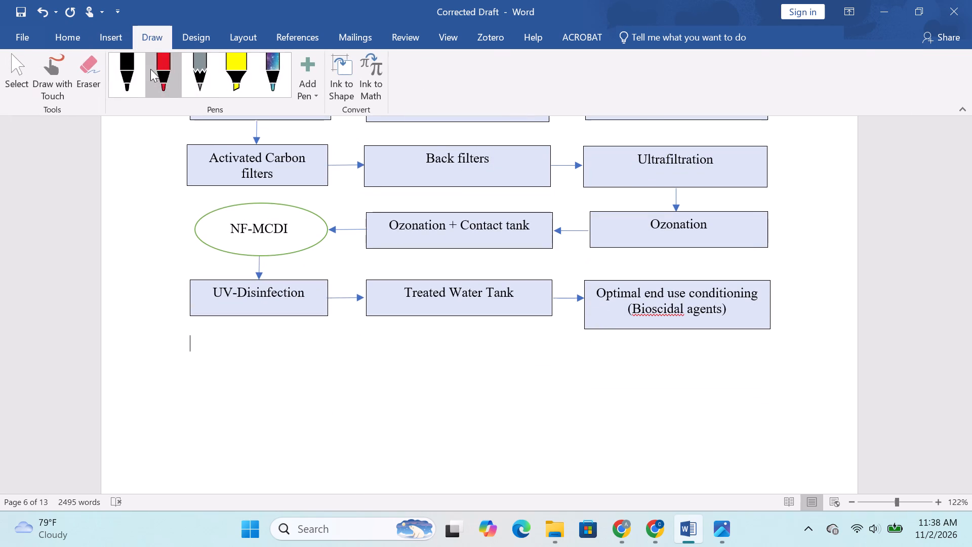
left_click(99, 40)
left_click(140, 91)
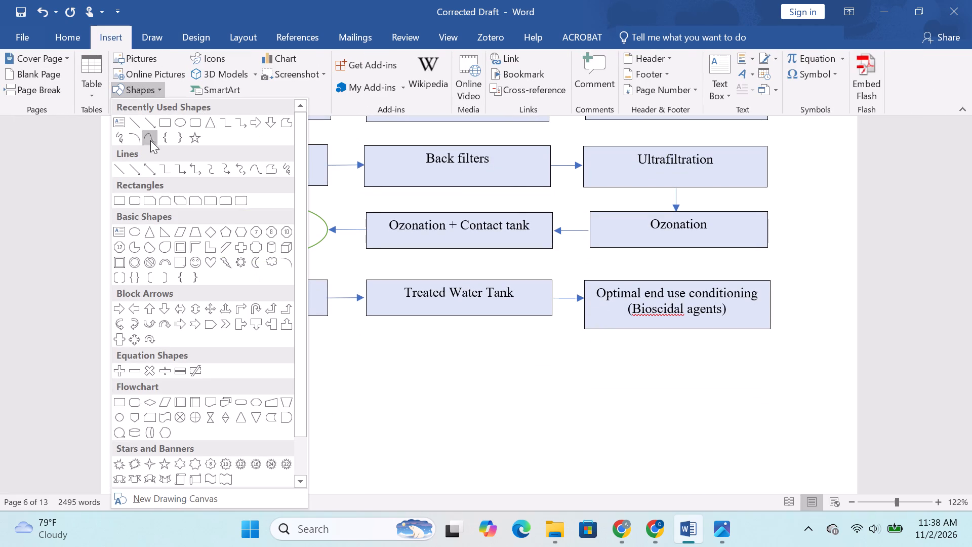
left_click(136, 126)
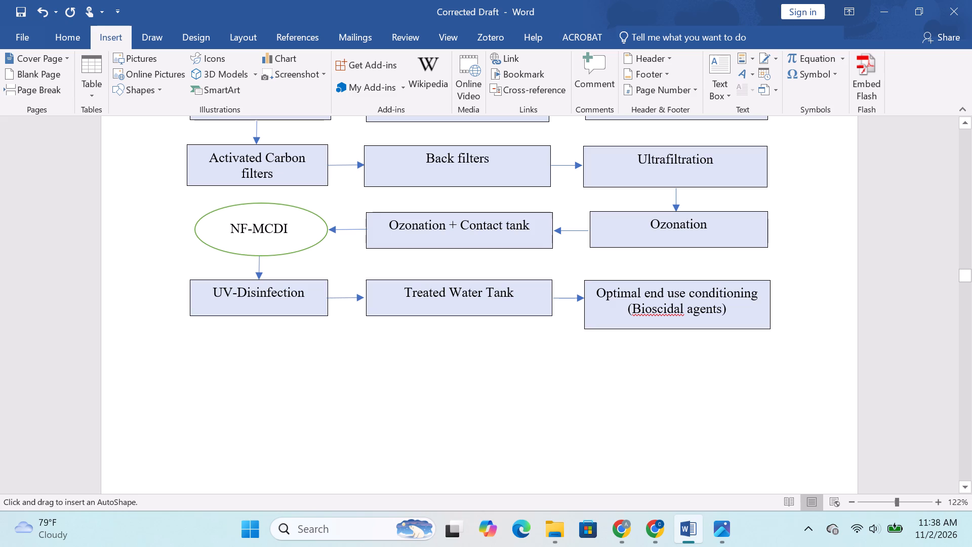
left_click_drag(194, 227, 177, 227, "shift")
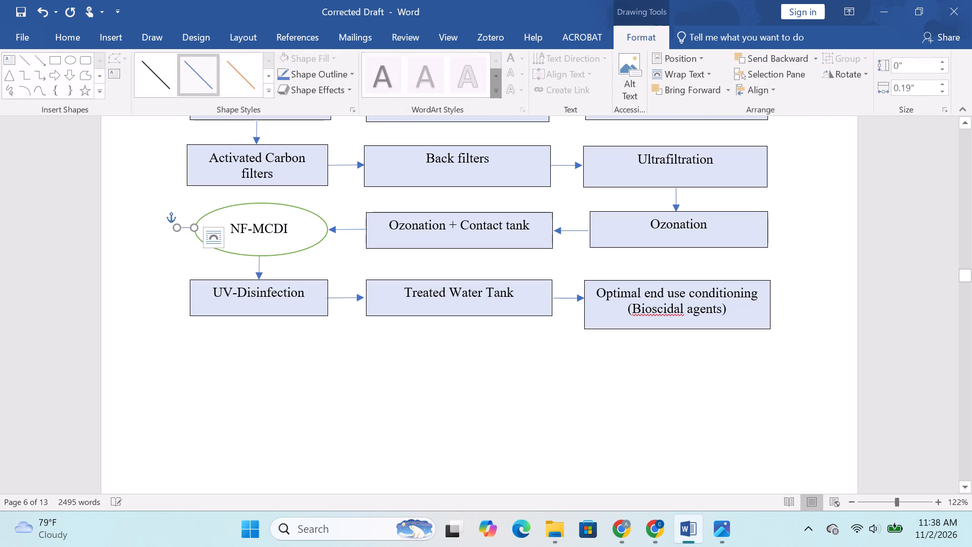
Draw a vertical straight line about 2.05" long downward from the outer end of the short line beside NF-MCDI.
left_click(96, 38)
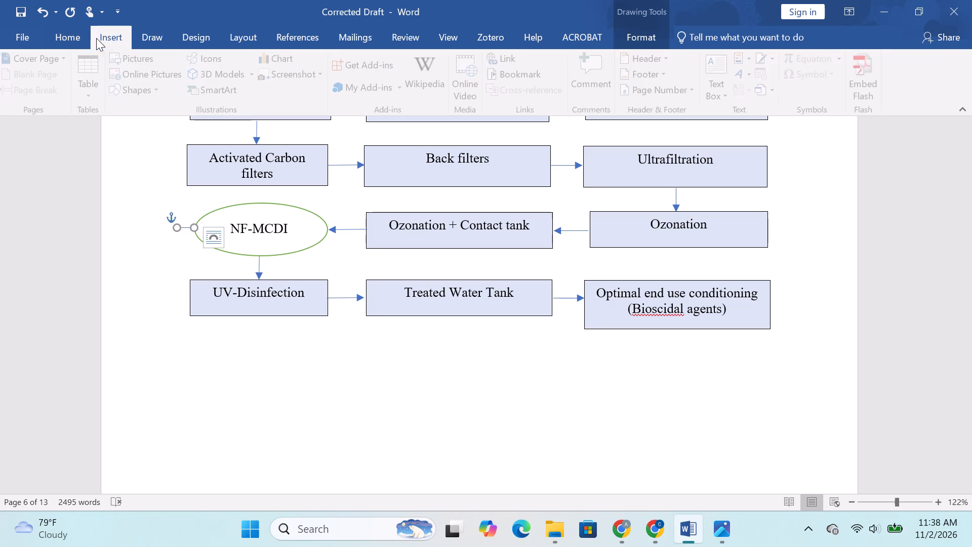
left_click(140, 90)
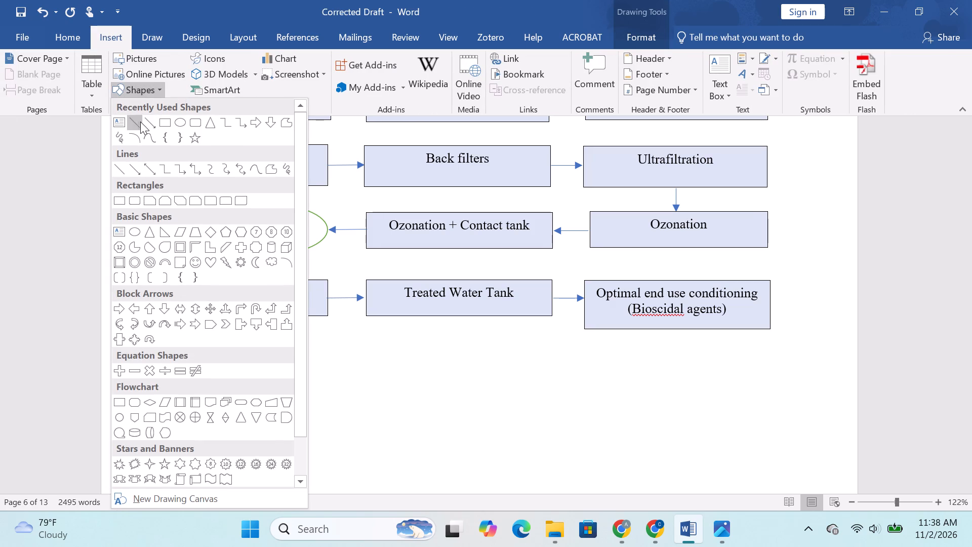
left_click(140, 122)
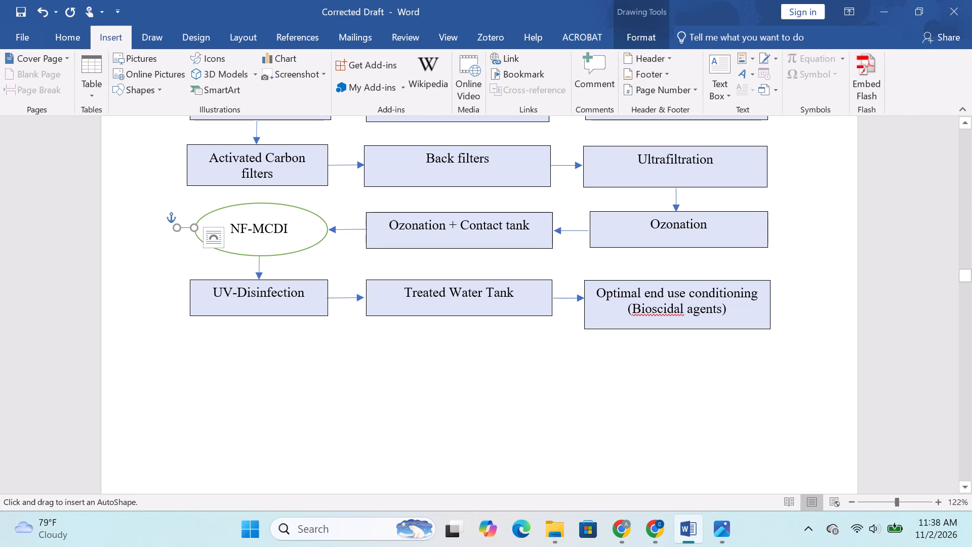
left_click_drag(176, 227, 178, 409, "shift")
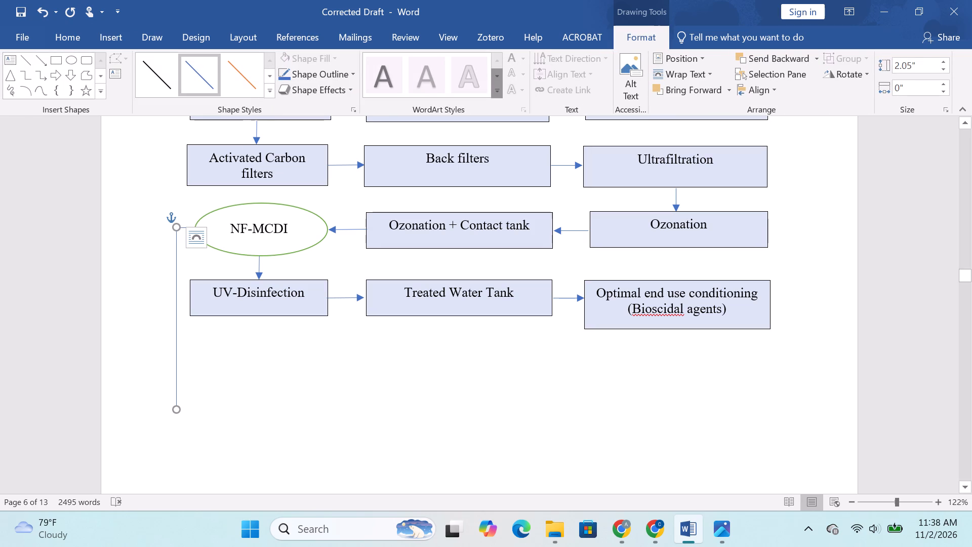
Apply the dashed preset line style to the vertical line and set its outline colour to red.
left_click(270, 90)
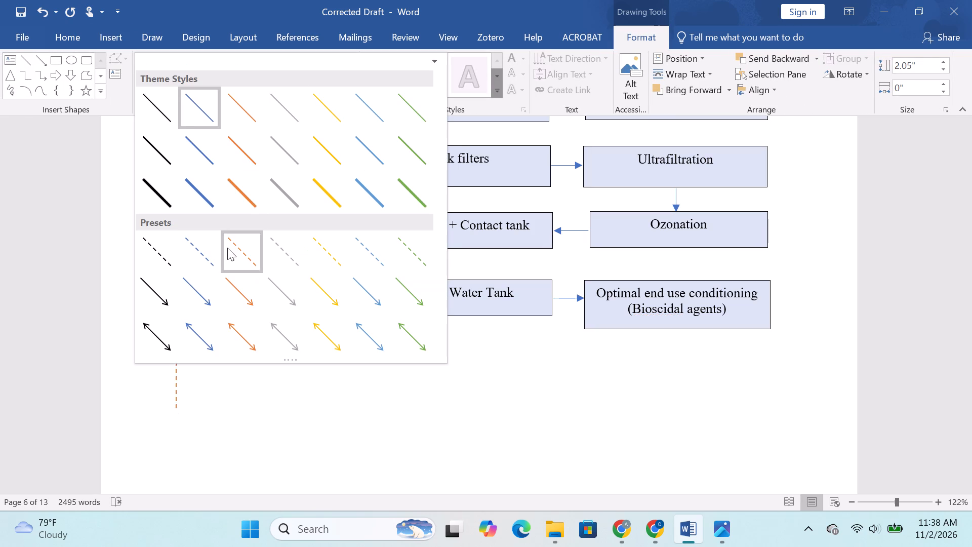
left_click(227, 248)
left_click(323, 74)
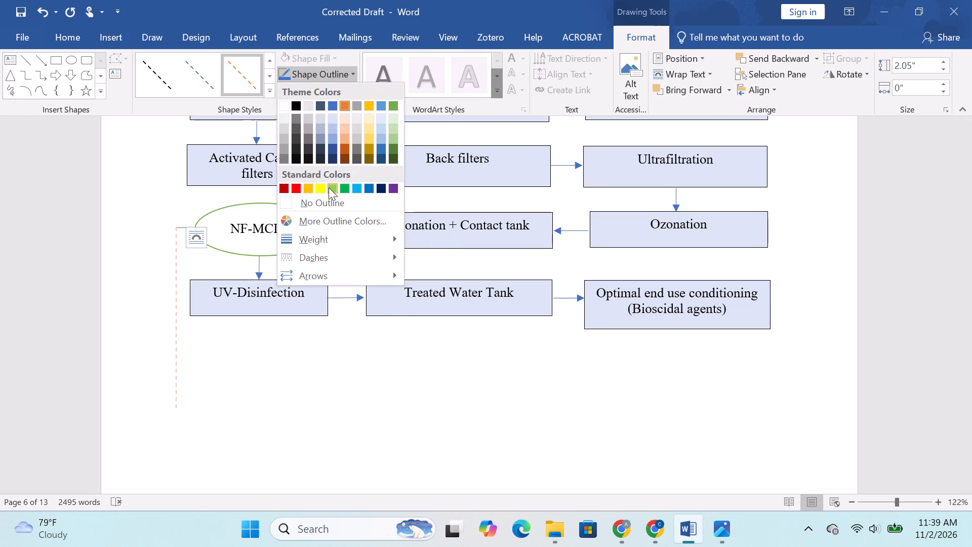
left_click(296, 190)
key("Escape")
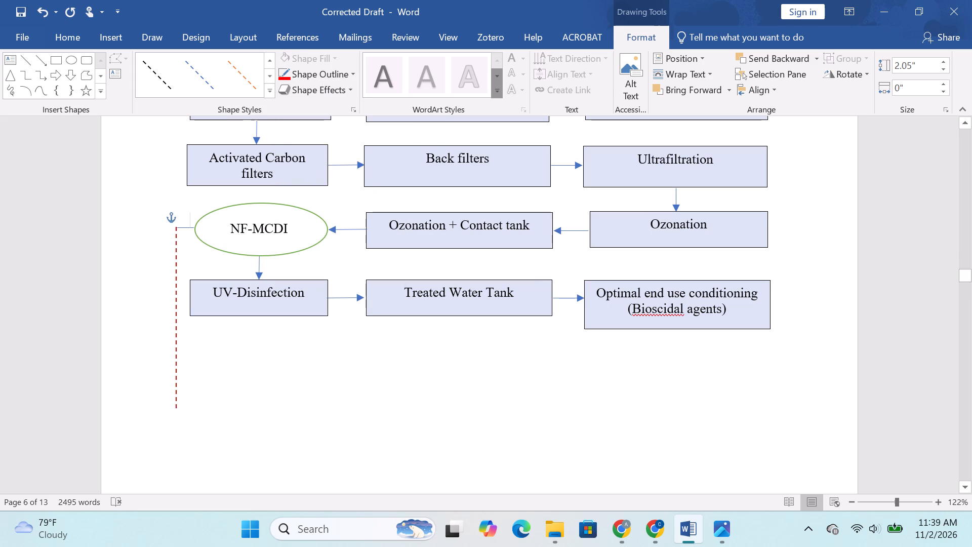
Make the short horizontal line beside the NF-MCDI ellipse dashed with a red outline to match the vertical line.
scroll(189, 241, "up", 3, "ctrl")
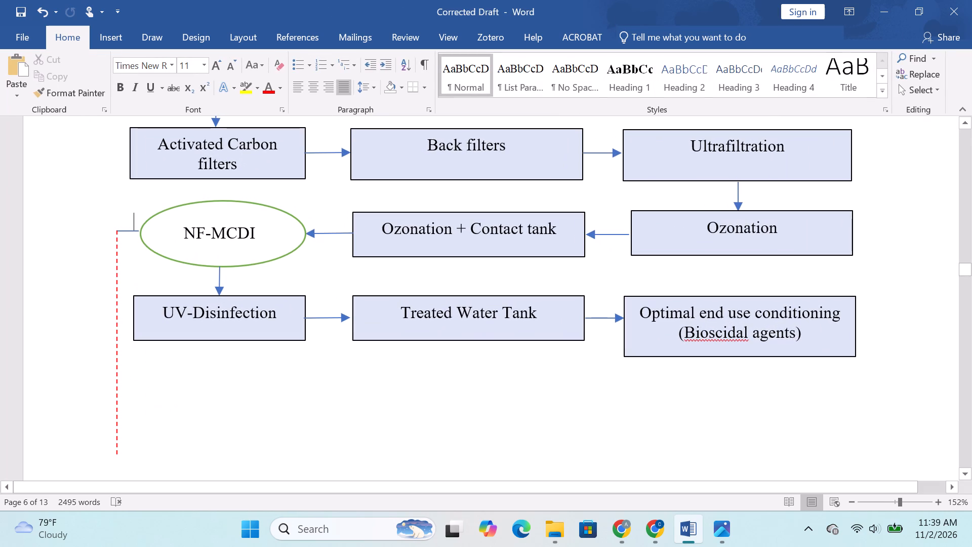
left_click(138, 231)
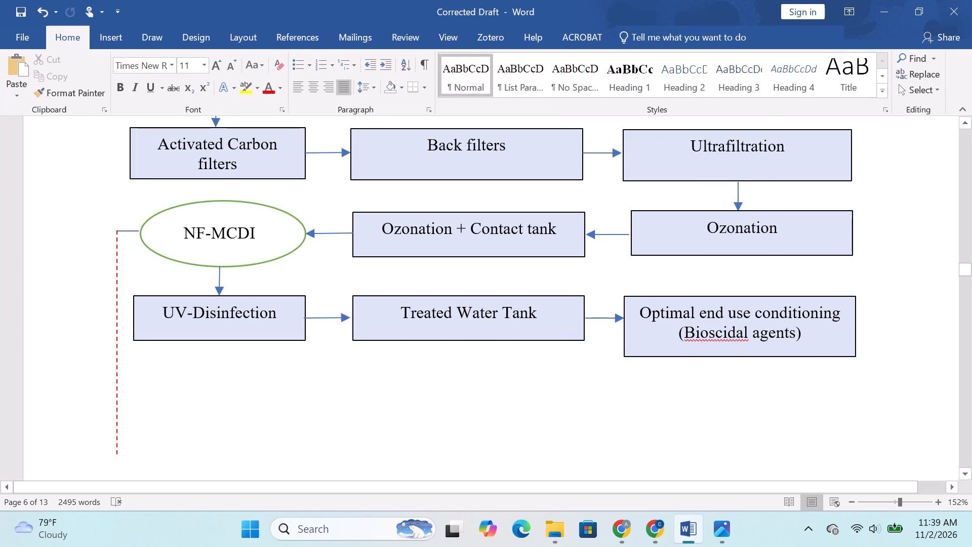
left_click(121, 231)
left_click(268, 90)
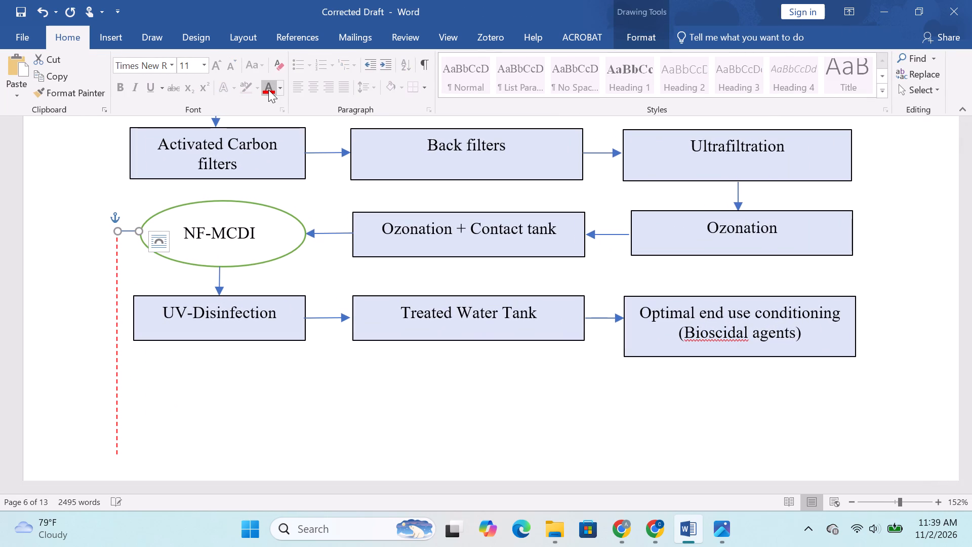
left_click(268, 90)
left_click(636, 37)
left_click(269, 95)
left_click(233, 248)
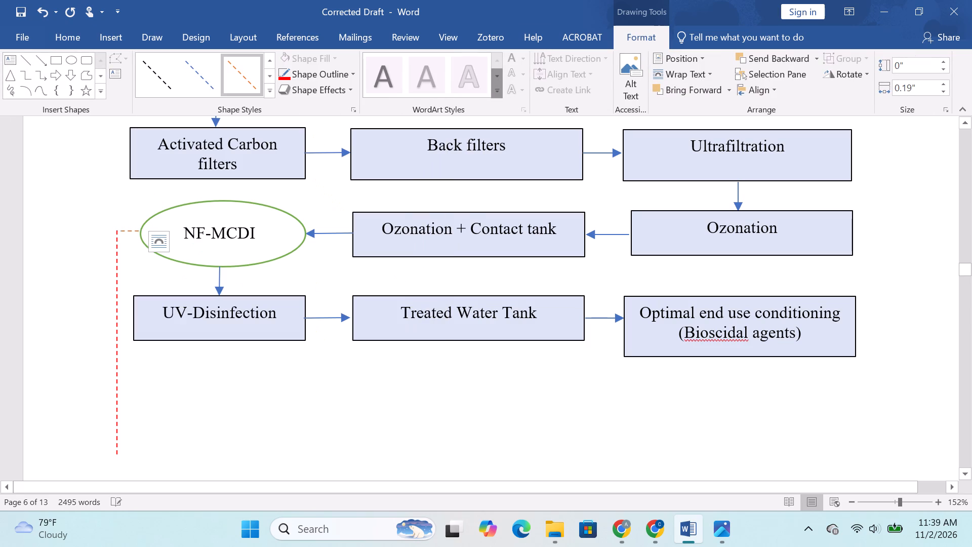
left_click(283, 77)
left_click(237, 428)
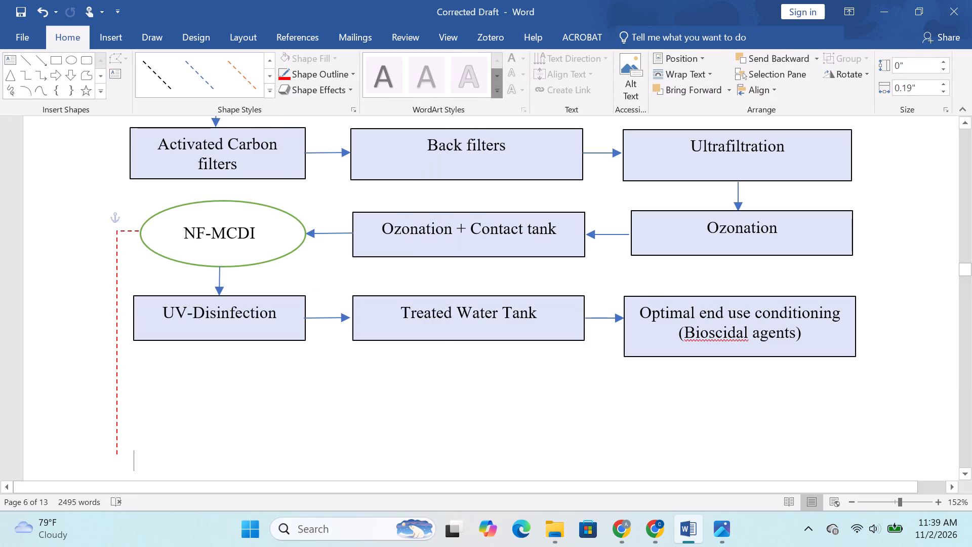
Draw a horizontal straight line about 0.32" long inward from the lower end of the vertical dashed line.
scroll(195, 299, "down", 2)
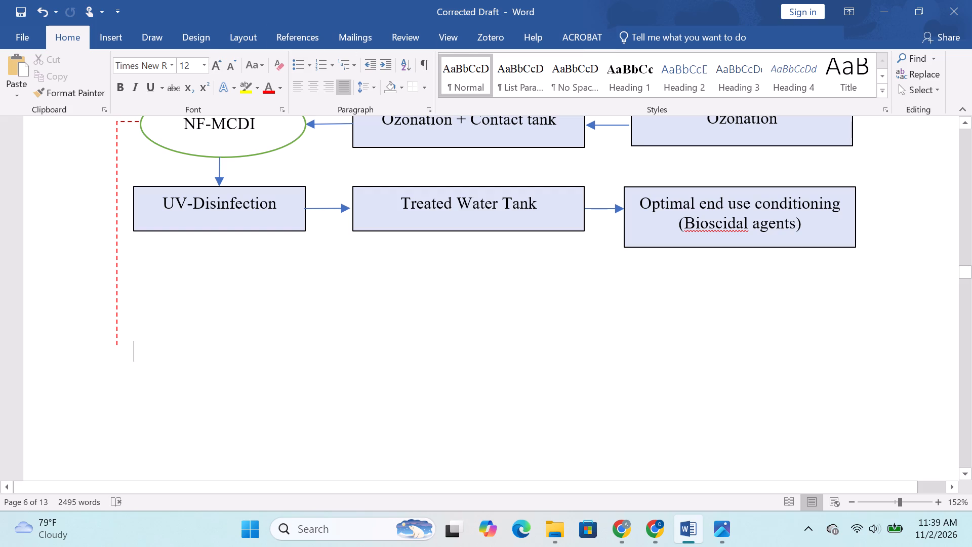
left_click(111, 46)
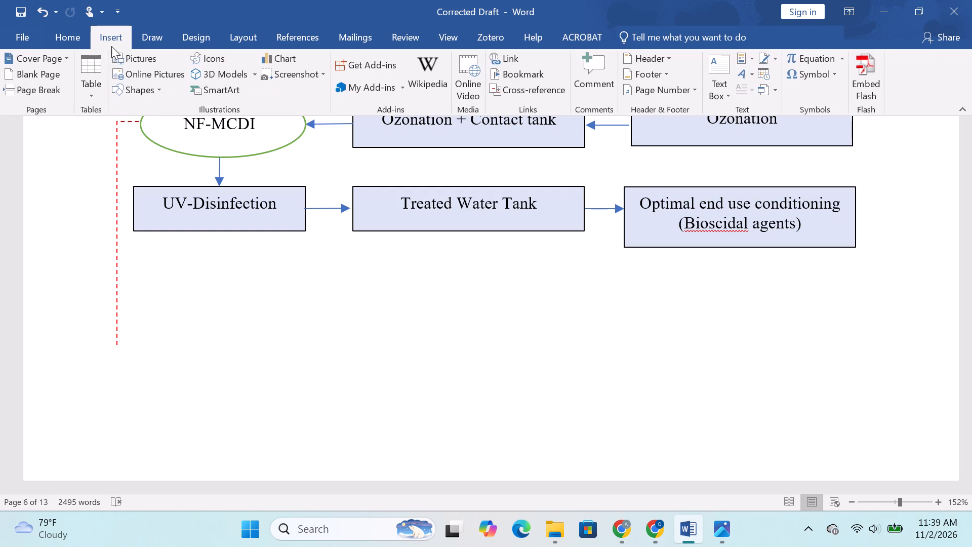
left_click(158, 97)
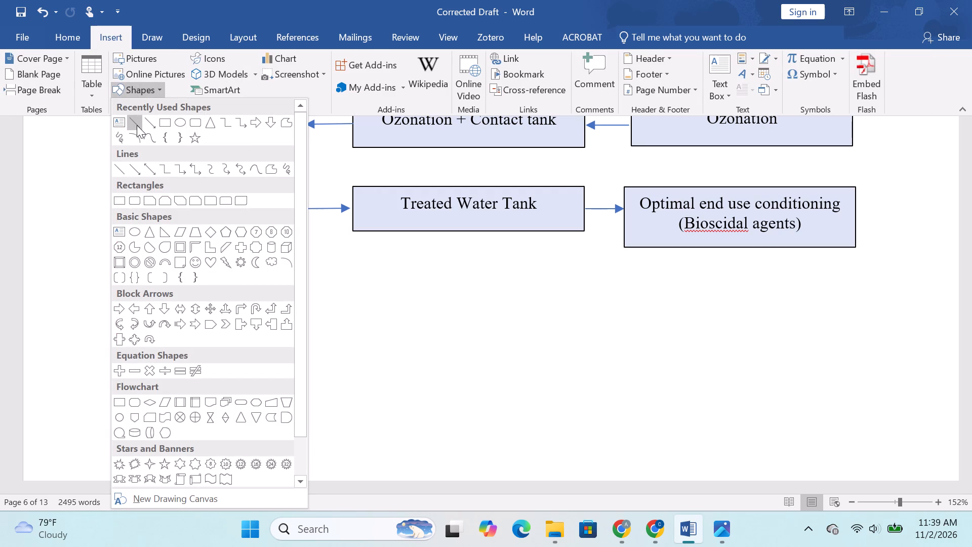
left_click(136, 125)
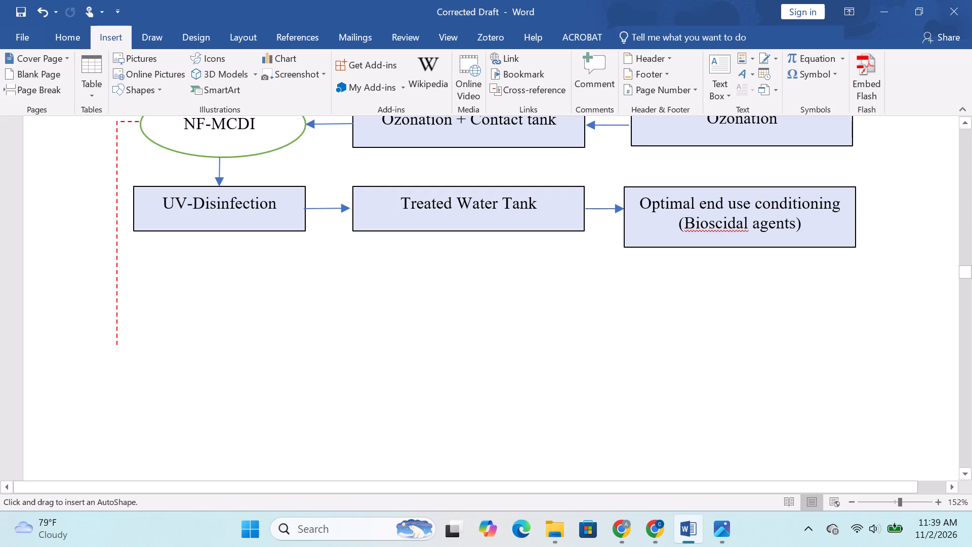
left_click_drag(116, 343, 152, 342, "shift")
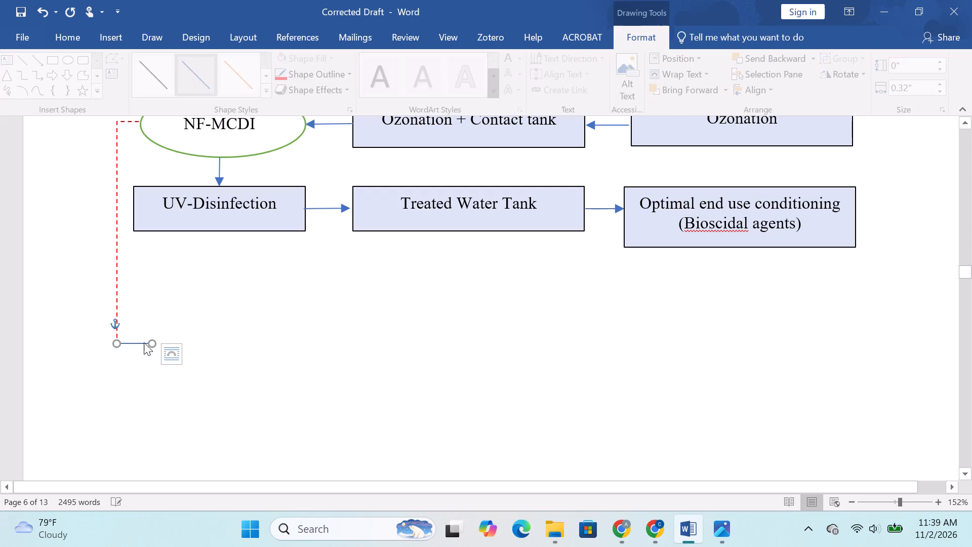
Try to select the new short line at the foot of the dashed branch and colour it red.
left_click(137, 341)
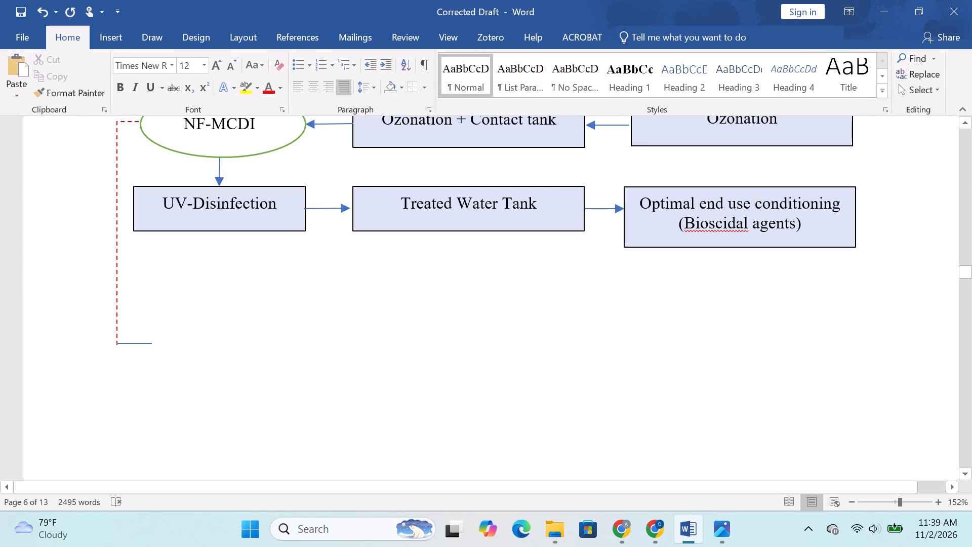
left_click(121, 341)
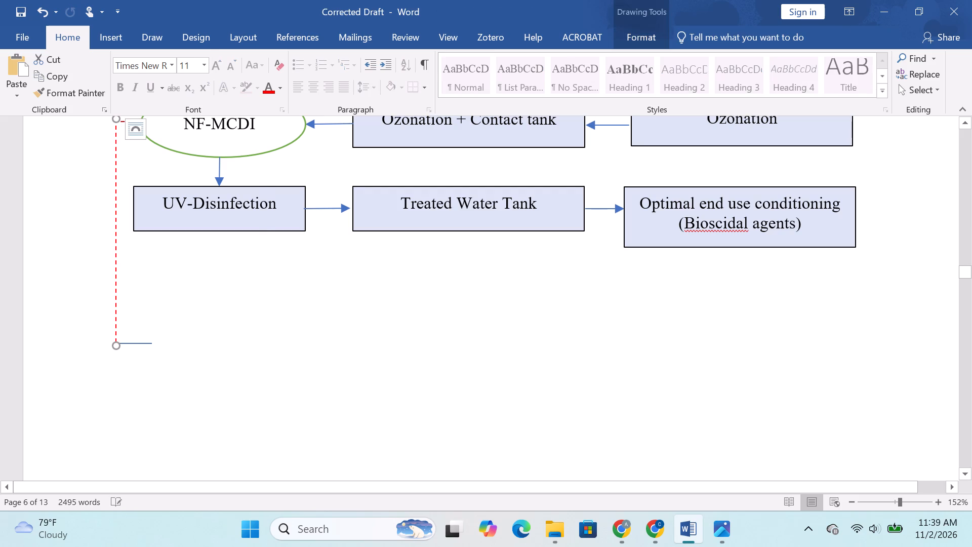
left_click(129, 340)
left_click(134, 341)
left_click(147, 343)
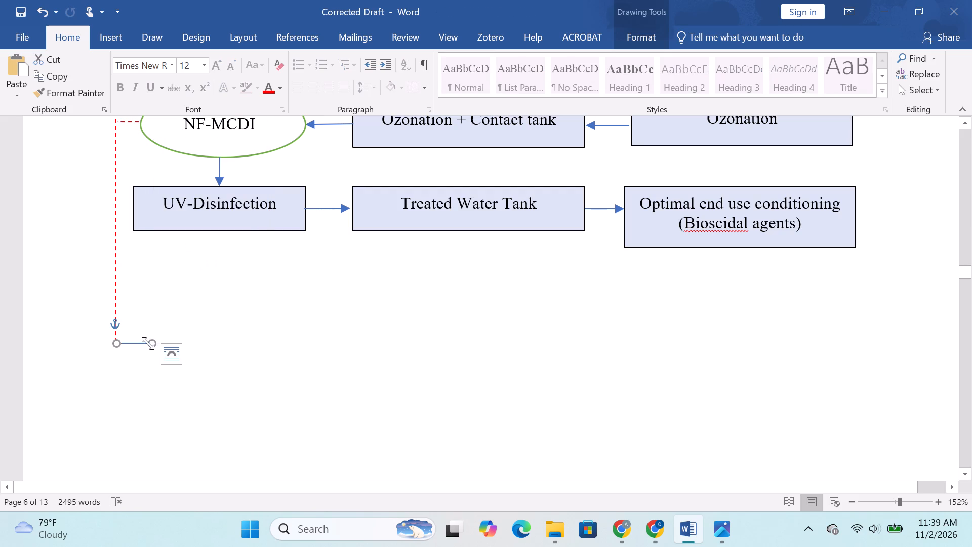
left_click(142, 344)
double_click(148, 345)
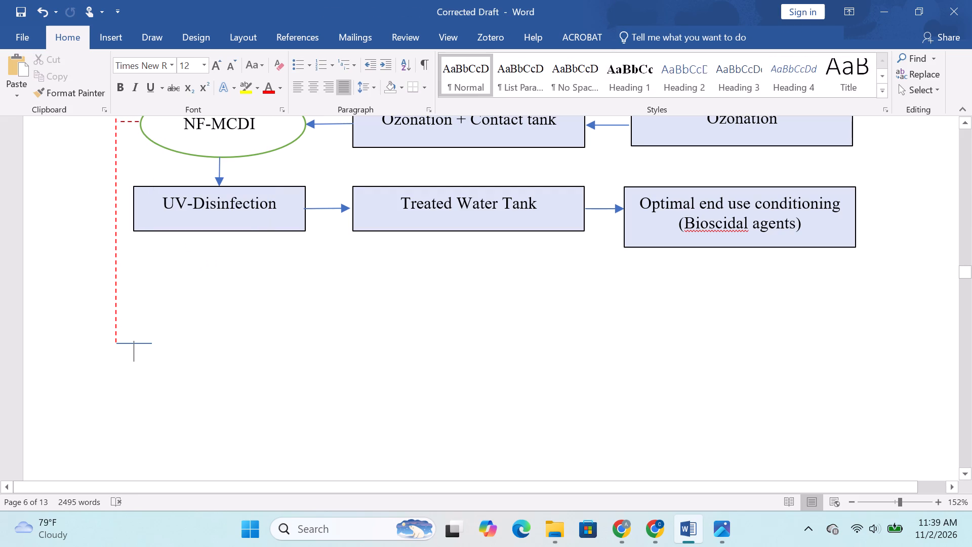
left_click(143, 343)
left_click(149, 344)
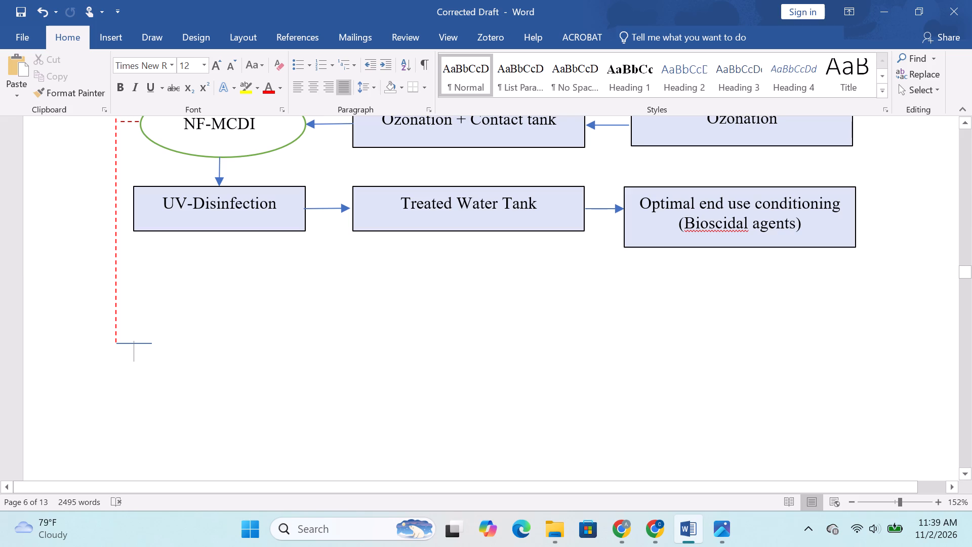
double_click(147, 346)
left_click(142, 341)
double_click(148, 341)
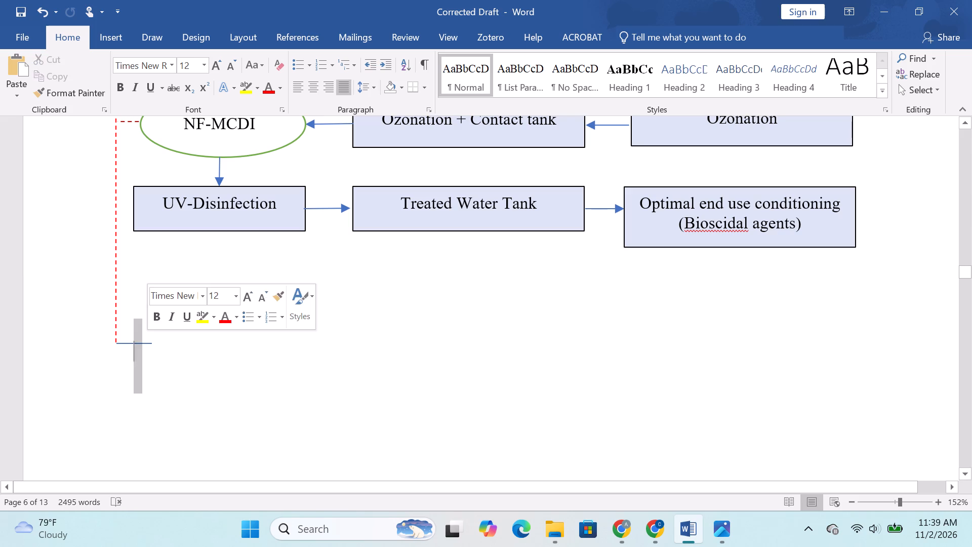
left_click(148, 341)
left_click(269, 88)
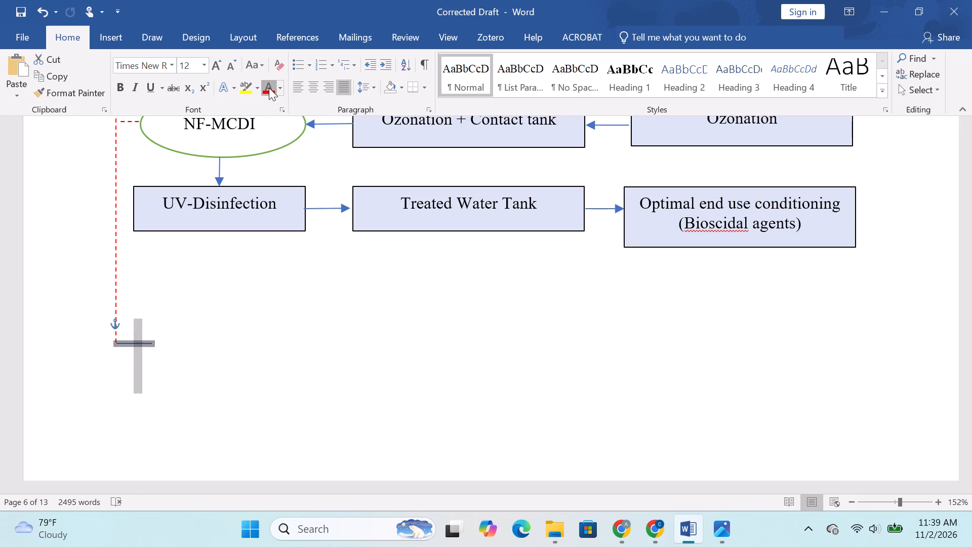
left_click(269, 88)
Line up the top end of the vertical dashed line with the short dashed line beside the NF-MCDI ellipse.
scroll(225, 230, "up", 2)
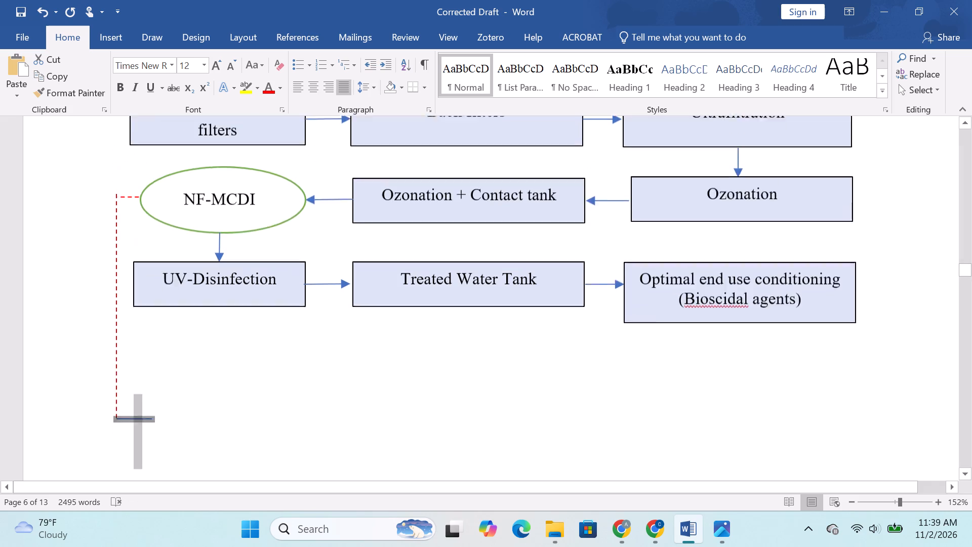
left_click(130, 235)
left_click(117, 232)
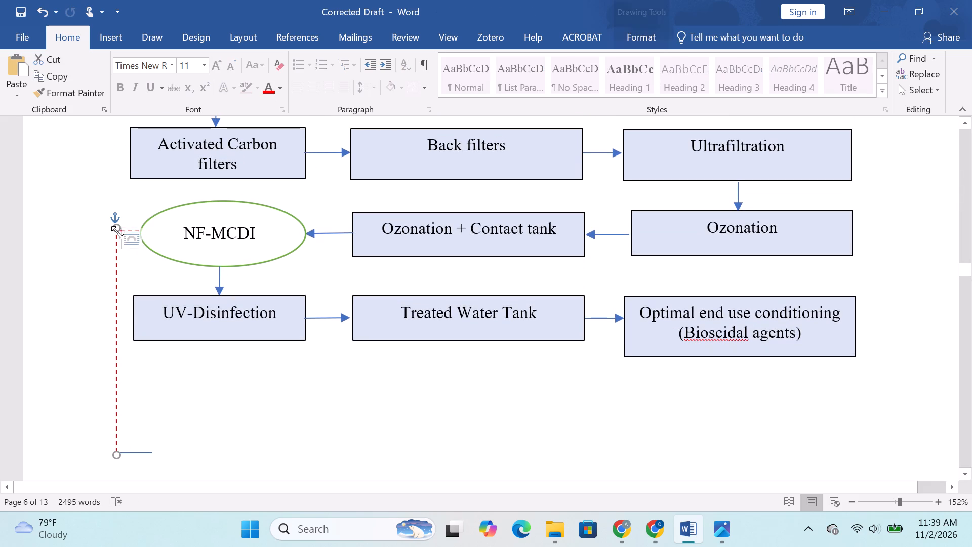
left_click(120, 231, "shift")
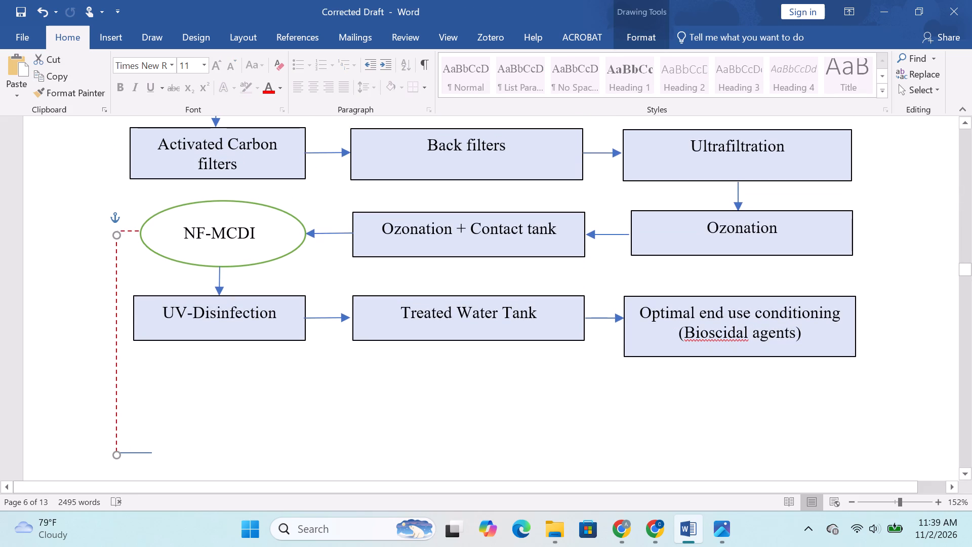
left_click(135, 263)
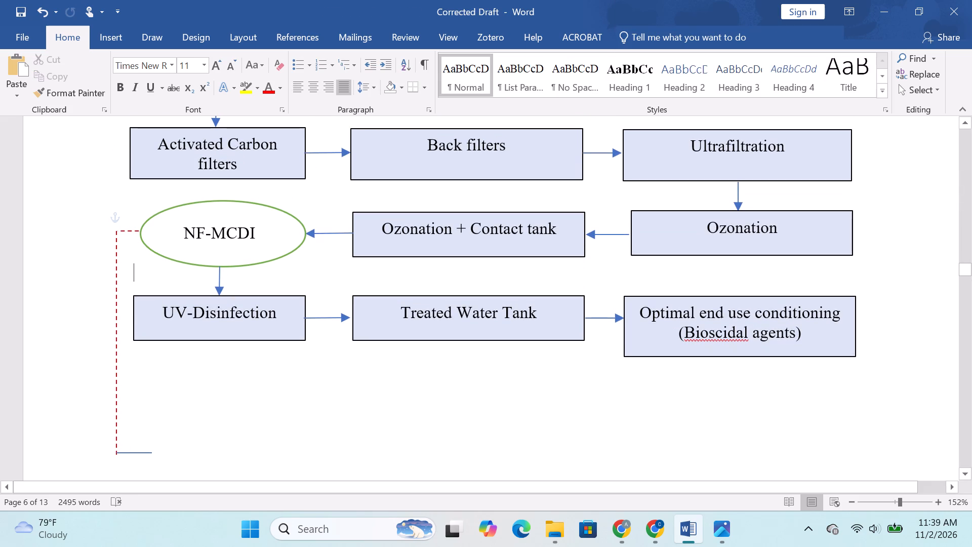
scroll(118, 236, "up", 6, "ctrl")
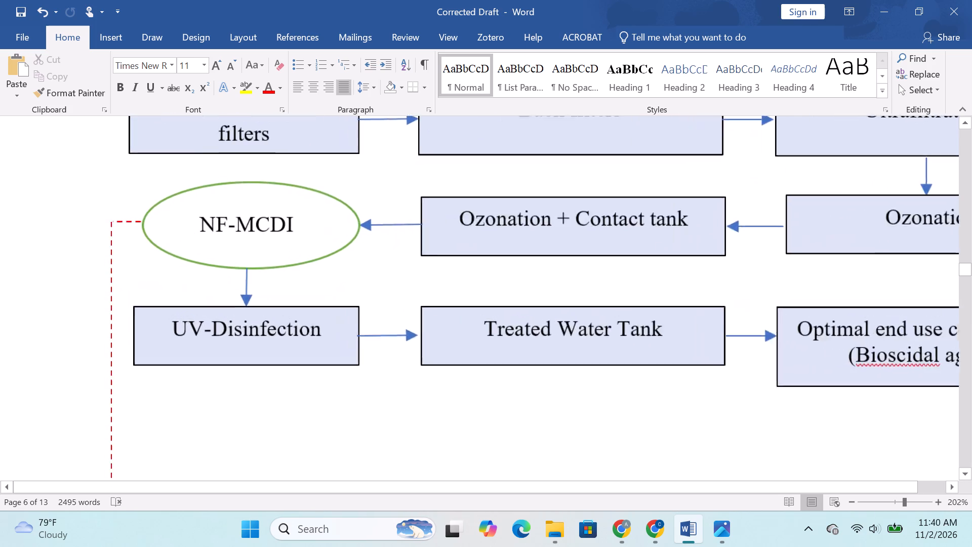
left_click(114, 220)
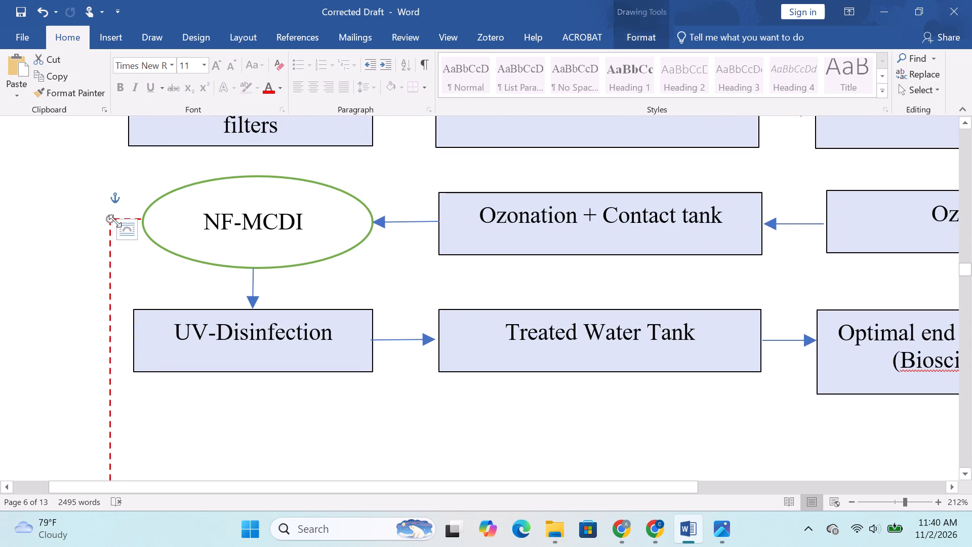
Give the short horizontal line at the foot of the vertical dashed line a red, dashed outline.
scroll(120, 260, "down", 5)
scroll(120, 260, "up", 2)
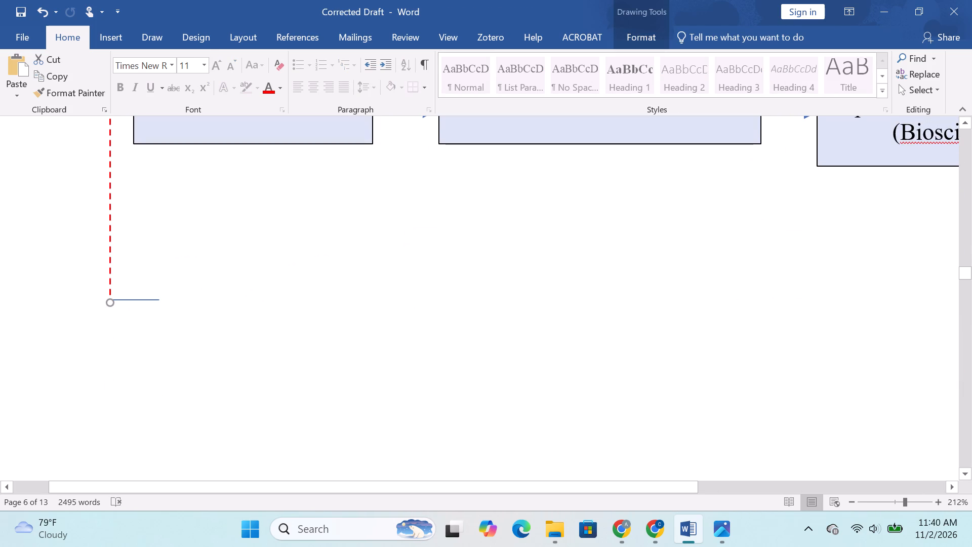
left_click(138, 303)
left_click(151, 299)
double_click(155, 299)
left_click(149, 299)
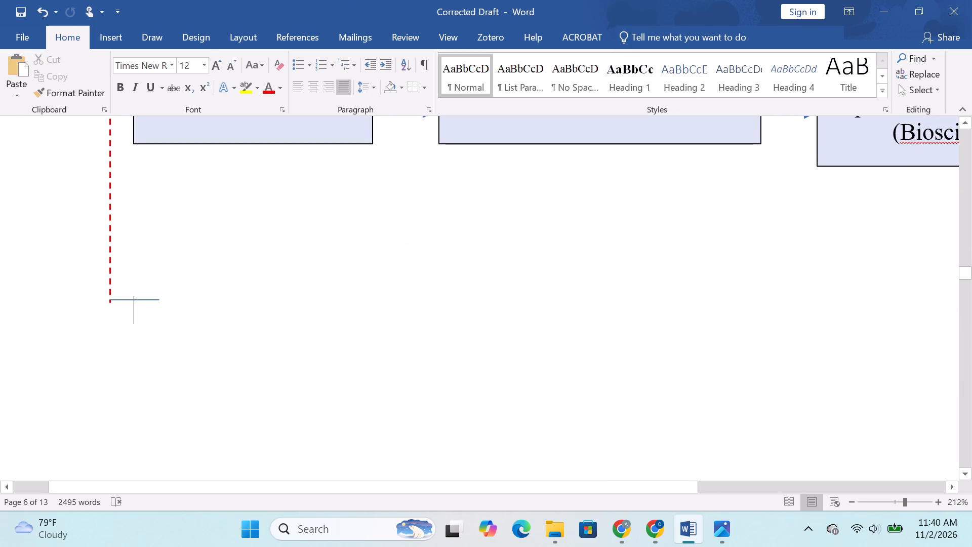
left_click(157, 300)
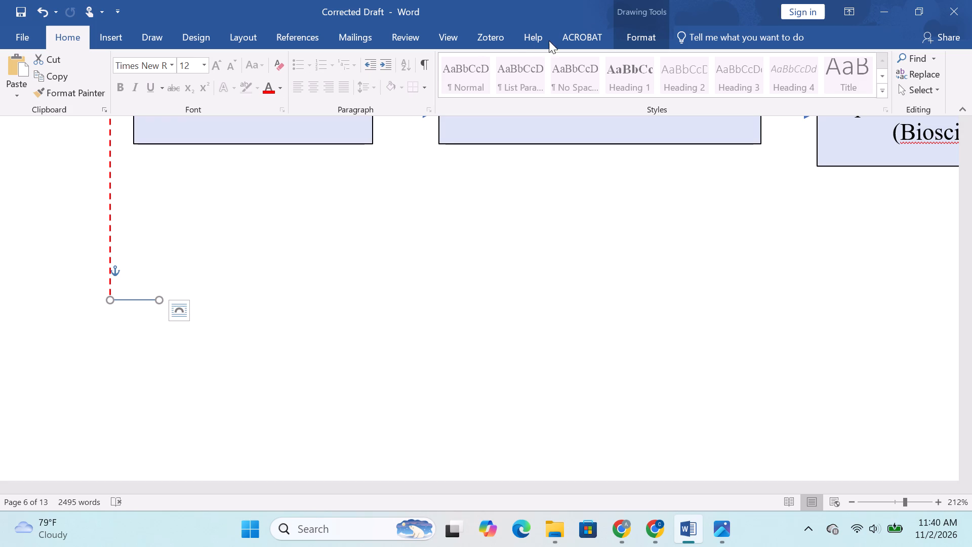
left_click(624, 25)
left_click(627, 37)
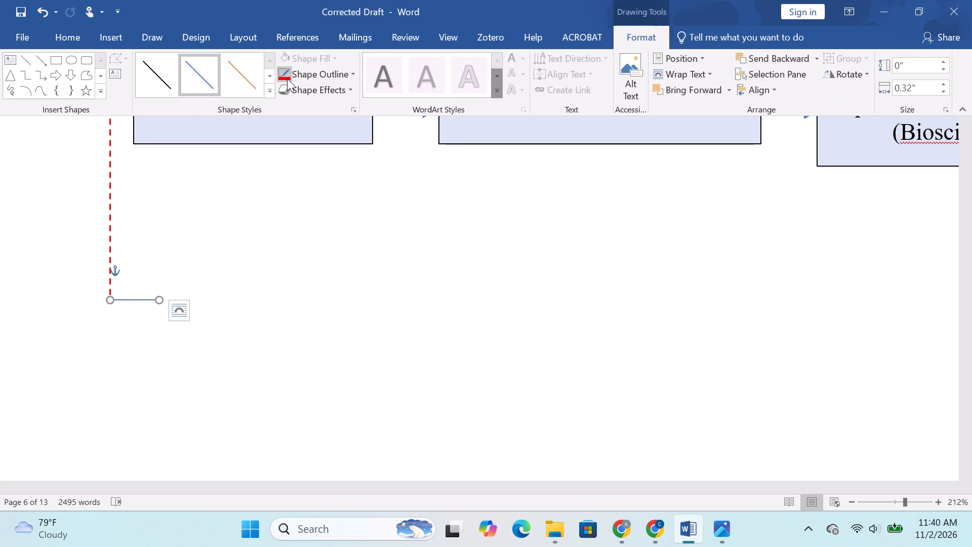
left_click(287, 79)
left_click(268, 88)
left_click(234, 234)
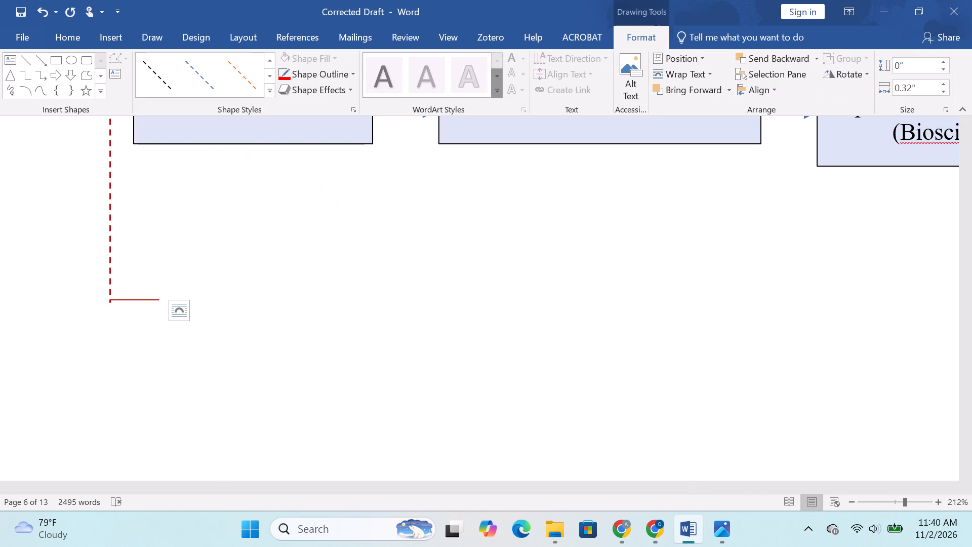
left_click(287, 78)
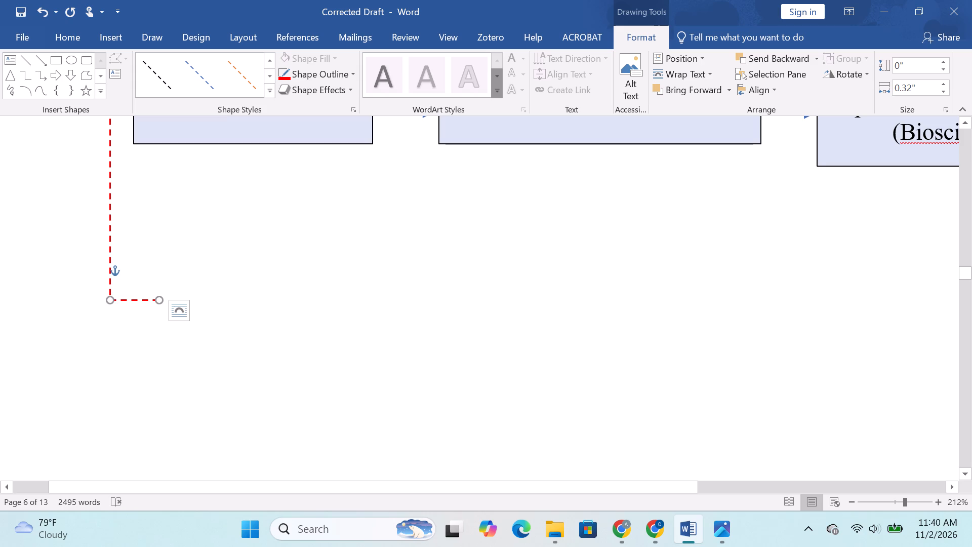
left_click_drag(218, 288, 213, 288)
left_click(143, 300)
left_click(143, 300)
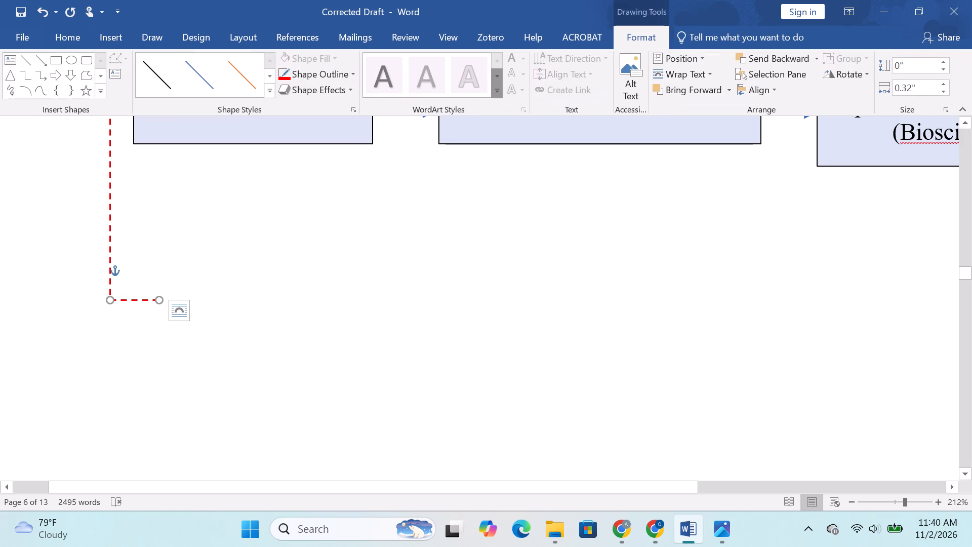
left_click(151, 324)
Copy the nanofiltration and MCDI process schematic on page 5 and paste a duplicate of it.
scroll(151, 324, "up", 3)
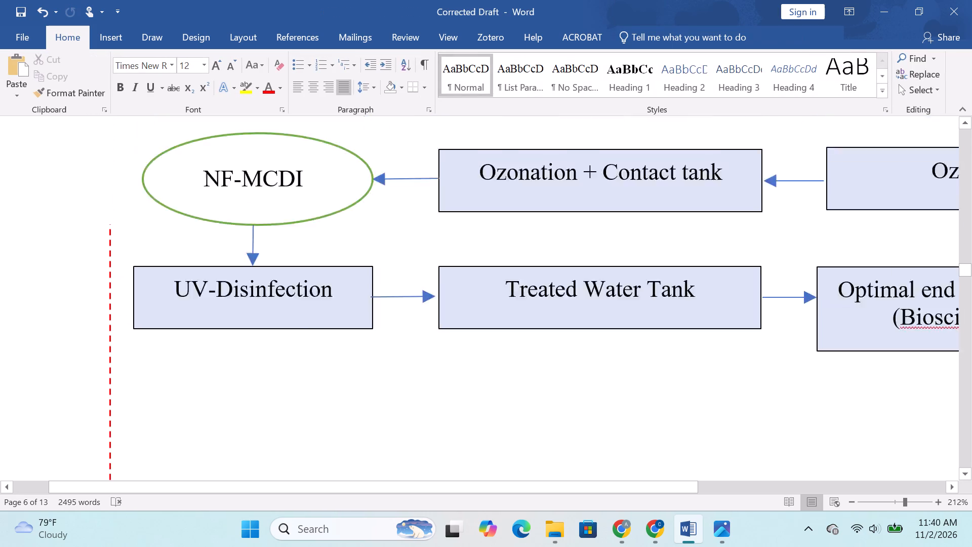
scroll(151, 324, "down", 2)
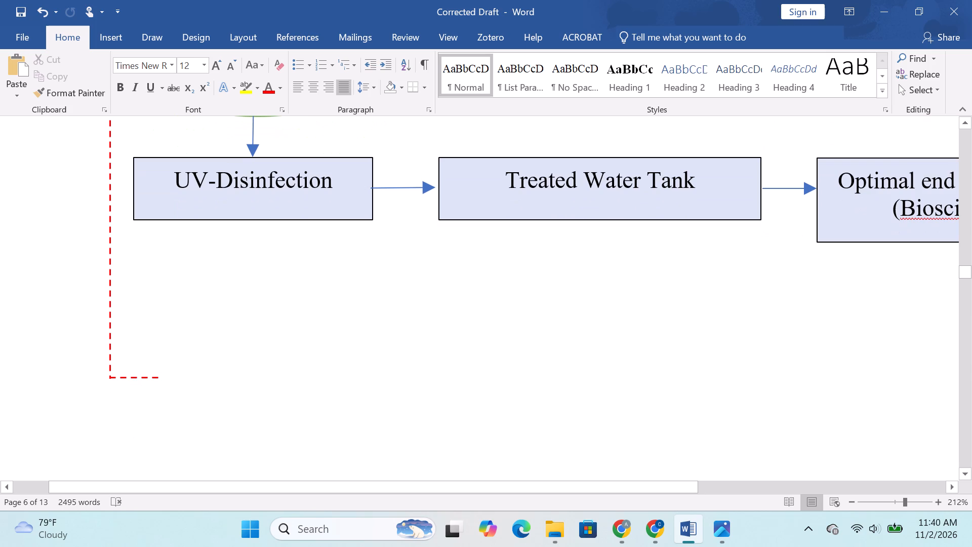
scroll(151, 324, "up", 4)
scroll(151, 324, "down", 5)
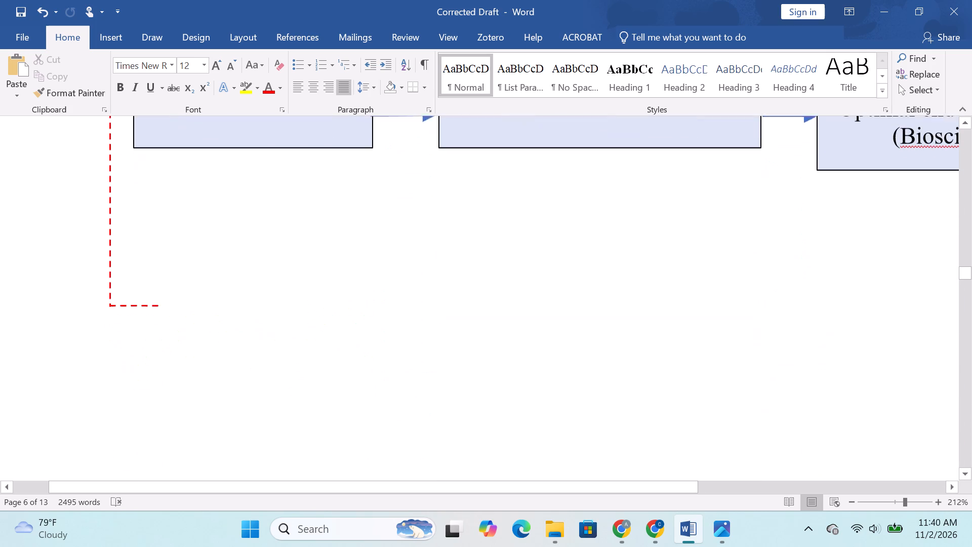
scroll(554, 348, "up", 4)
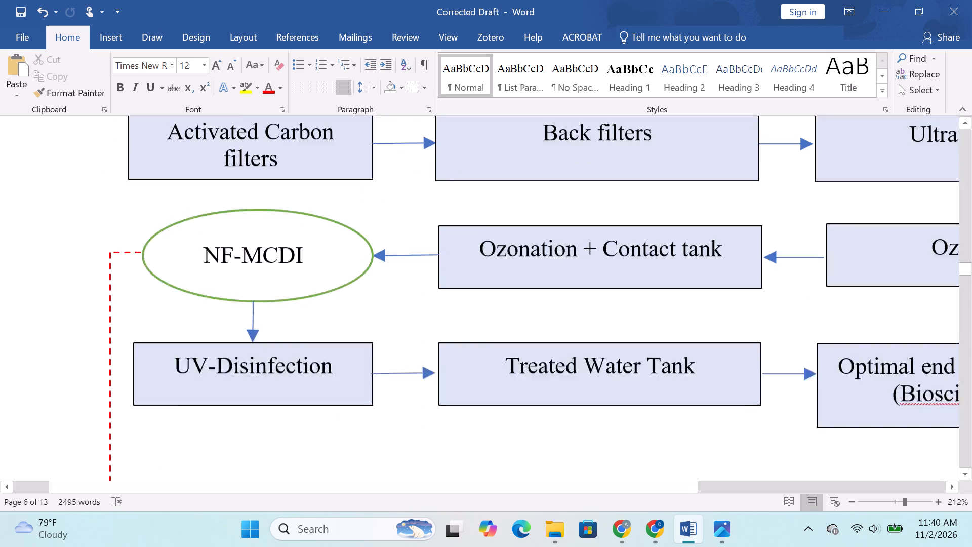
scroll(554, 348, "down", 5)
scroll(554, 348, "up", 15)
scroll(554, 348, "up", 8)
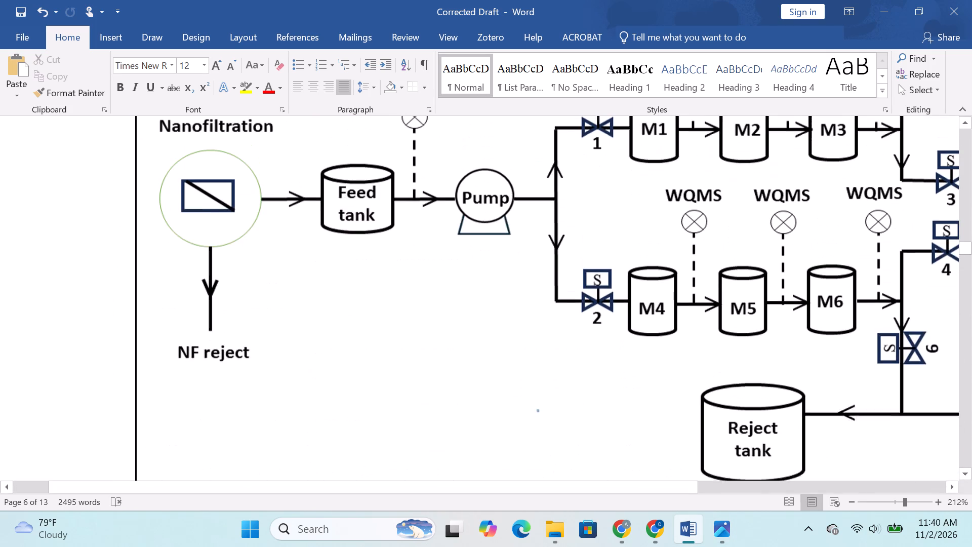
left_click(554, 348)
key("ctrl+c")
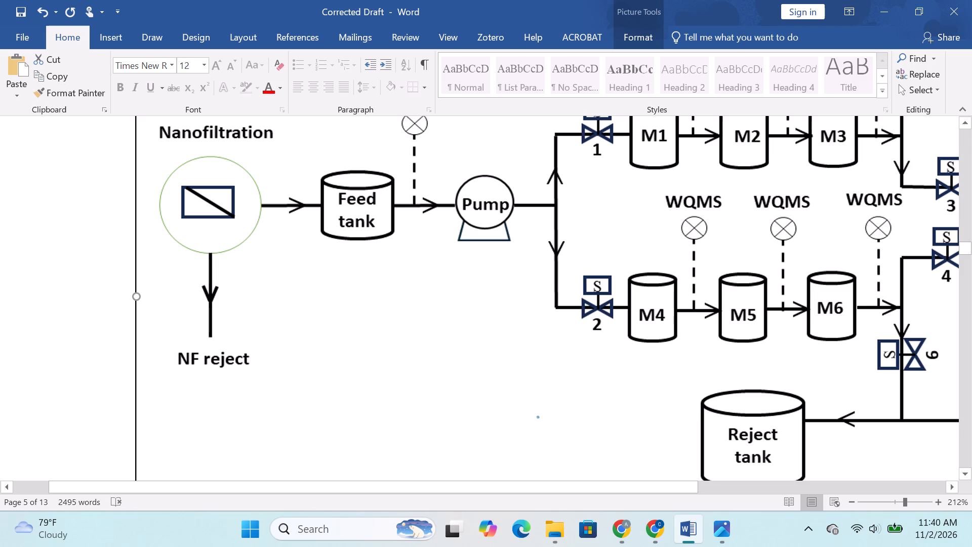
scroll(467, 312, "down", 6)
scroll(466, 312, "down", 14, "ctrl")
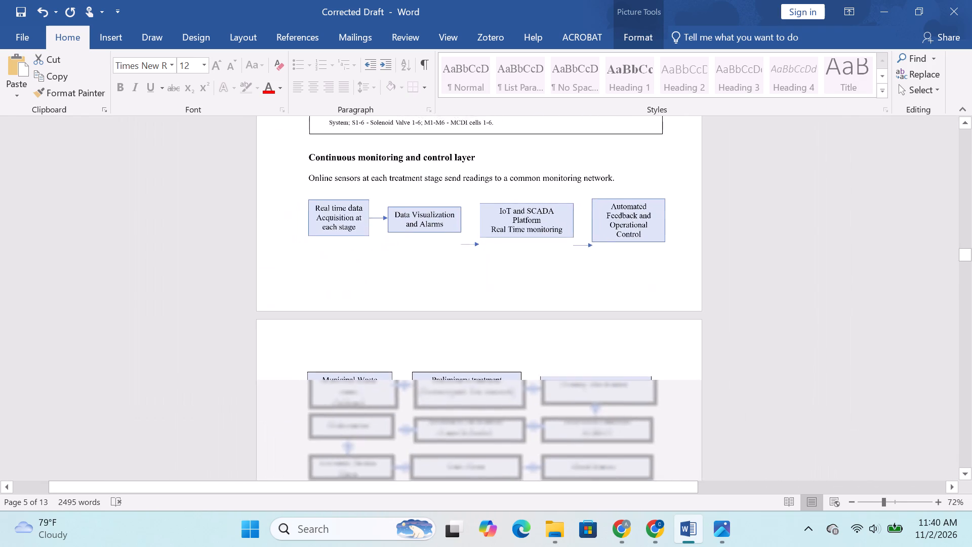
scroll(466, 312, "down", 2)
scroll(601, 319, "up", 5, "ctrl")
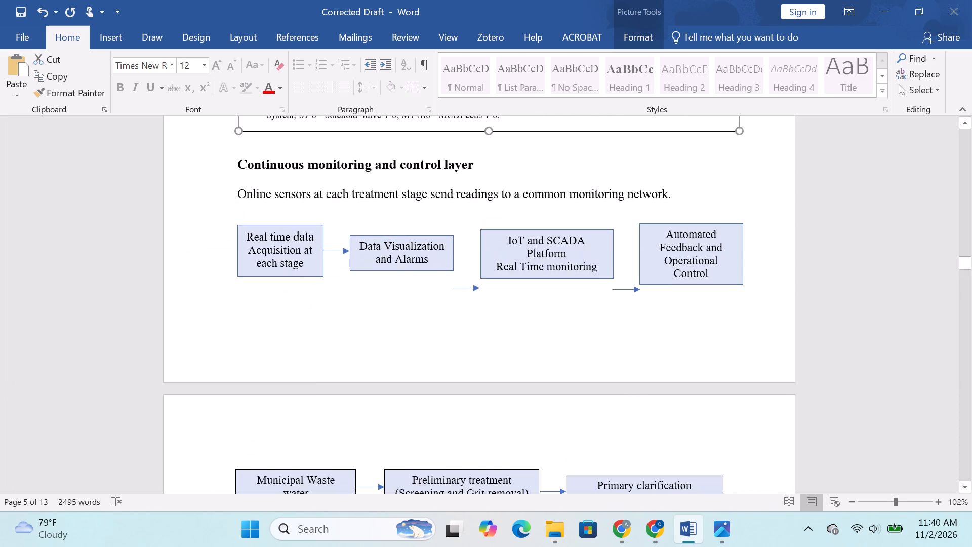
scroll(434, 340, "down", 14)
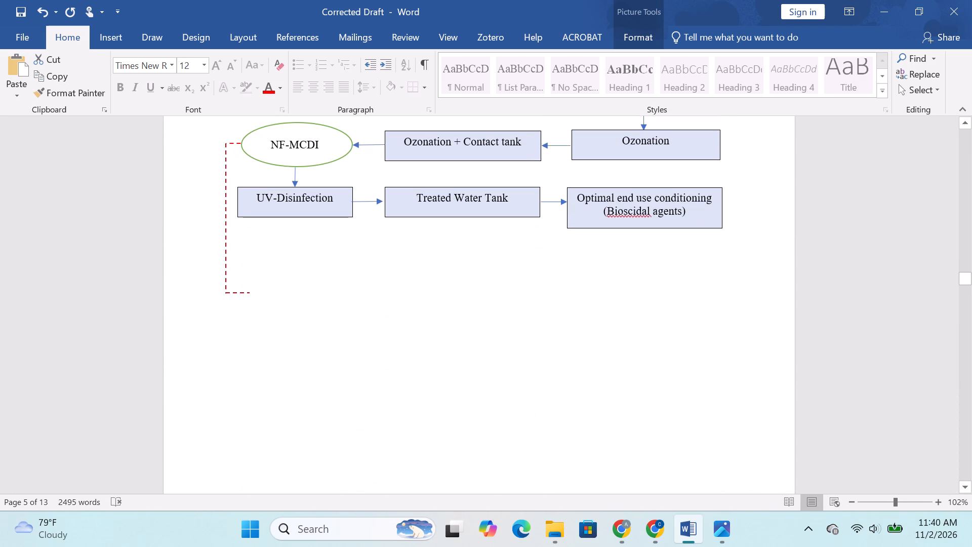
key("ctrl+v")
Move the pasted schematic off the original picture and scale it down proportionally.
left_click_drag(439, 302, 461, 348)
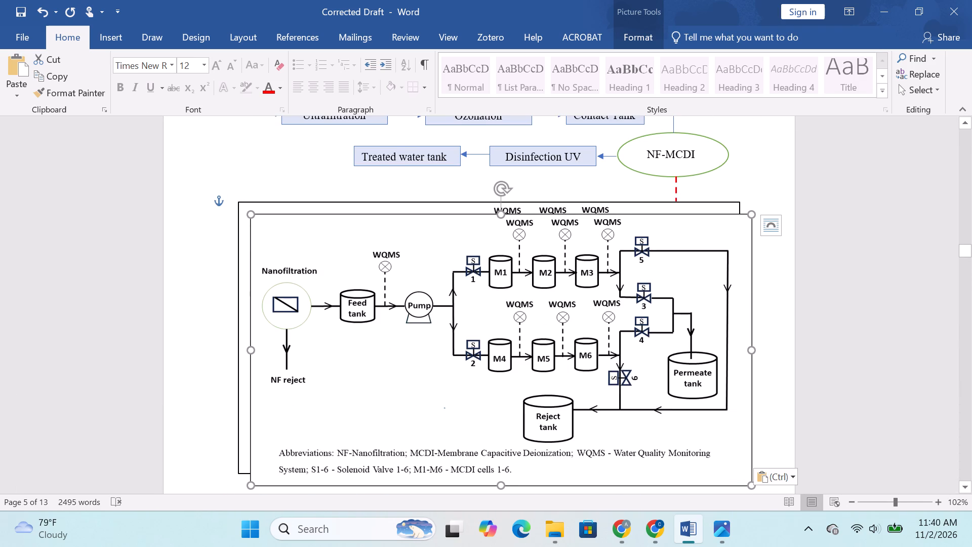
left_click_drag(461, 348, 488, 420)
left_click_drag(410, 218, 439, 511)
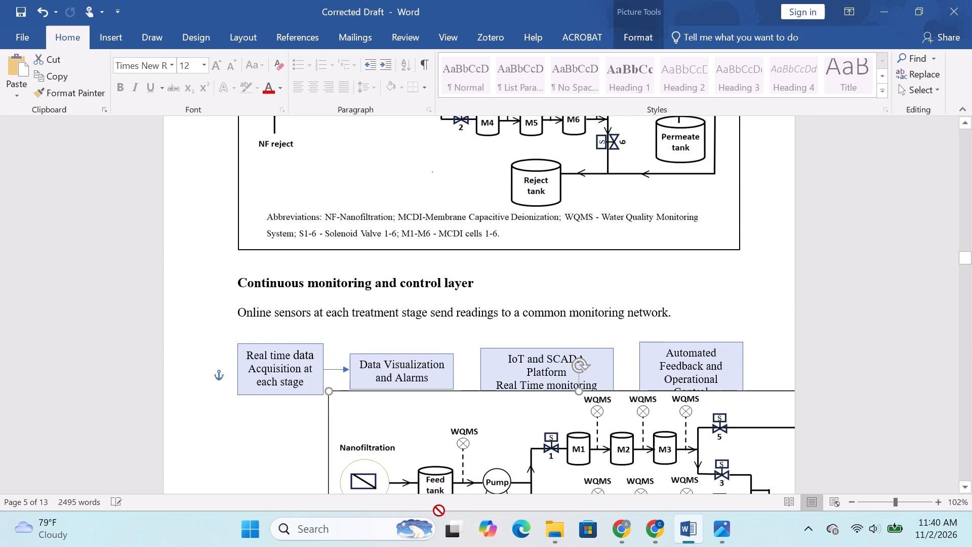
left_click_drag(439, 511, 443, 546)
scroll(367, 218, "up", 2)
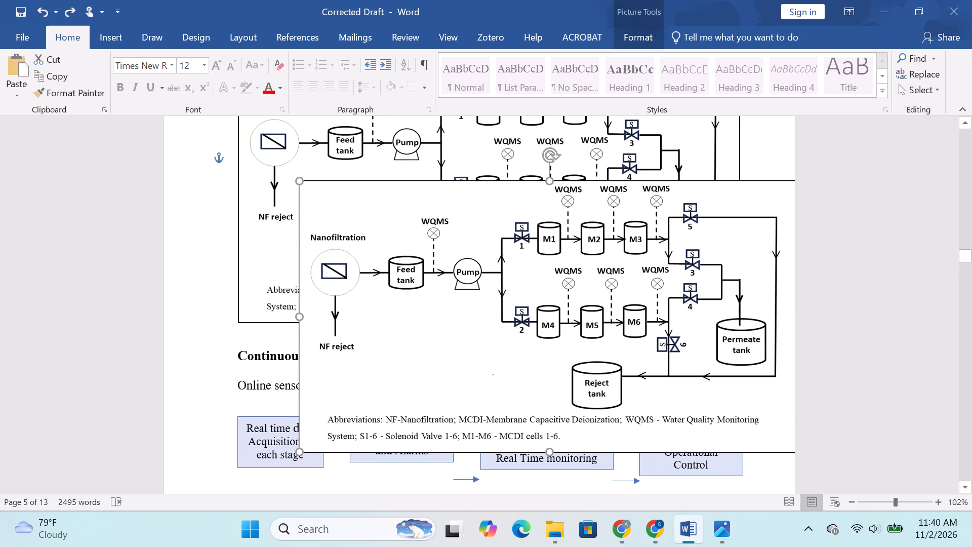
left_click_drag(296, 179, 419, 318)
Move the reduced schematic to page 6, below the flowchart's last row and beside the foot of the red dashed branch.
left_click_drag(616, 314, 581, 521)
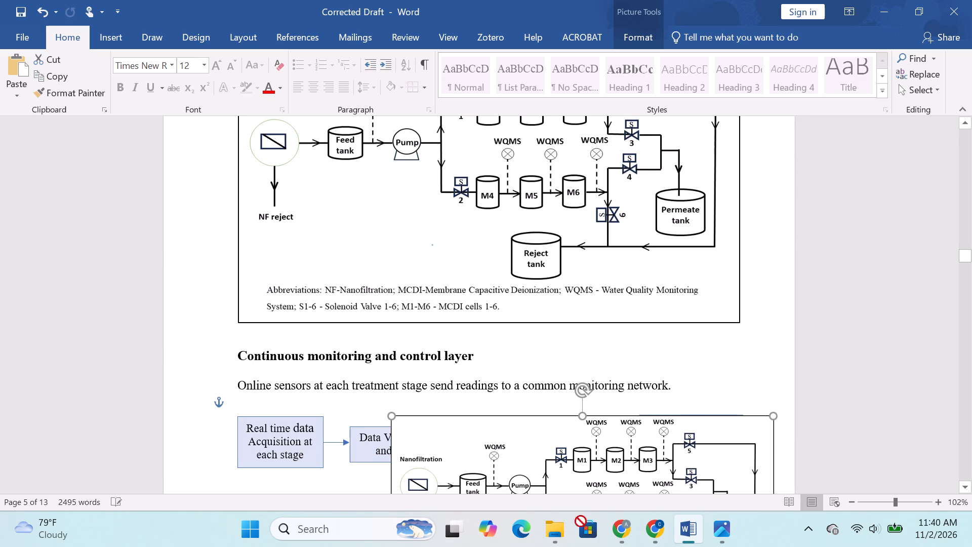
left_click_drag(581, 521, 653, 449)
scroll(536, 504, "down", 5)
scroll(653, 493, "down", 5)
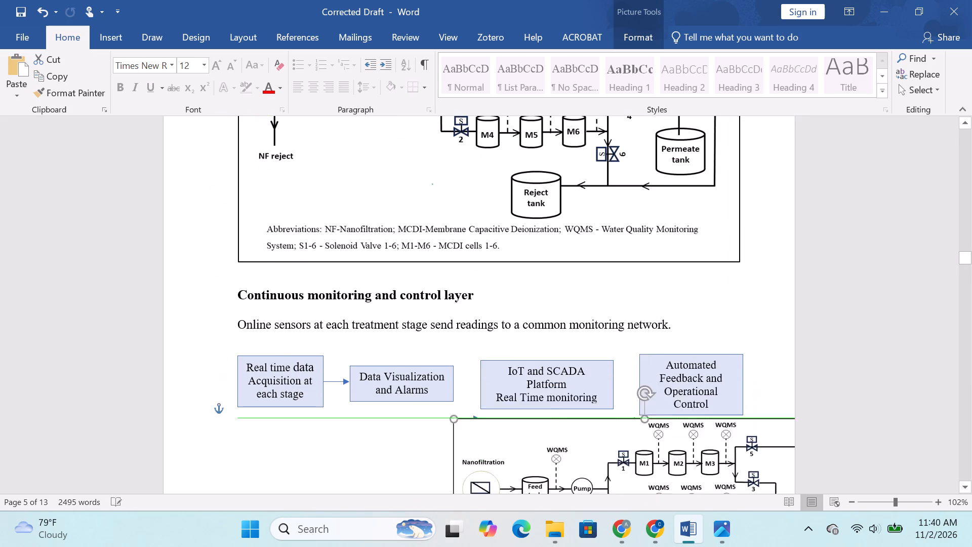
left_click_drag(653, 449, 657, 546)
scroll(622, 320, "down", 5)
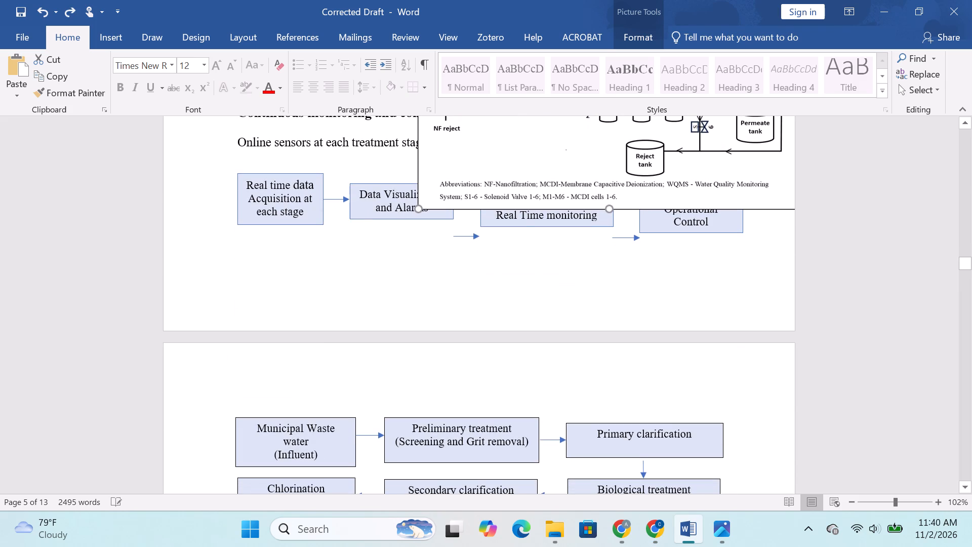
left_click_drag(541, 145, 485, 420)
scroll(314, 246, "down", 5)
left_click_drag(480, 209, 477, 389)
scroll(409, 205, "down", 5)
left_click_drag(474, 202, 471, 299)
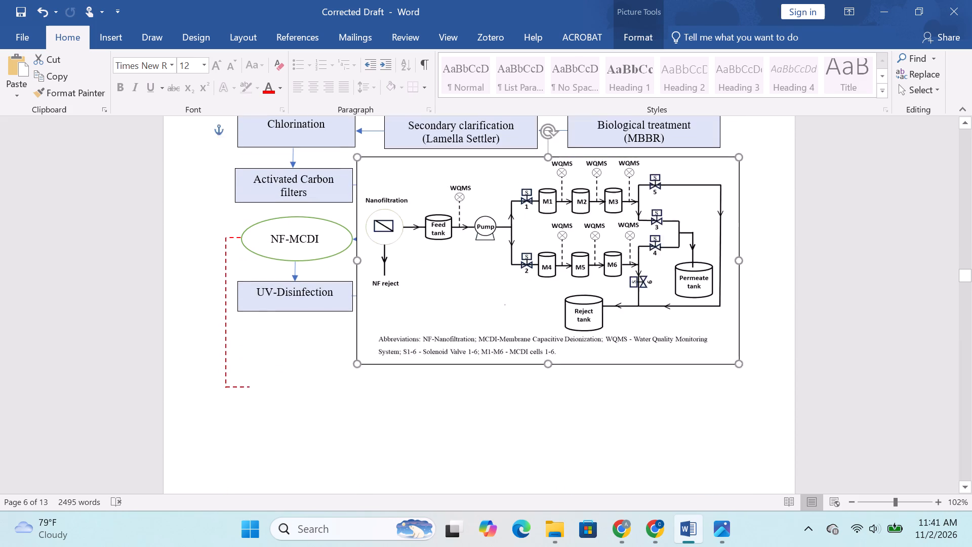
left_click_drag(471, 299, 368, 388)
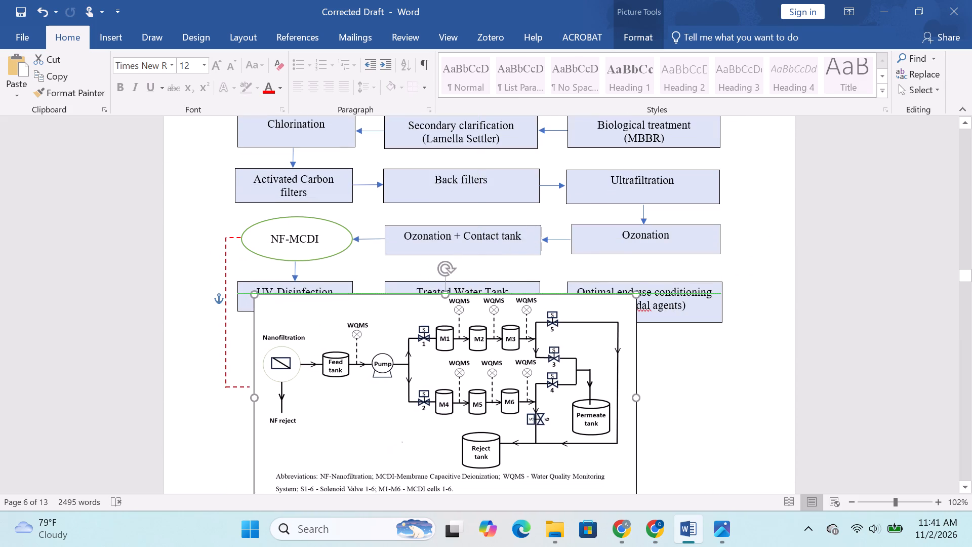
left_click_drag(368, 388, 368, 455)
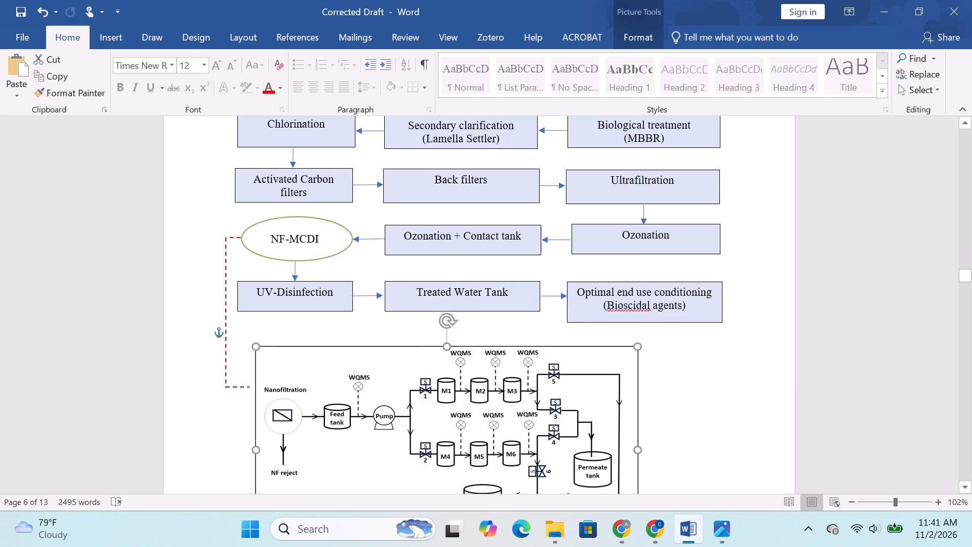
left_click_drag(368, 455, 367, 455)
Widen the schematic until its outer edge roughly lines up with the far edge of the "Optimal end use conditioning" box.
scroll(463, 323, "up", 2, "ctrl")
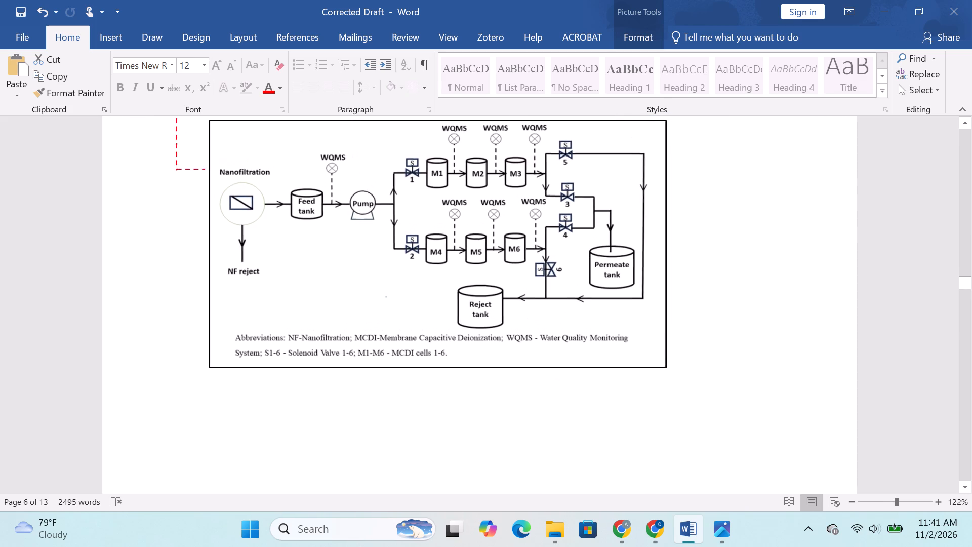
scroll(512, 348, "up", 5)
scroll(617, 340, "down", 4)
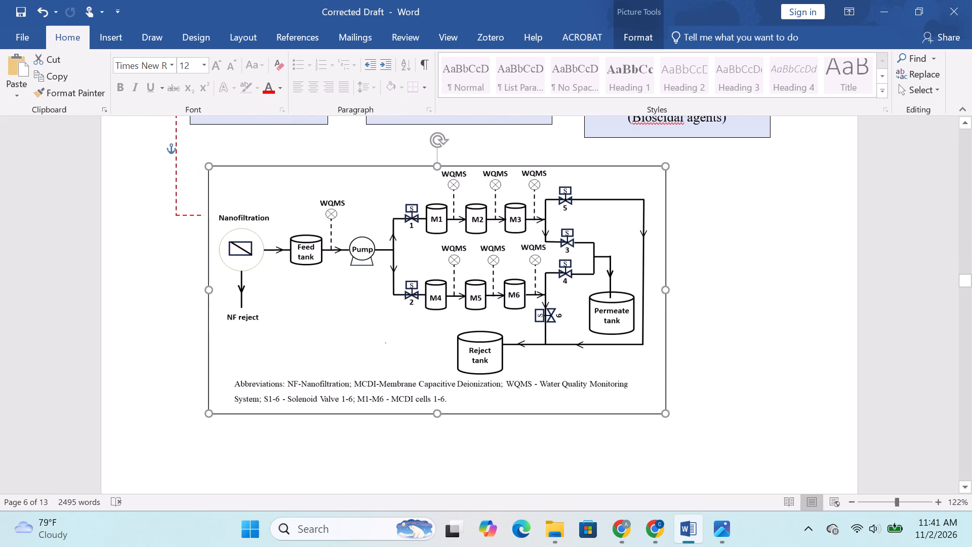
left_click_drag(668, 289, 774, 299)
Delete the short red dashed line between the foot of the vertical dashed line and the schematic.
left_click(195, 220)
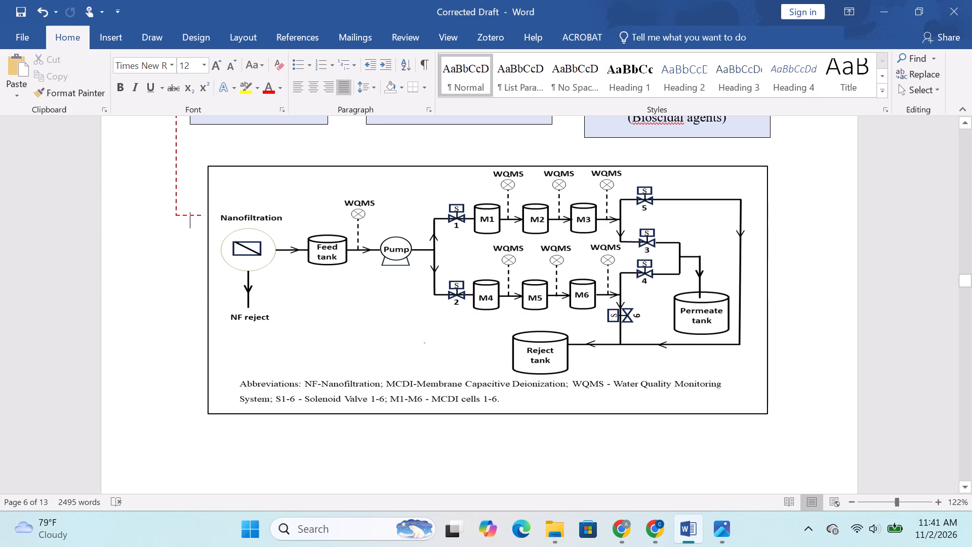
left_click(178, 206)
left_click(192, 215)
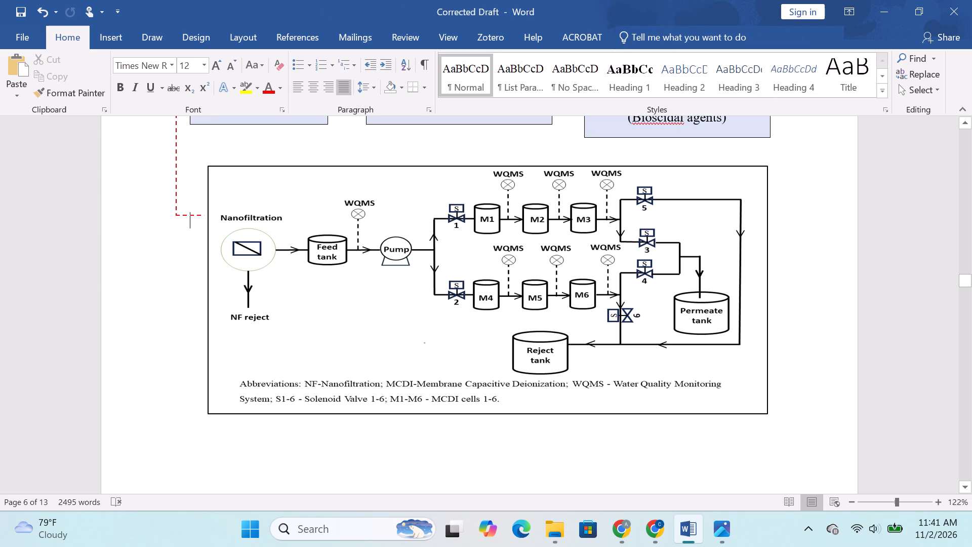
left_click(197, 214)
scroll(197, 214, "up", 6, "ctrl")
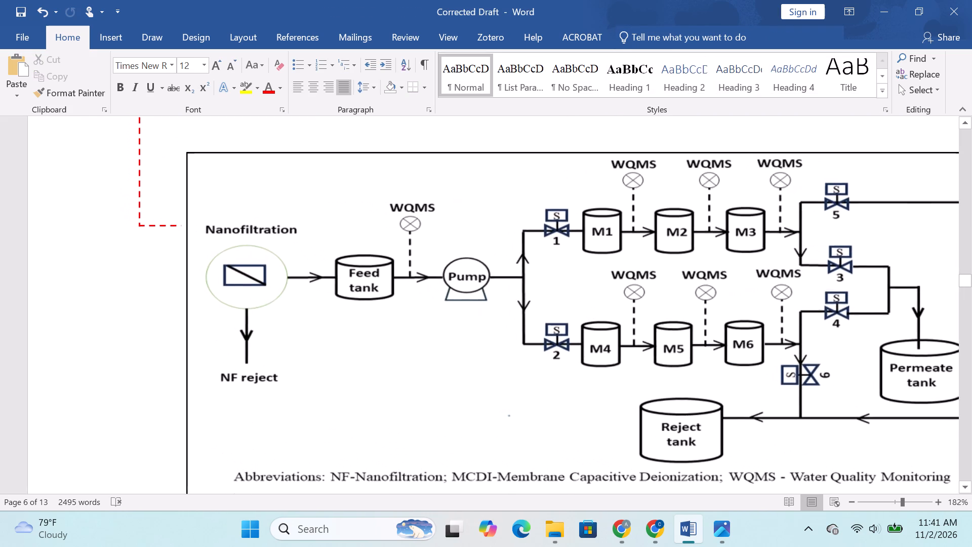
left_click(163, 227)
left_click(177, 227)
left_click_drag(176, 226, 170, 226)
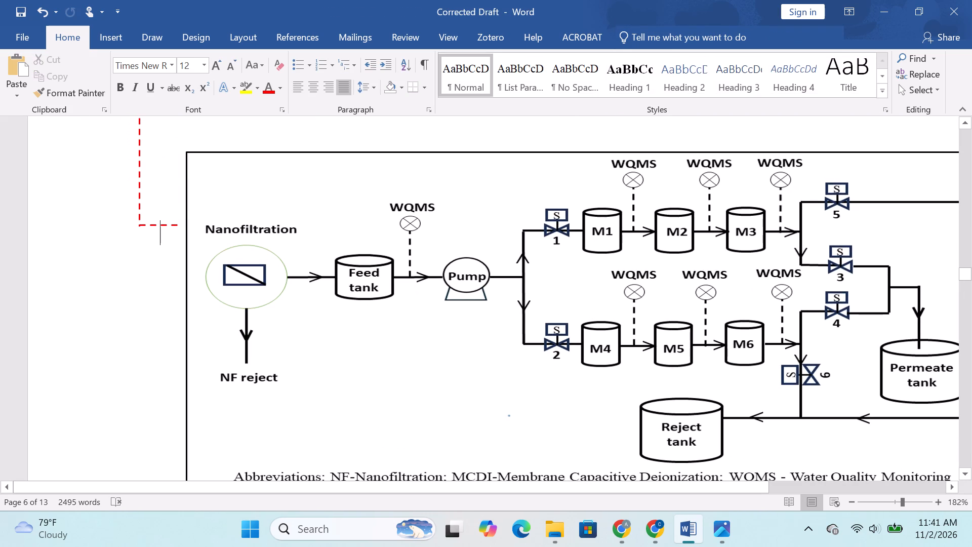
double_click(168, 224)
scroll(168, 222, "up", 2)
scroll(165, 381, "up", 5, "ctrl")
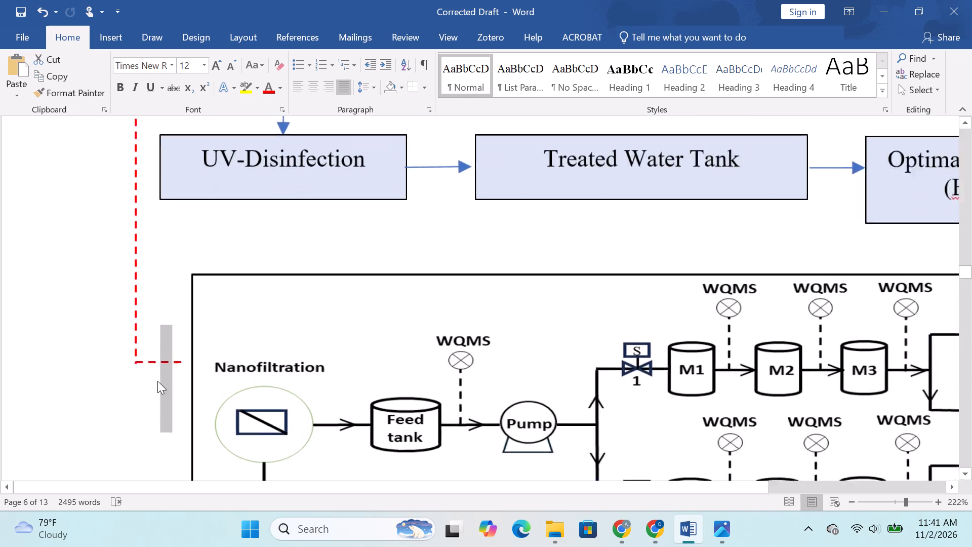
scroll(157, 381, "up", 1, "ctrl")
left_click(141, 366)
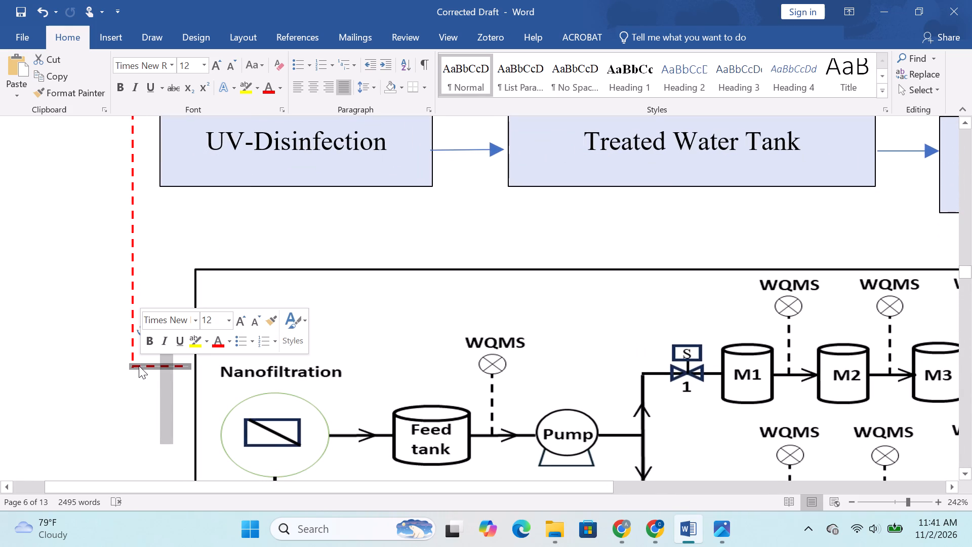
key("Delete")
Lengthen the vertical red dashed line beside the schematic so that its foot reaches further down.
left_click(129, 350)
left_click(137, 349)
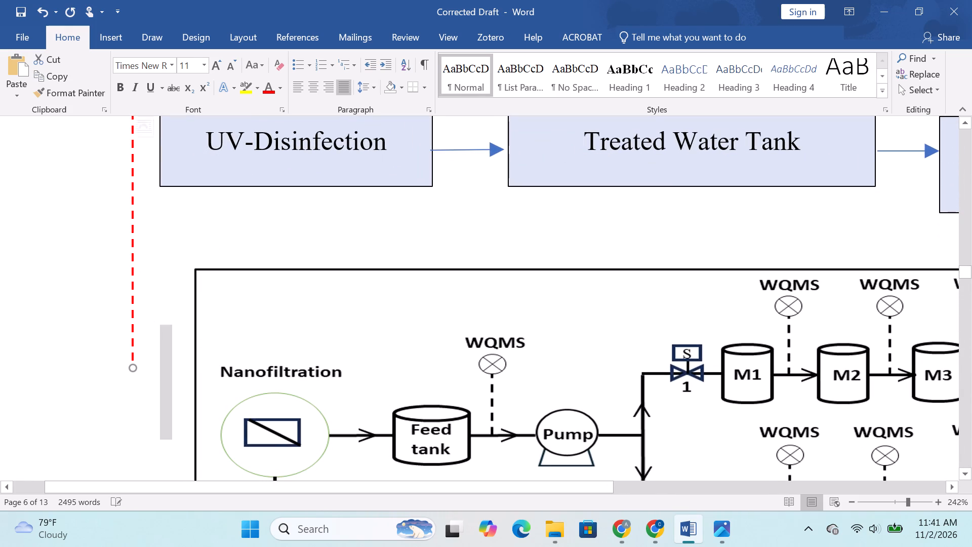
scroll(145, 337, "down", 8, "ctrl")
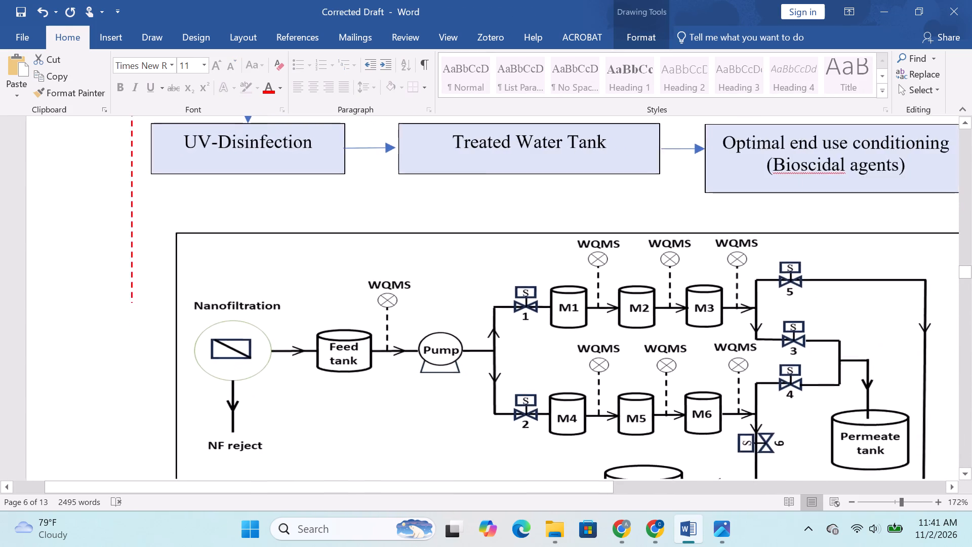
left_click_drag(124, 291, 124, 325, "ctrl")
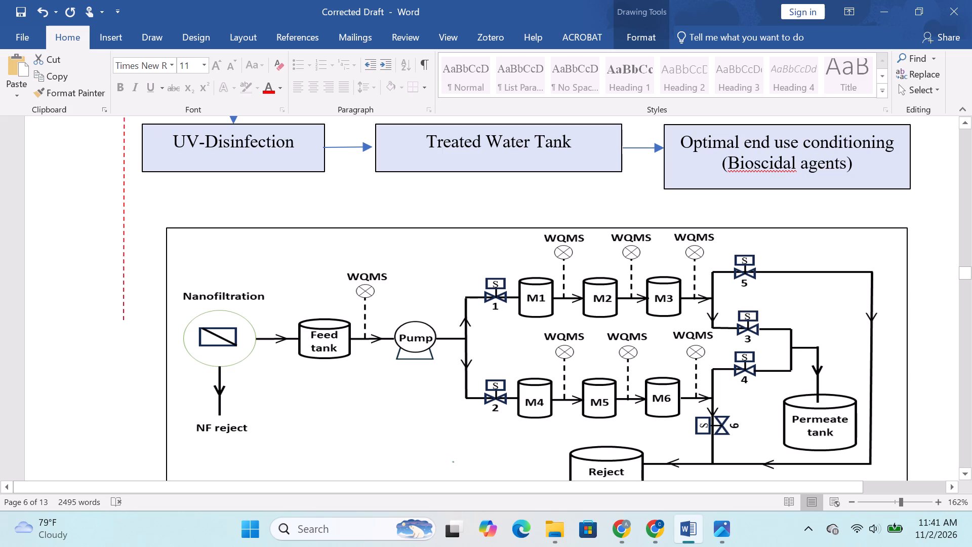
left_click_drag(124, 325, 123, 371, "ctrl")
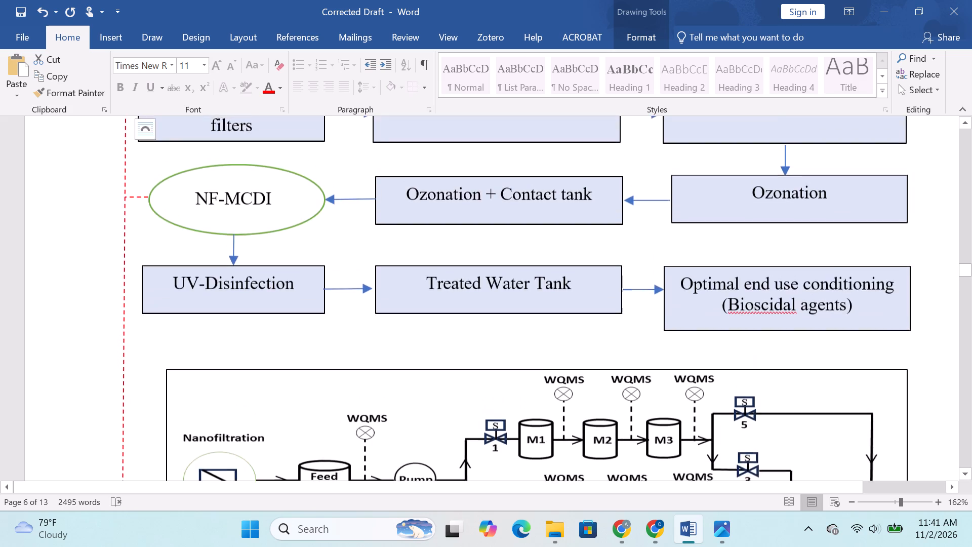
scroll(149, 318, "down", 5, "ctrl")
scroll(177, 248, "up", 4)
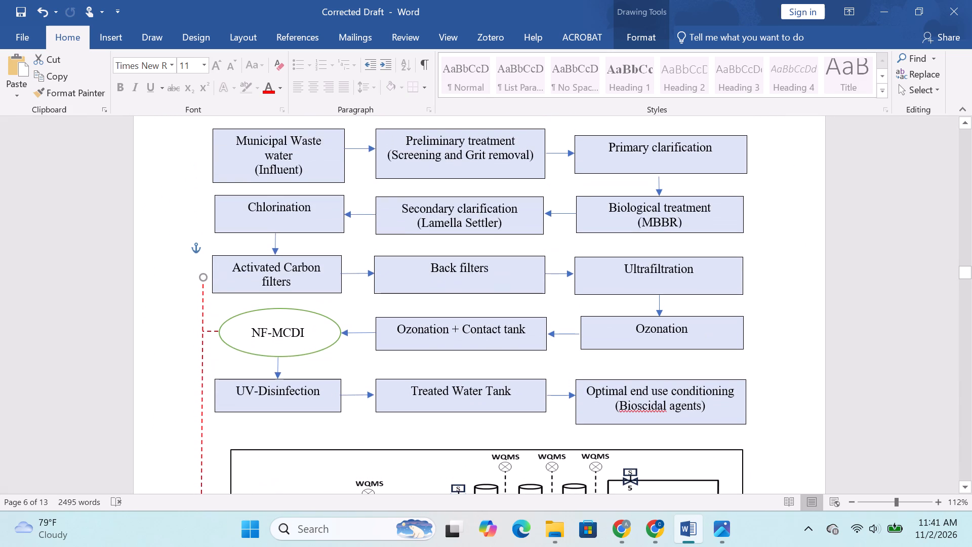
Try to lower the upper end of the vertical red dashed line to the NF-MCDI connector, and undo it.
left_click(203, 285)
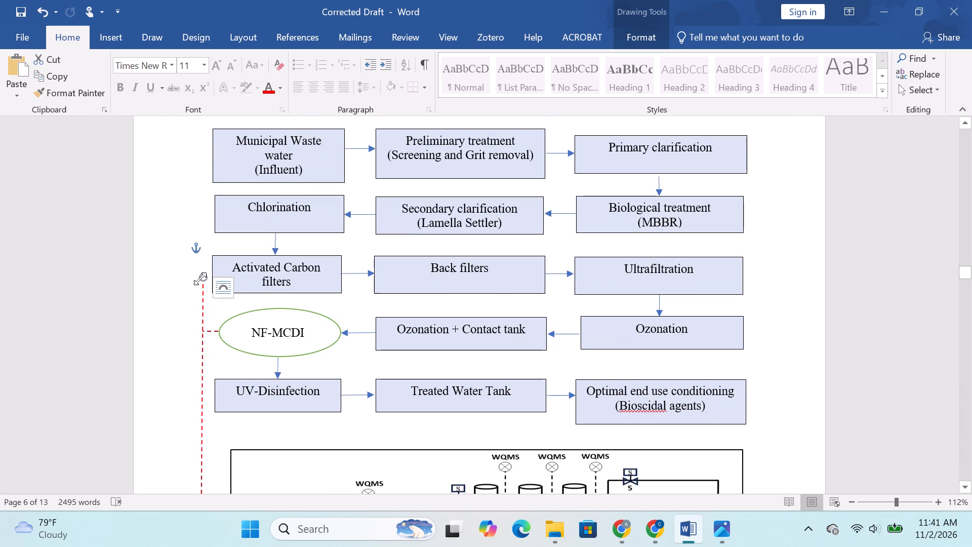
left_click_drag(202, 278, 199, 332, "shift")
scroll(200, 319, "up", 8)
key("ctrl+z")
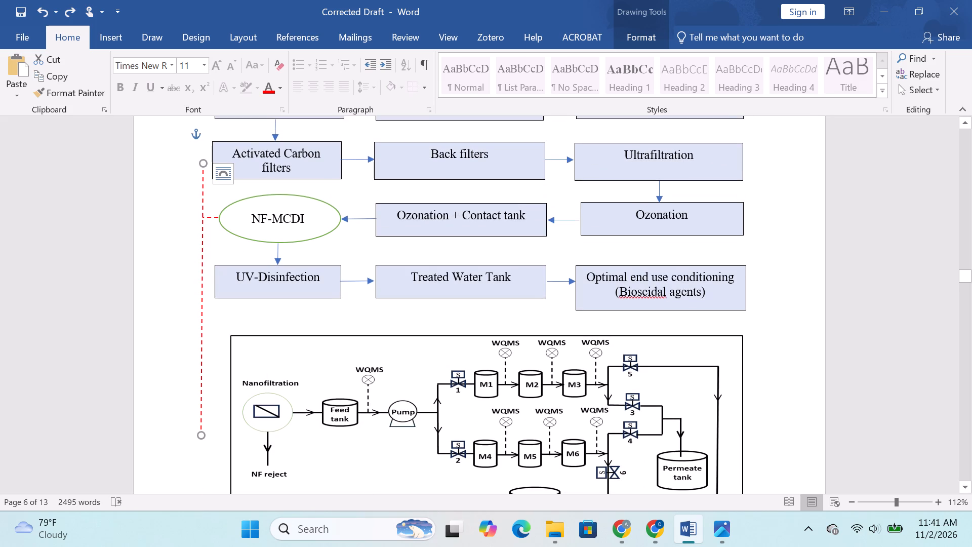
Move the vertical red dashed line down until its upper end meets the short dashed line from NF-MCDI.
left_click_drag(202, 177, 200, 239, "shift")
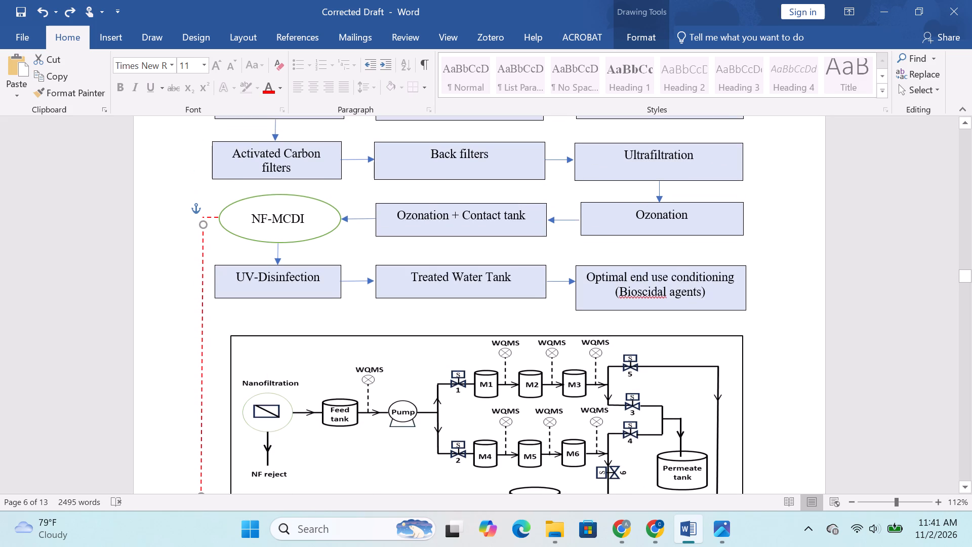
left_click_drag(200, 239, 200, 230, "shift")
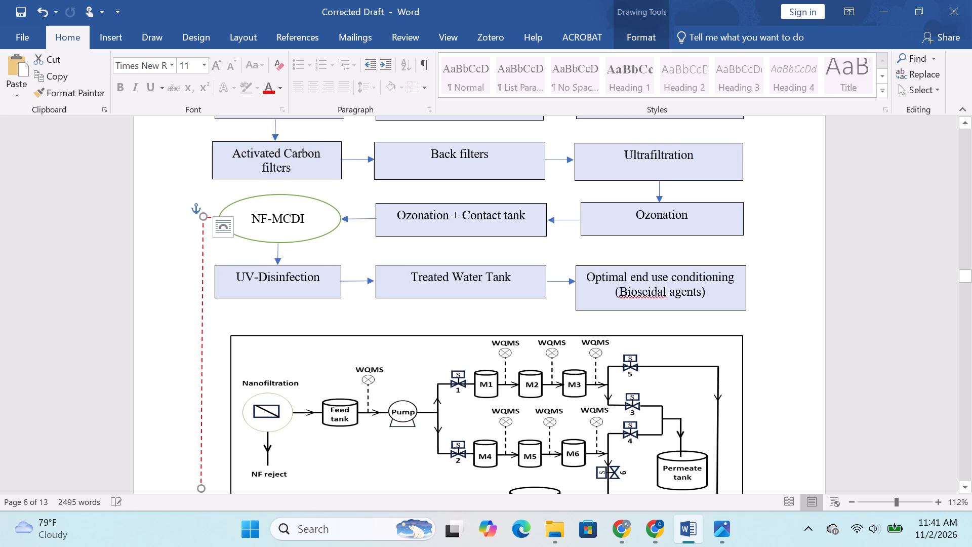
left_click(183, 238)
Shorten the vertical red dashed line from its foot to roughly the schematic's mid-height.
scroll(184, 238, "down", 3)
left_click(197, 373)
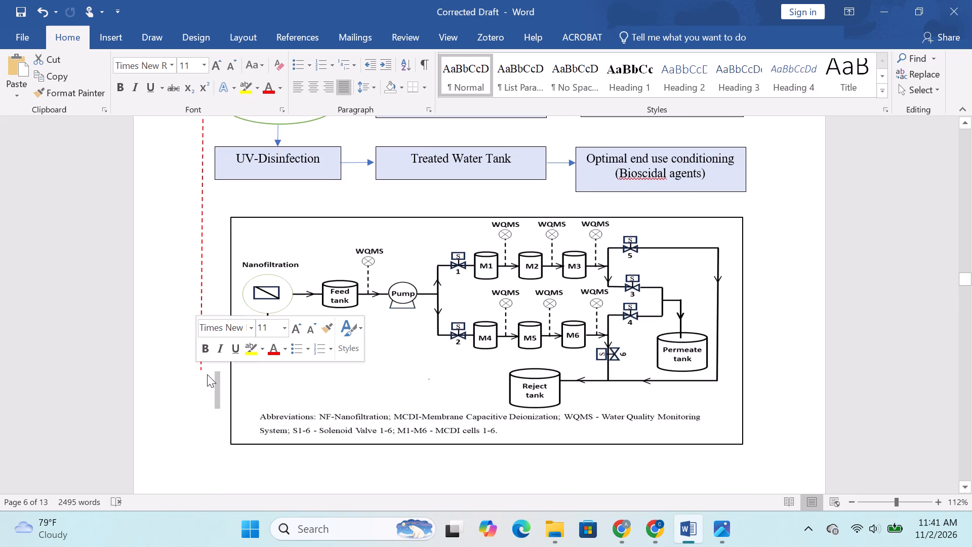
left_click(202, 368)
left_click_drag(202, 368, 200, 364, "shift")
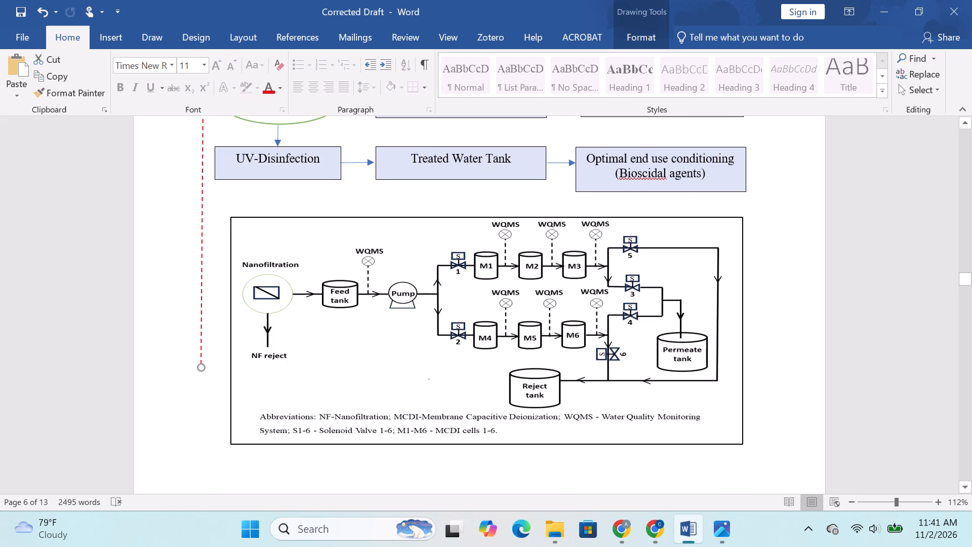
left_click_drag(200, 364, 199, 329, "shift")
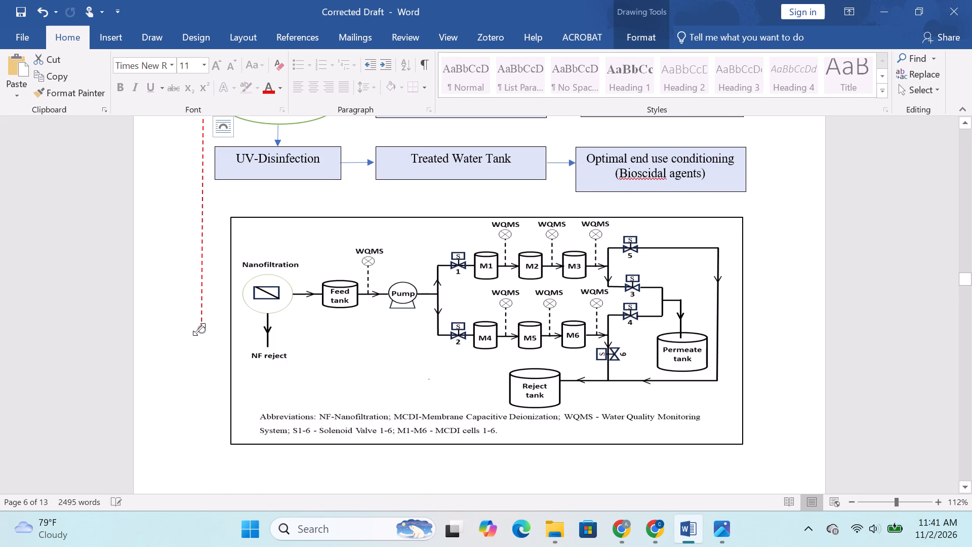
scroll(230, 188, "up", 3)
scroll(212, 333, "down", 1)
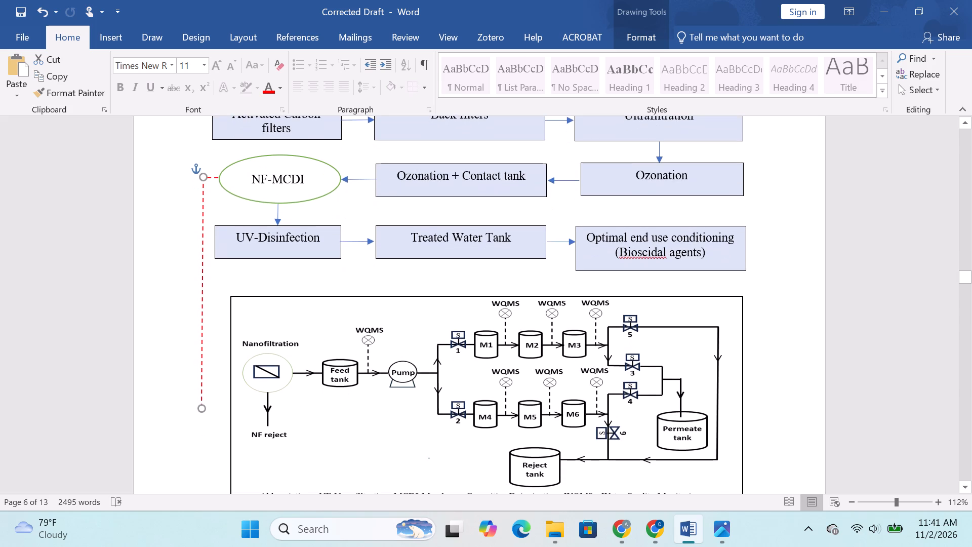
Draw a horizontal line about 0.36" long from the foot of the vertical dashed line to the schematic's border.
left_click(127, 34)
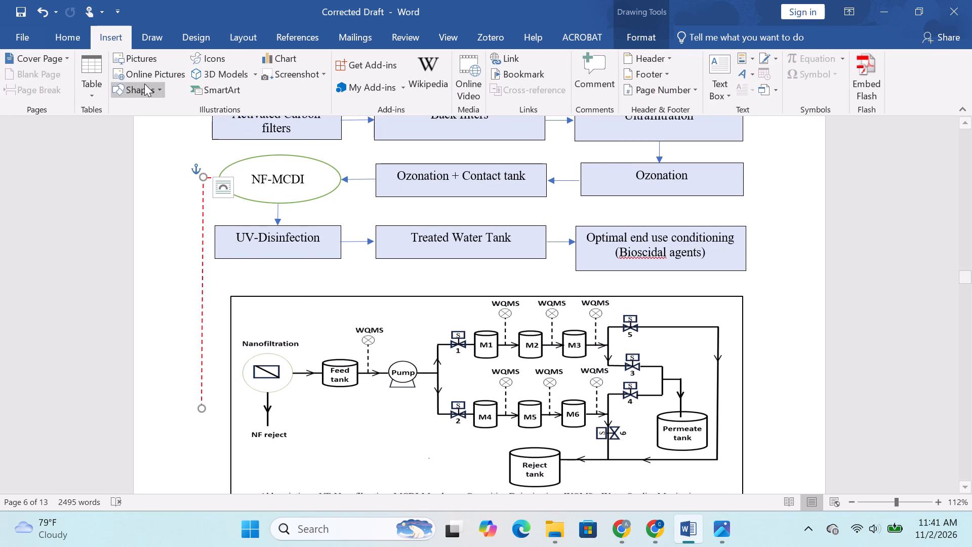
left_click(153, 95)
left_click(139, 123)
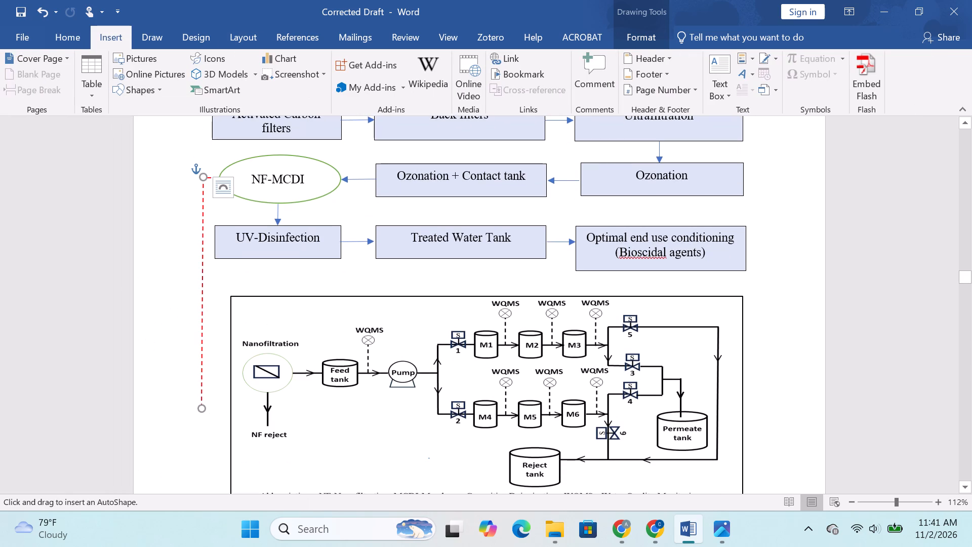
left_click_drag(202, 409, 215, 409, "shift")
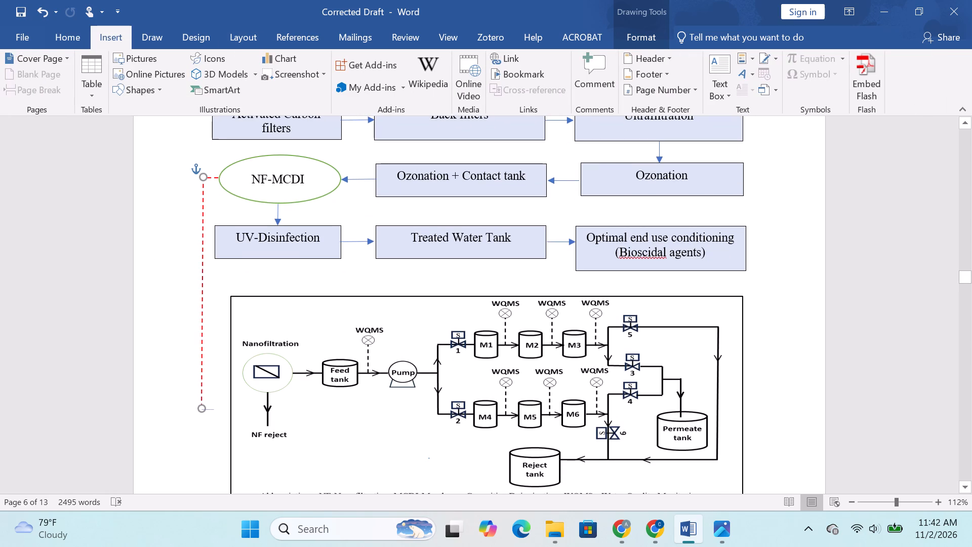
left_click_drag(215, 409, 231, 409, "shift")
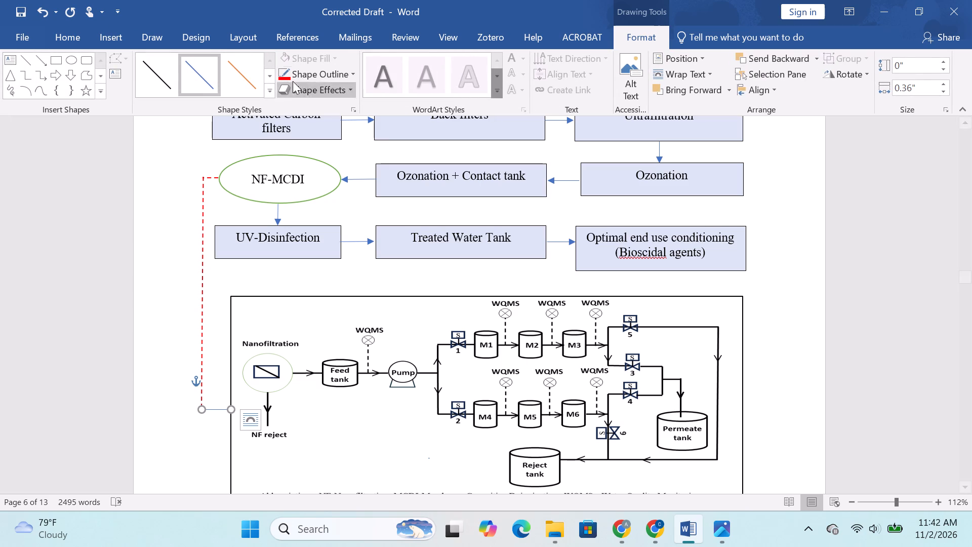
Format the new horizontal line with the orange dashed preset style and a red outline.
left_click(286, 81)
left_click(266, 96)
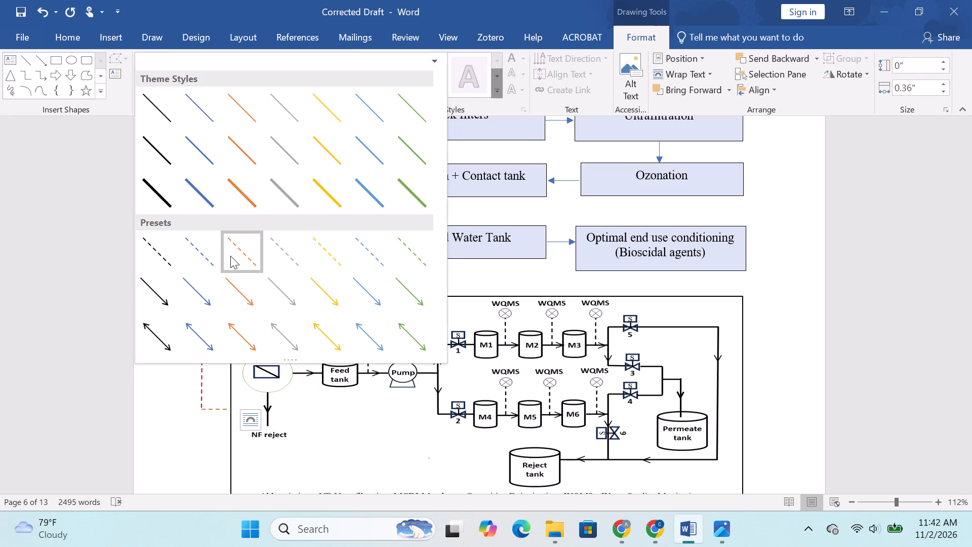
left_click(234, 256)
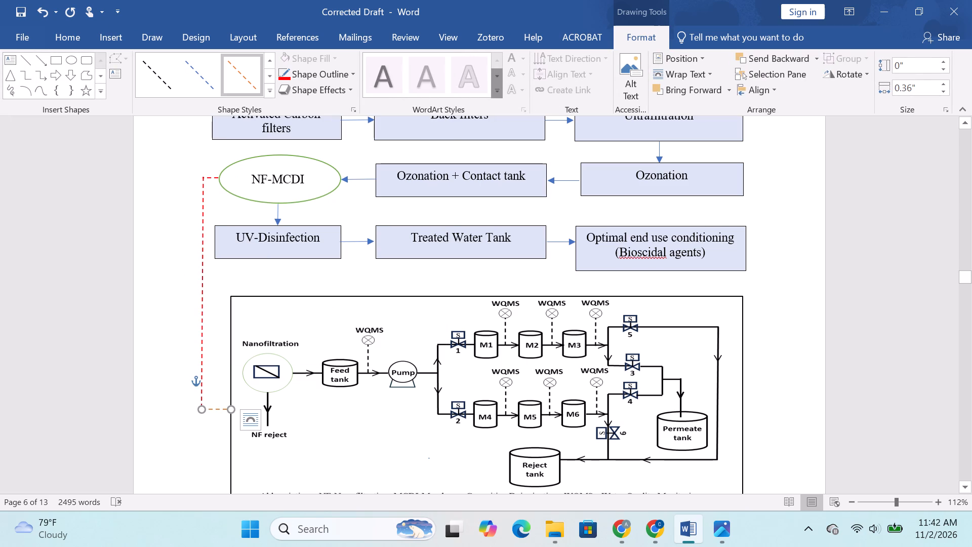
left_click(286, 75)
left_click(193, 296)
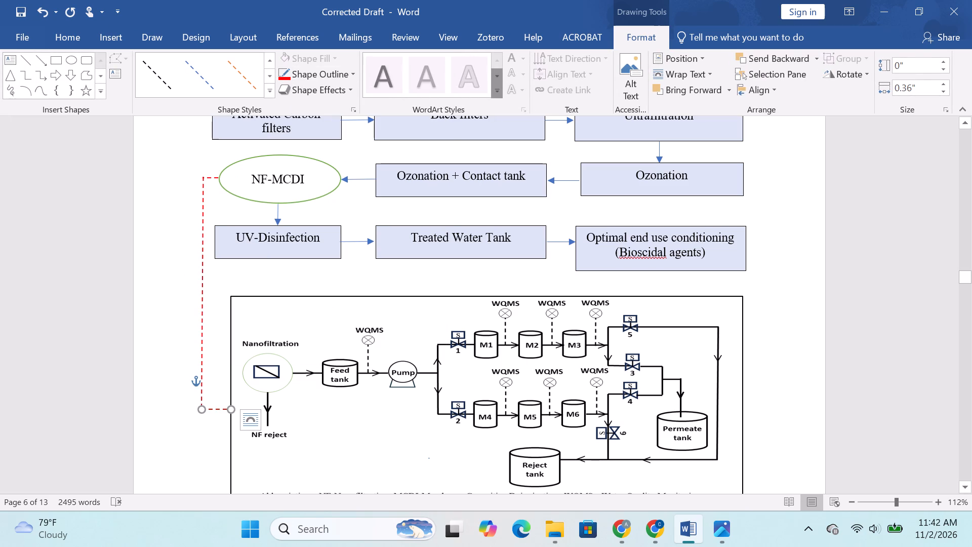
left_click(171, 361)
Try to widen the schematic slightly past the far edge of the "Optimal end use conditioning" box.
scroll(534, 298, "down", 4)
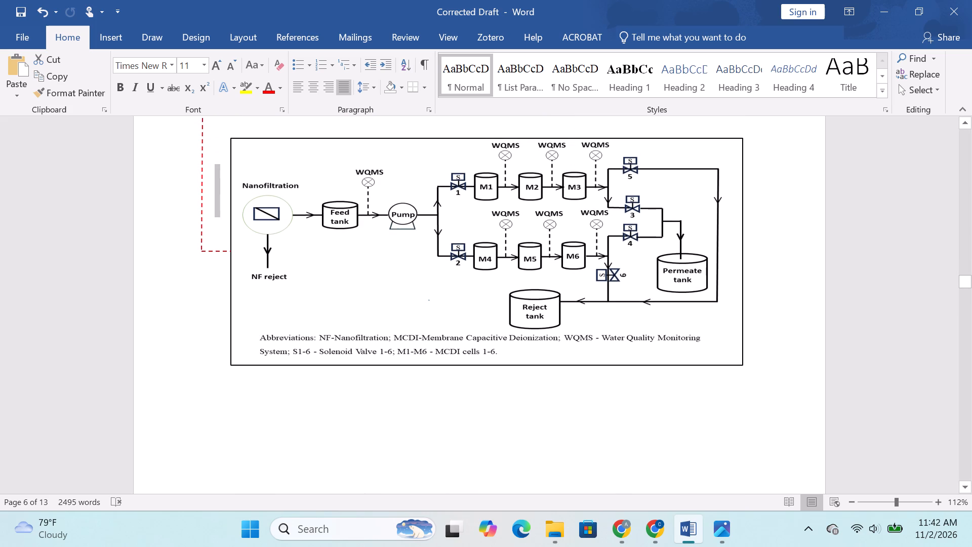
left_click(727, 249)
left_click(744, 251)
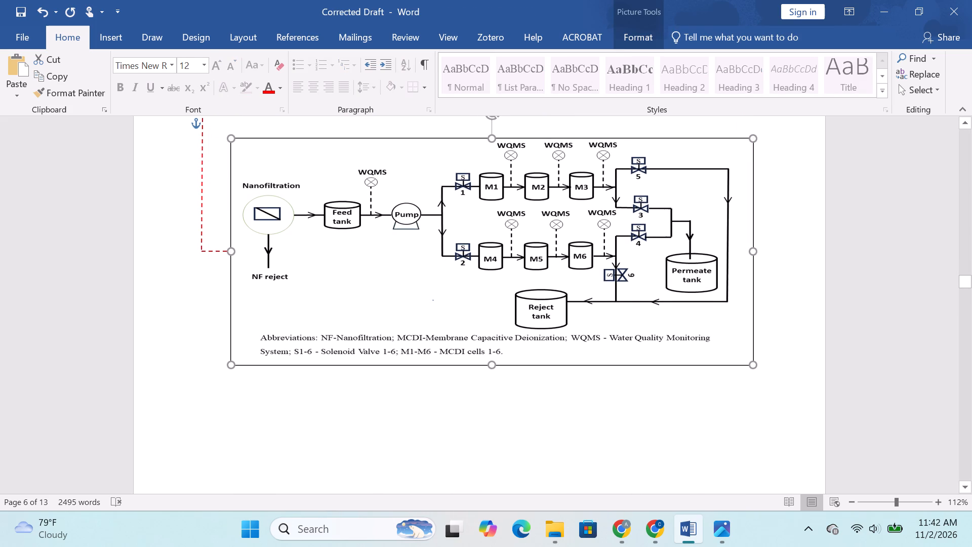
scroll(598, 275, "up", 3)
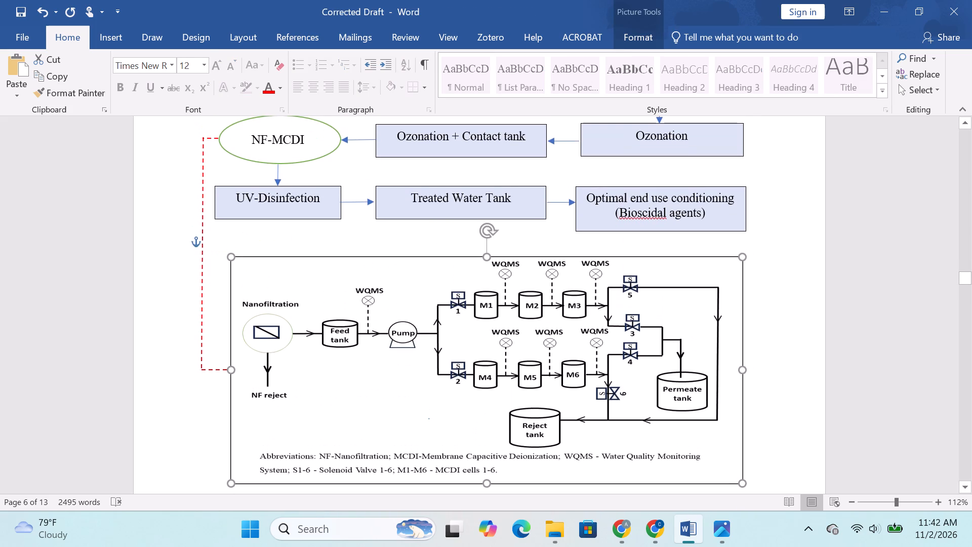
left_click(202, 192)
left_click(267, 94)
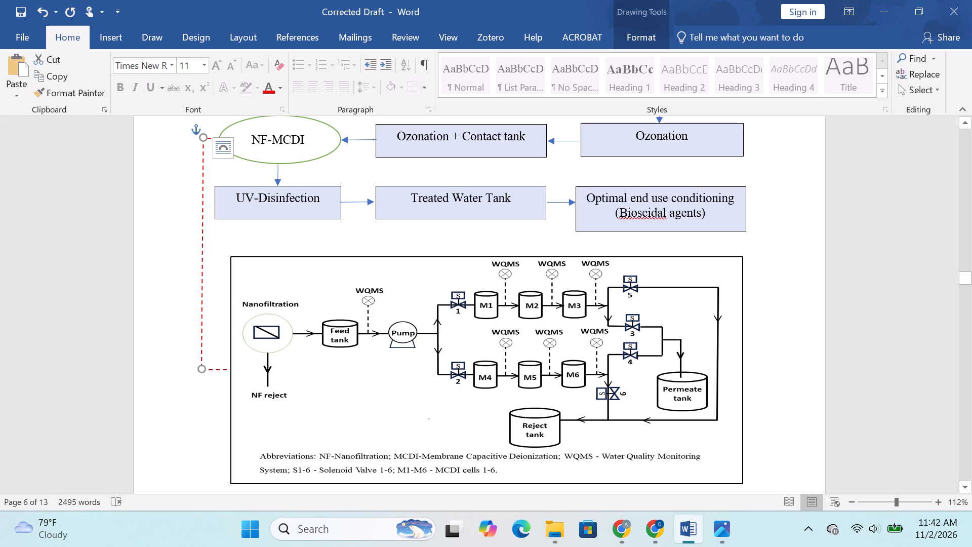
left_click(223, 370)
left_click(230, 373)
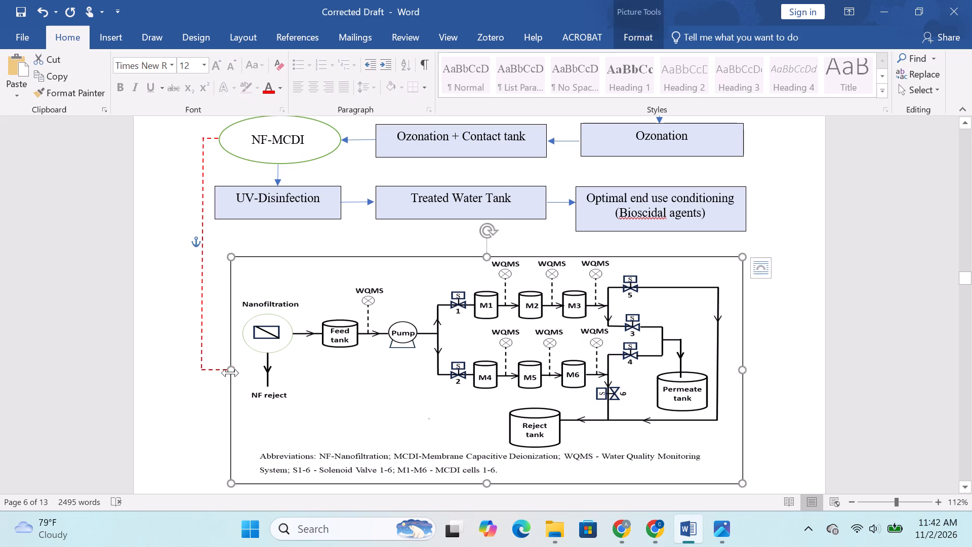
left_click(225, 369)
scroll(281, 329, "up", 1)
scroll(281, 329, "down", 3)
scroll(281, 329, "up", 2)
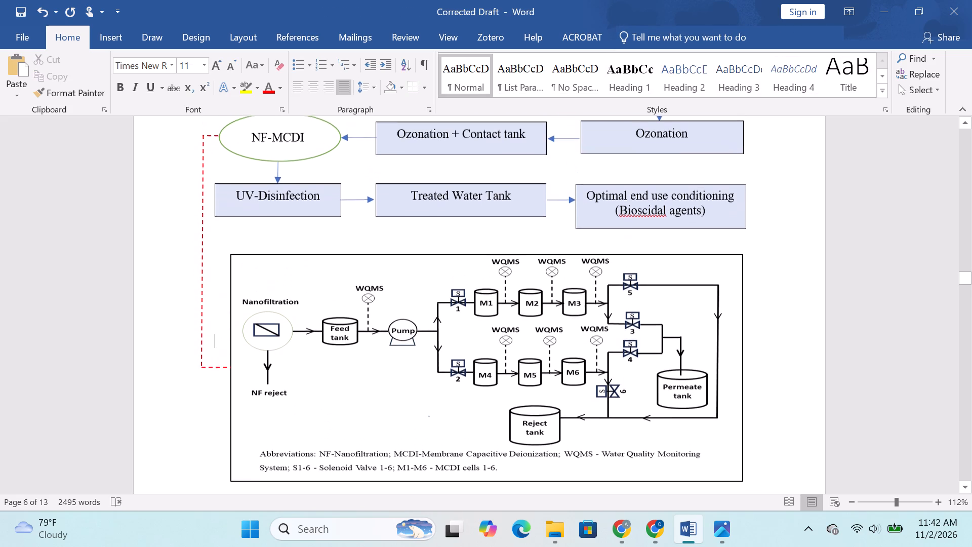
Stretch the schematic's upper edge slightly toward the flowchart's last row.
left_click(426, 291)
left_click(490, 256)
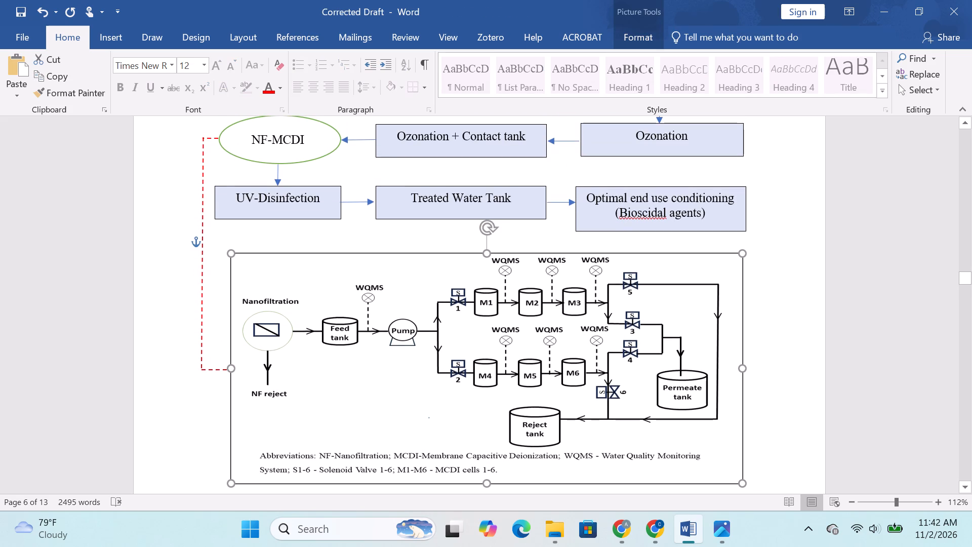
Review the flowchart, dashed branch and schematic on page 6, and consult the reference image corrected_wastewater_NF_HMCDI_flowchart.png in Photos.
scroll(486, 264, "up", 6)
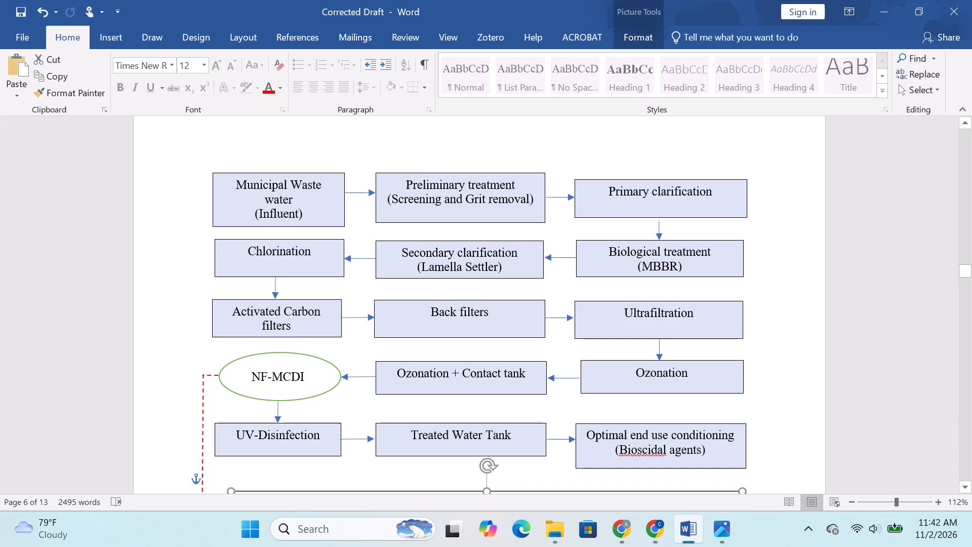
scroll(485, 265, "down", 3)
scroll(485, 265, "up", 3)
scroll(310, 229, "down", 10)
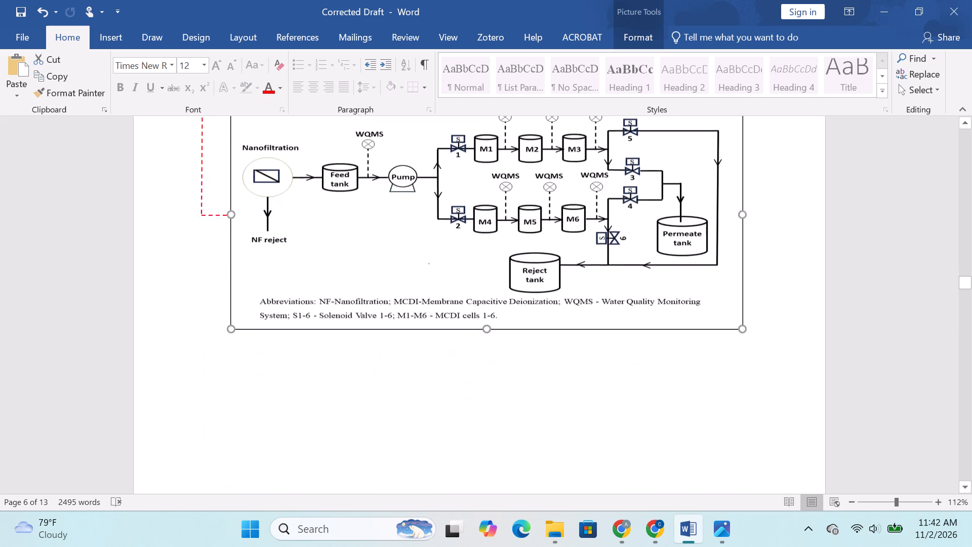
scroll(308, 229, "down", 6)
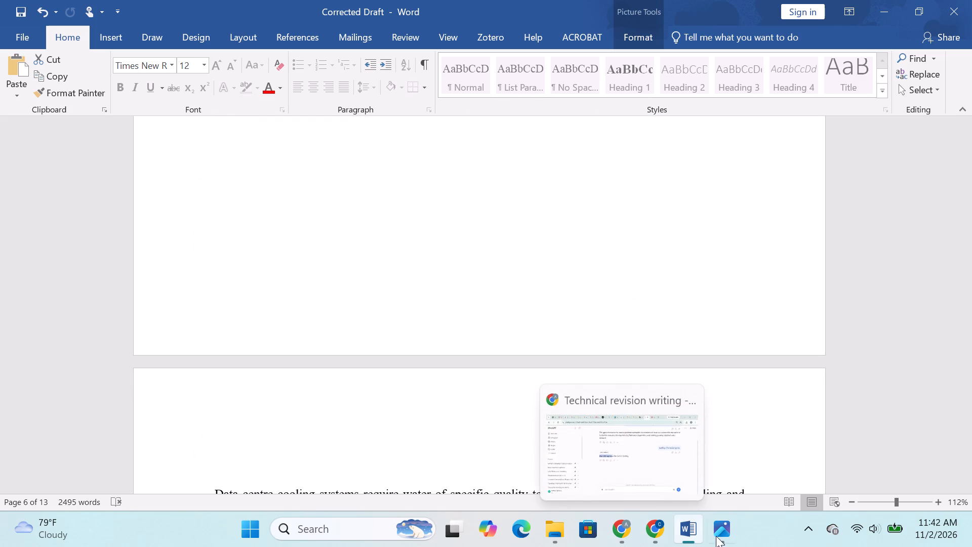
left_click(723, 537)
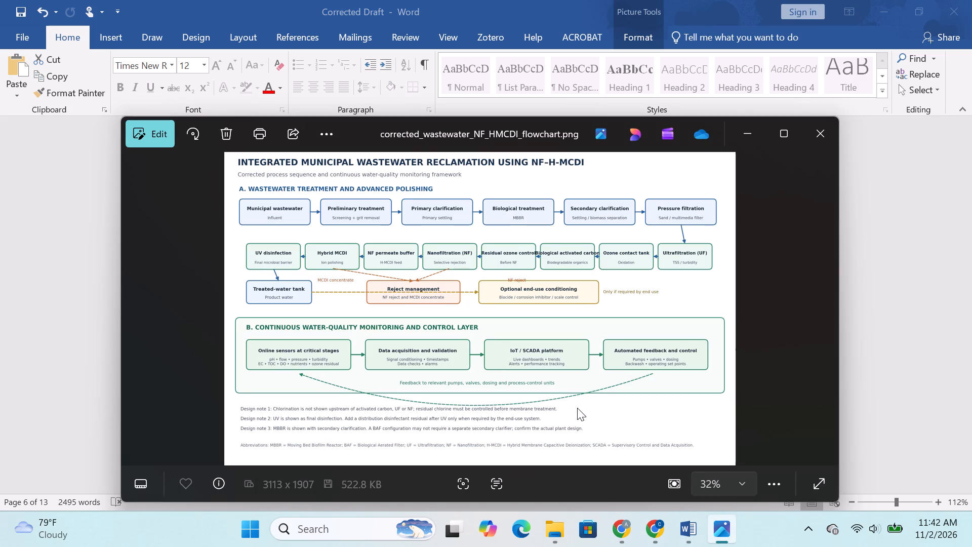
left_click(676, 527)
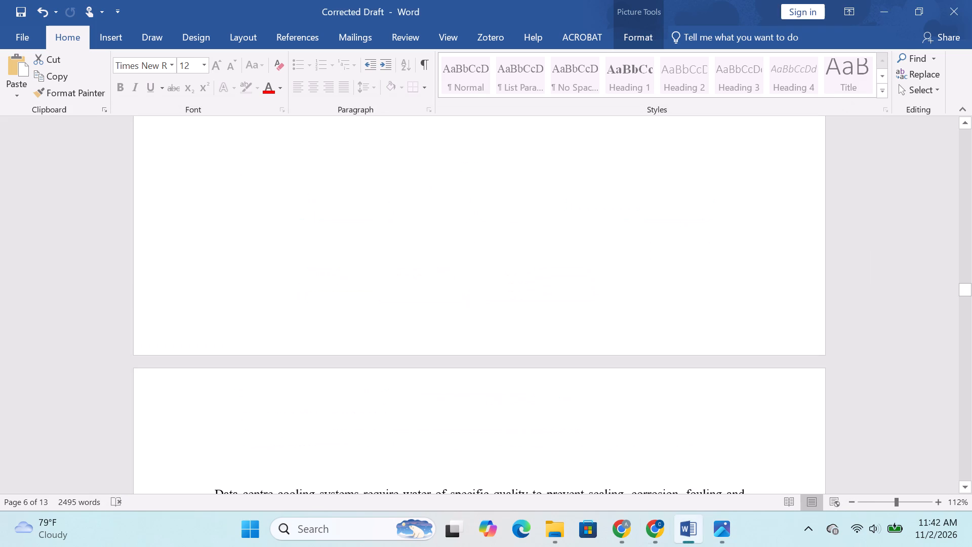
scroll(438, 340, "down", 2, "ctrl")
scroll(438, 340, "up", 10)
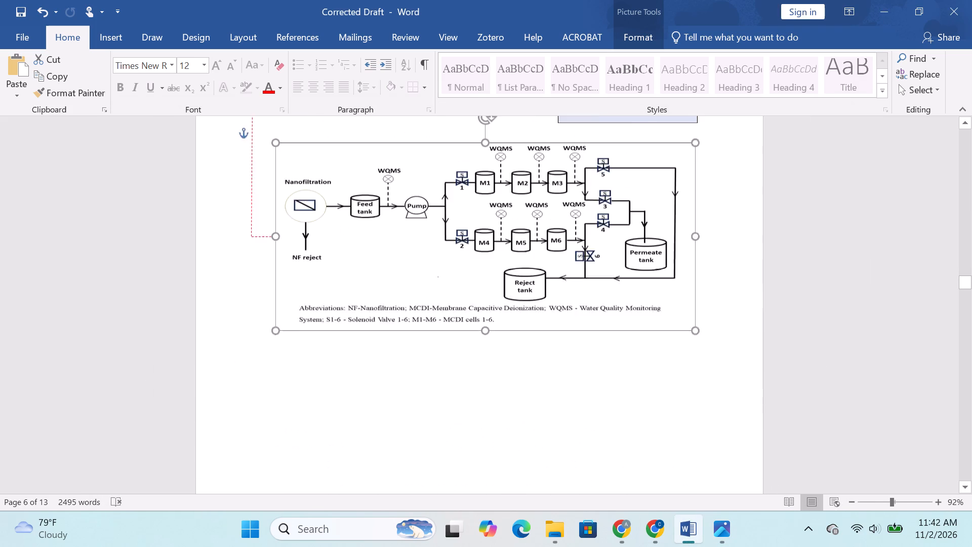
scroll(438, 340, "up", 6)
scroll(438, 340, "down", 2)
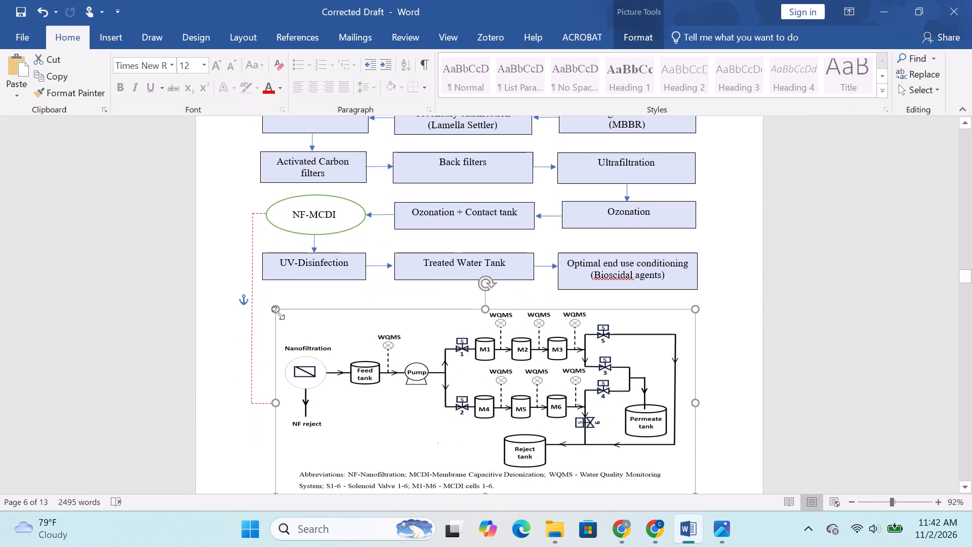
Delete the vertical dashed line and the lower horizontal dashed line that link the NF-MCDI branch to the schematic.
left_click(251, 239)
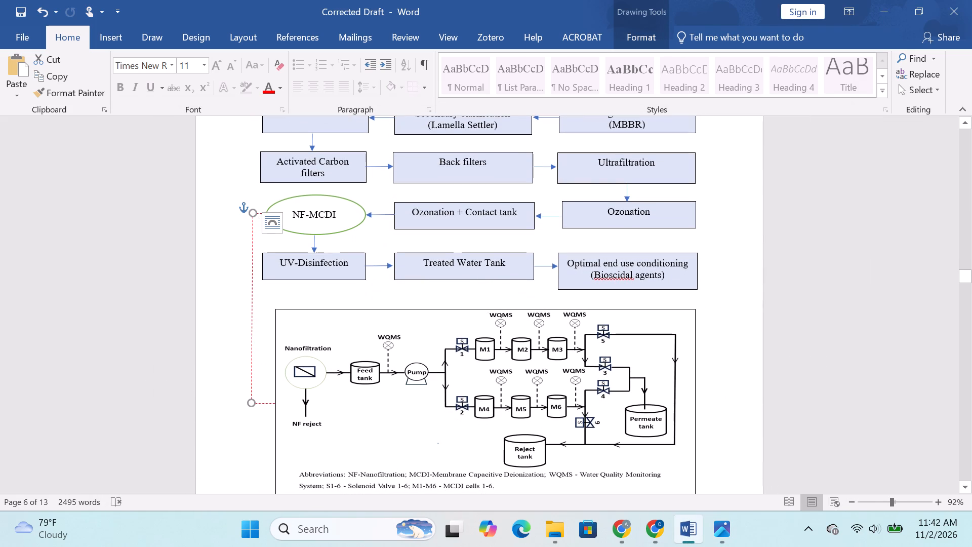
key("Delete")
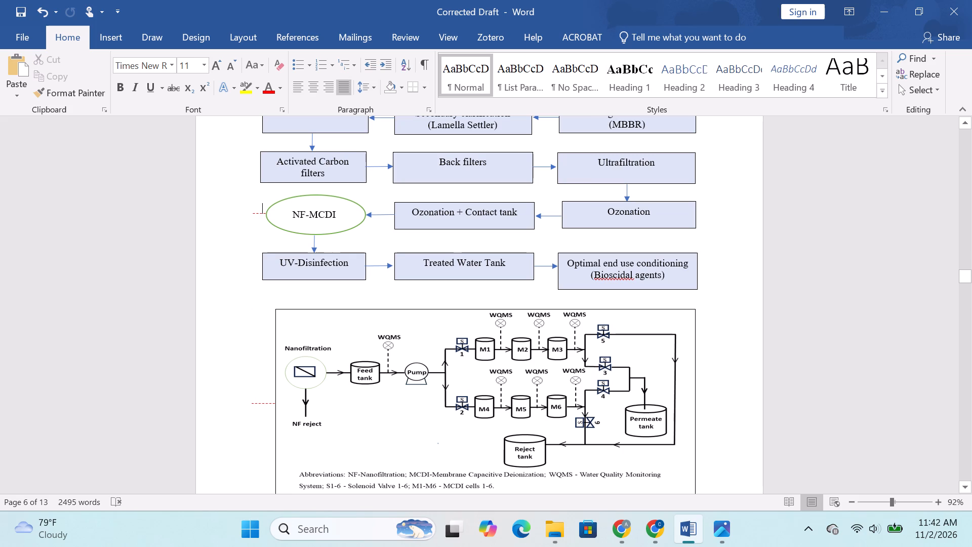
left_click(251, 402)
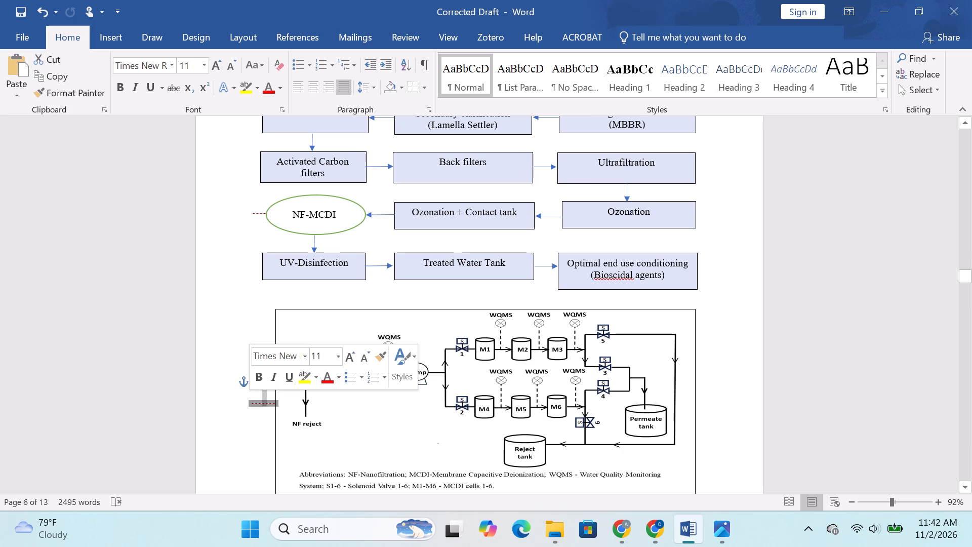
key("Delete")
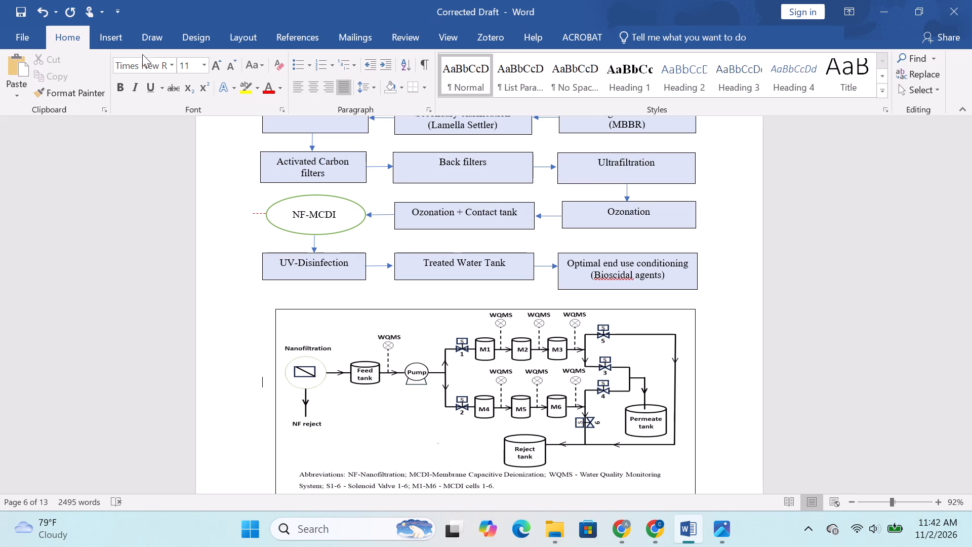
Draw a vertical line about 3.12" long from the short dashed line beside NF-MCDI down alongside the schematic.
left_click(137, 43)
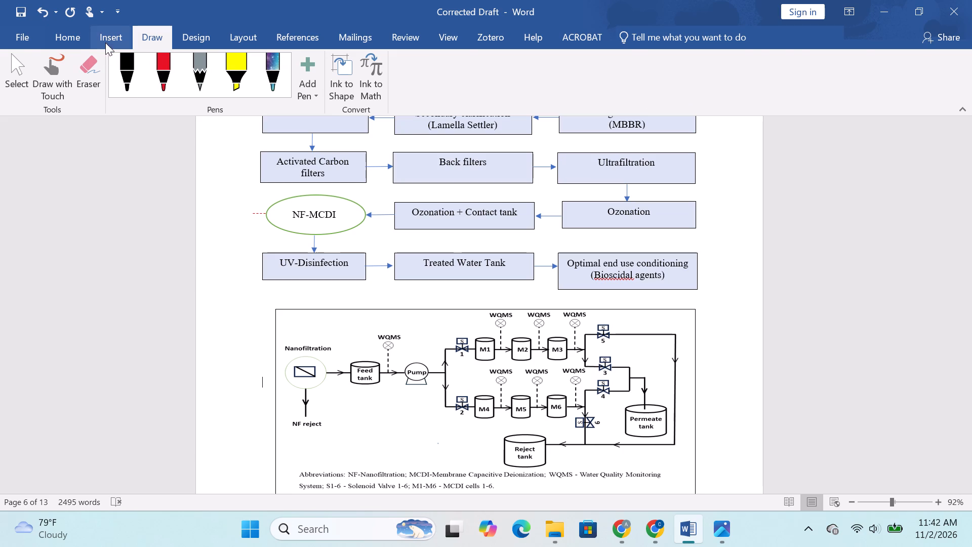
left_click(105, 43)
left_click(139, 88)
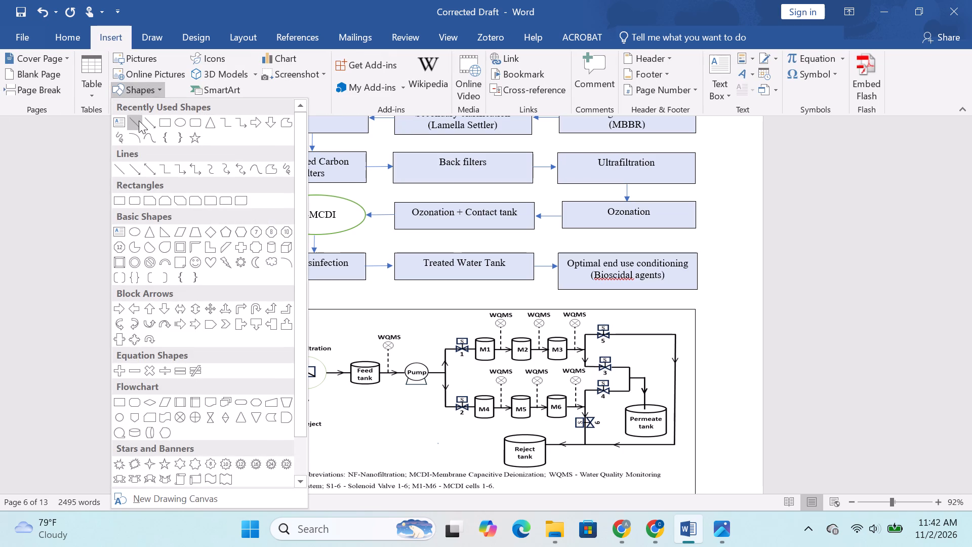
left_click(139, 121)
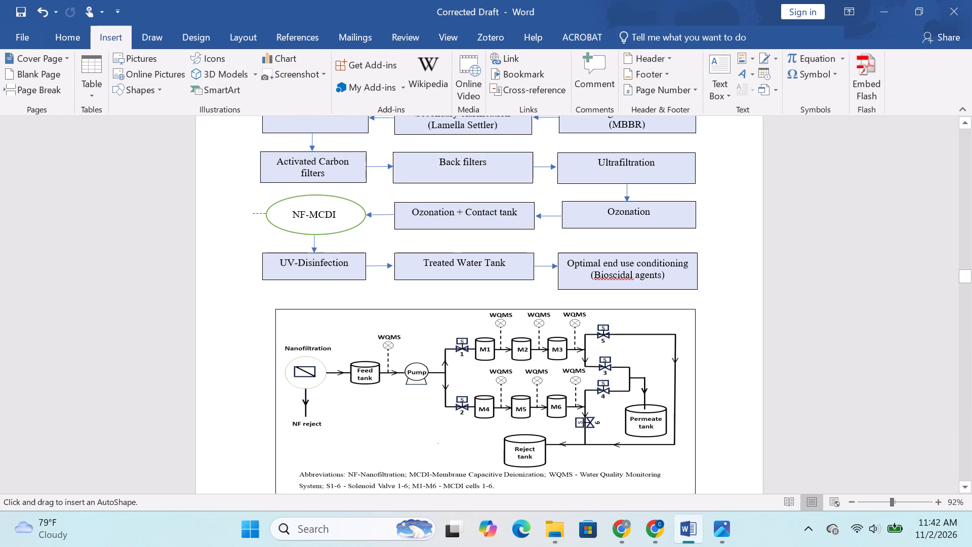
left_click_drag(253, 213, 256, 421, "shift")
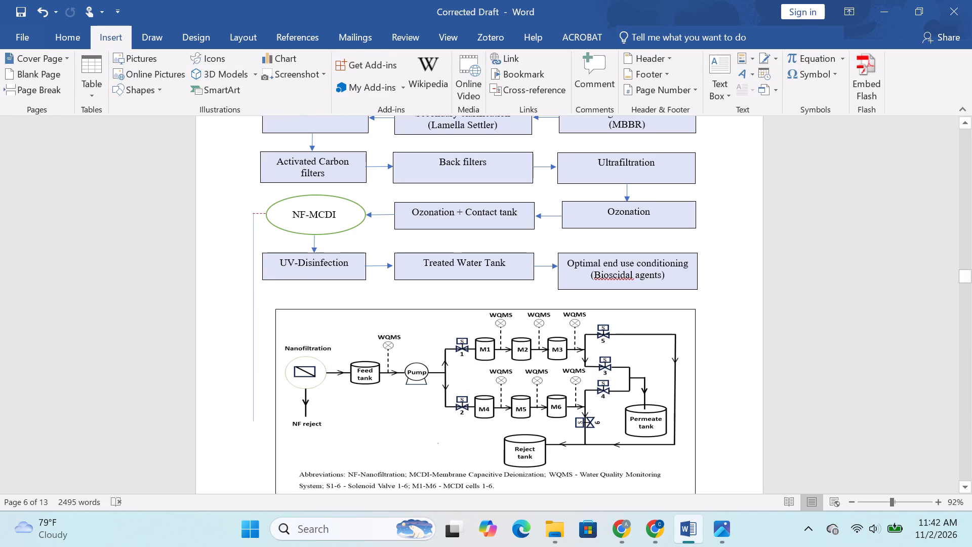
left_click_drag(256, 421, 256, 421, "shift")
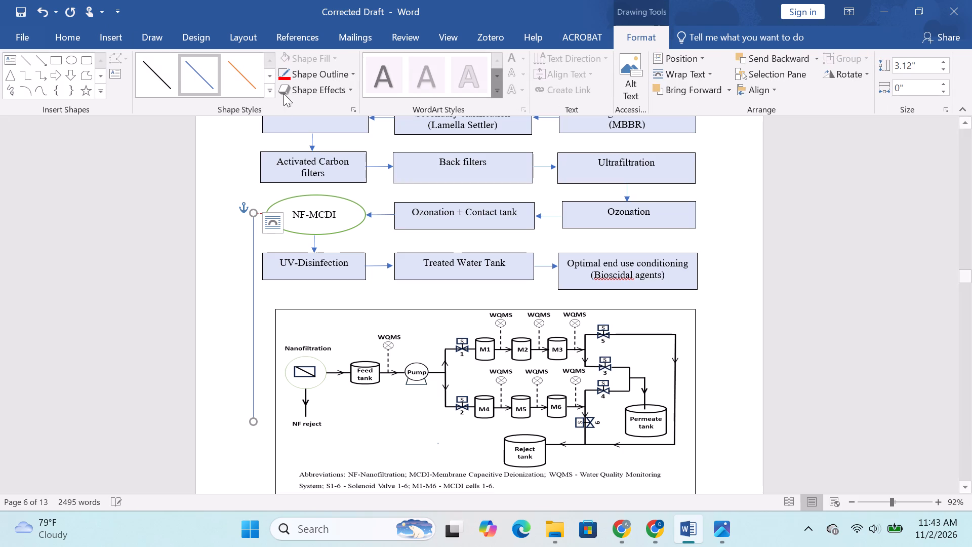
Format the new vertical line with the blue dashed preset style, a red outline and a heavier line weight.
left_click(284, 73)
left_click(272, 91)
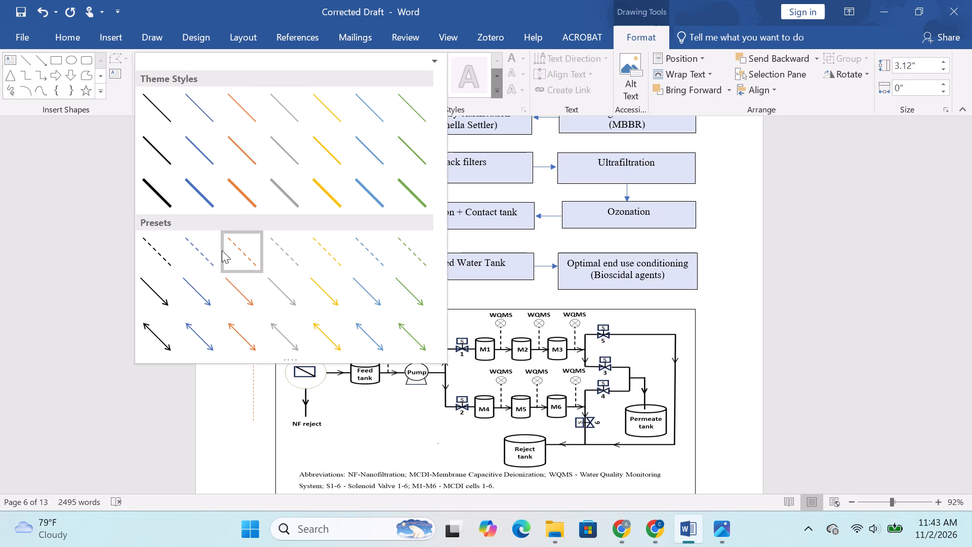
left_click(206, 252)
left_click(287, 71)
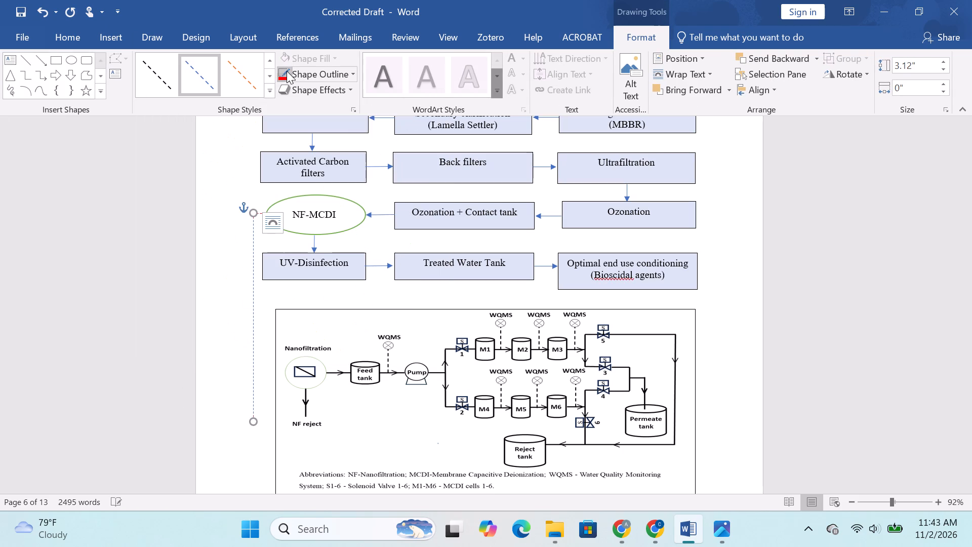
left_click(351, 73)
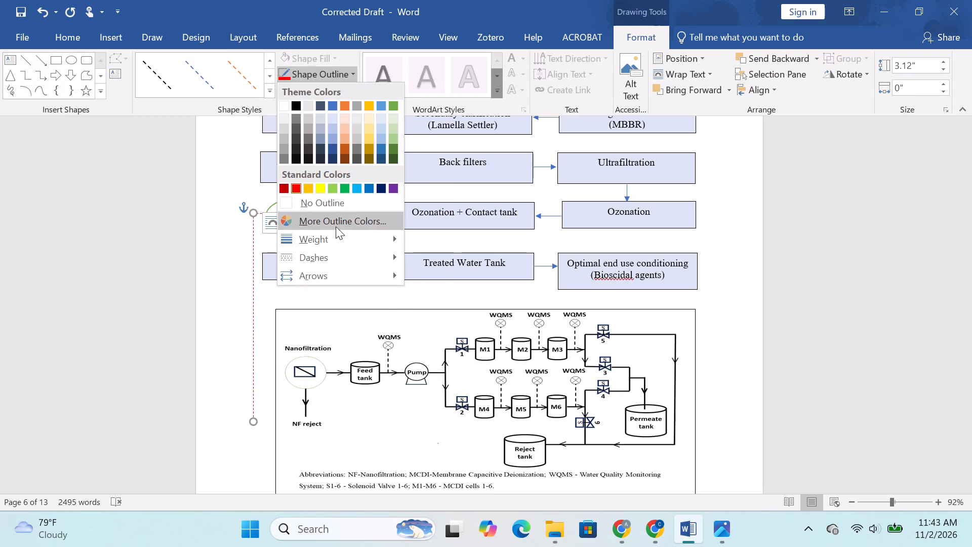
left_click(334, 242)
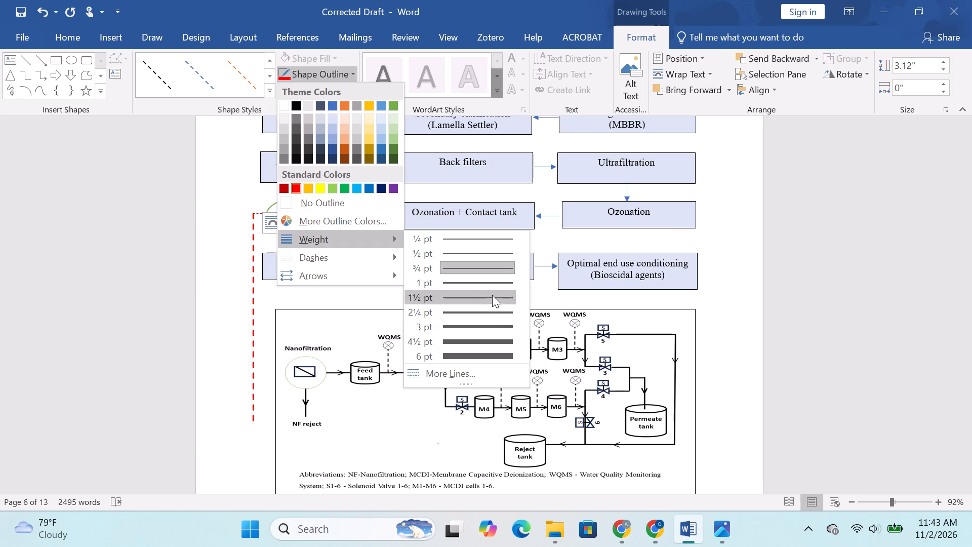
left_click(492, 286)
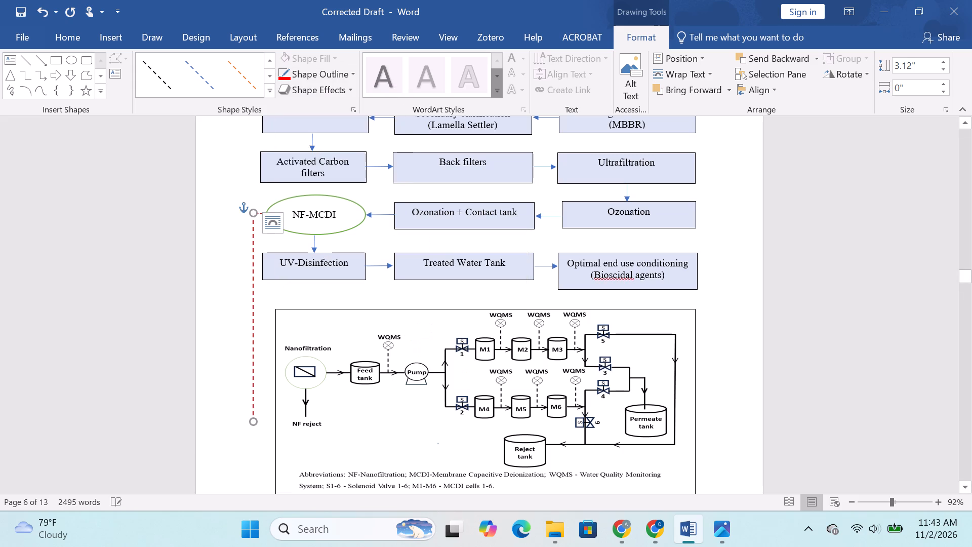
Align the upper end of the vertical dashed line with the short horizontal dashed line beside NF-MCDI.
scroll(229, 220, "up", 6, "ctrl")
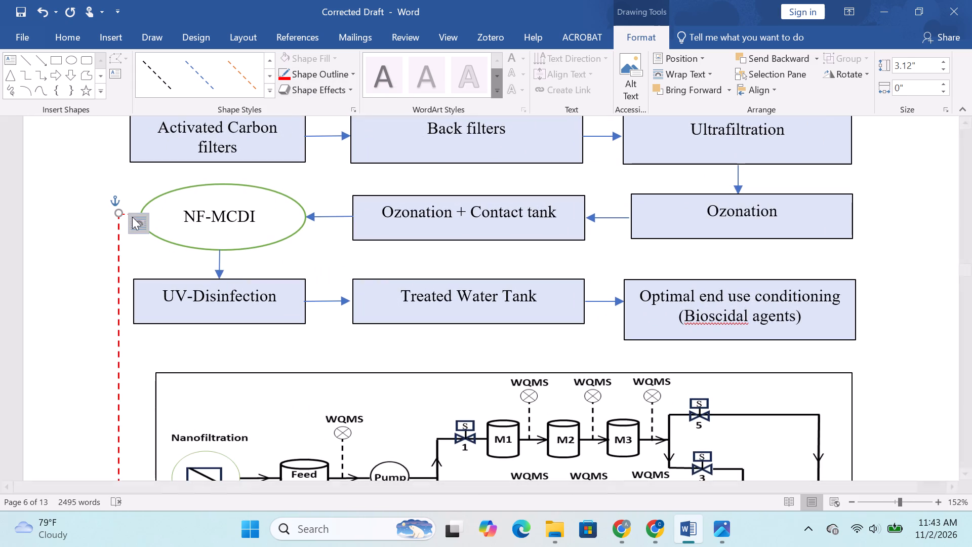
left_click(122, 215)
scroll(127, 198, "up", 5, "ctrl")
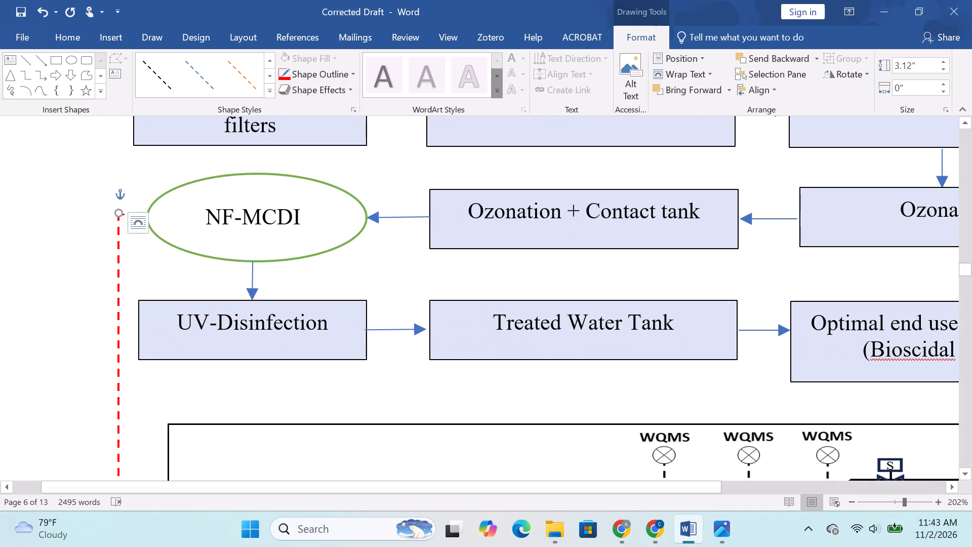
left_click(103, 188)
left_click(137, 213)
left_click(129, 213)
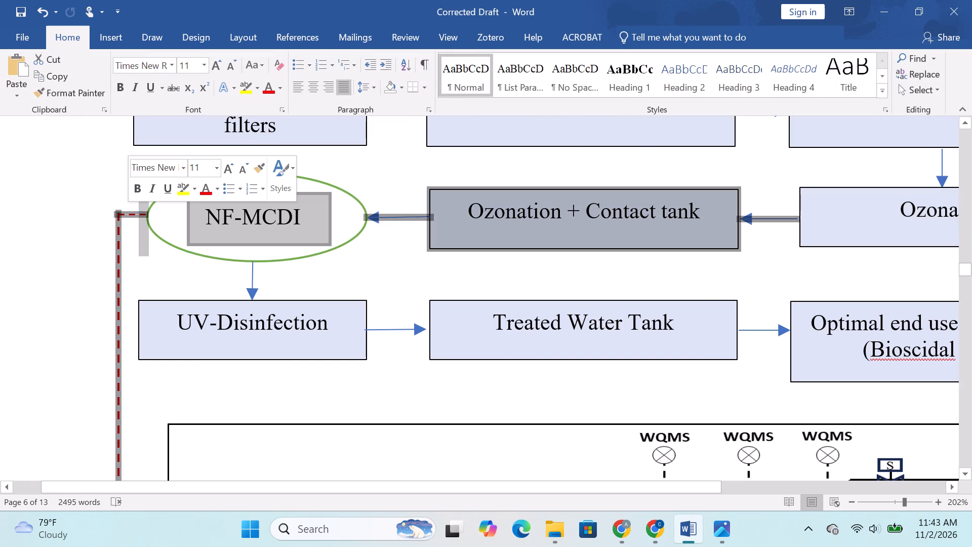
left_click(143, 252)
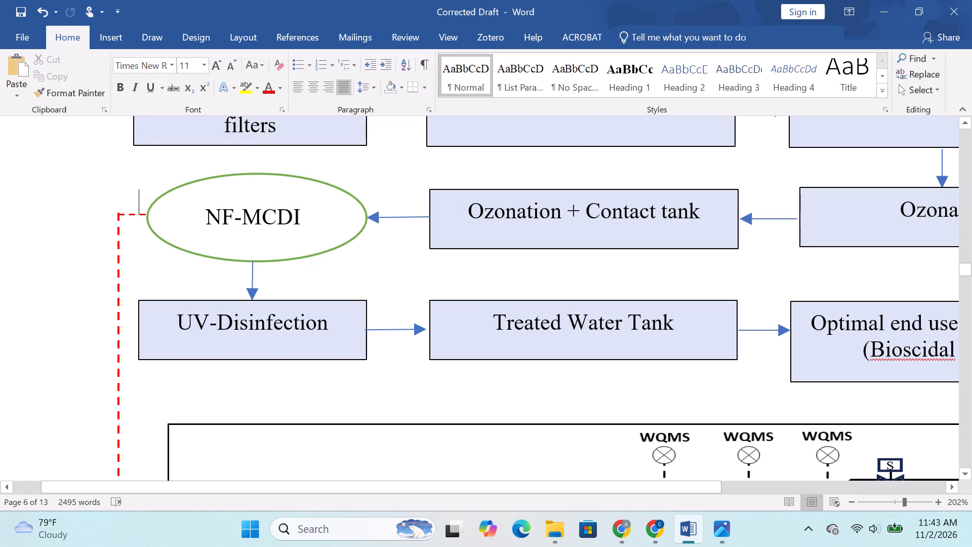
left_click(136, 217)
left_click(143, 217)
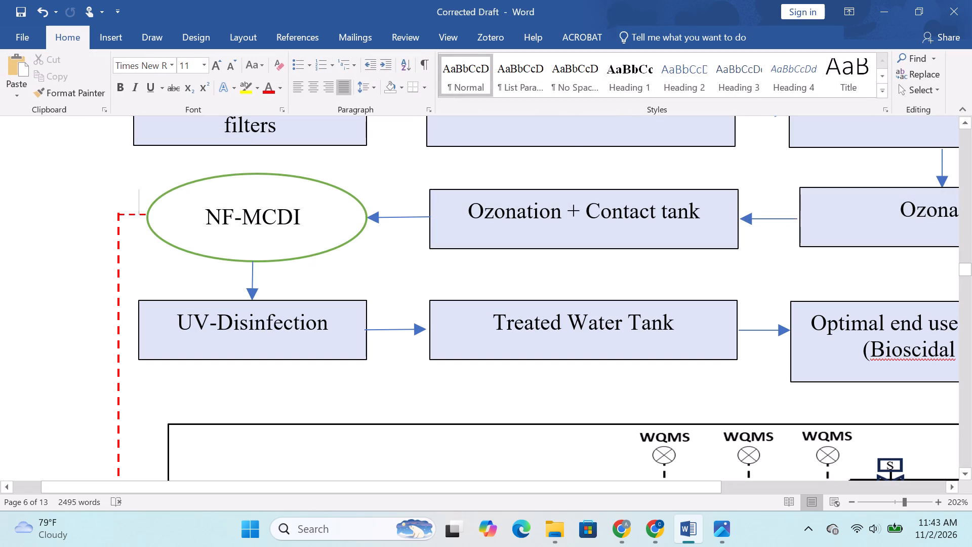
left_click(119, 212)
left_click(109, 215)
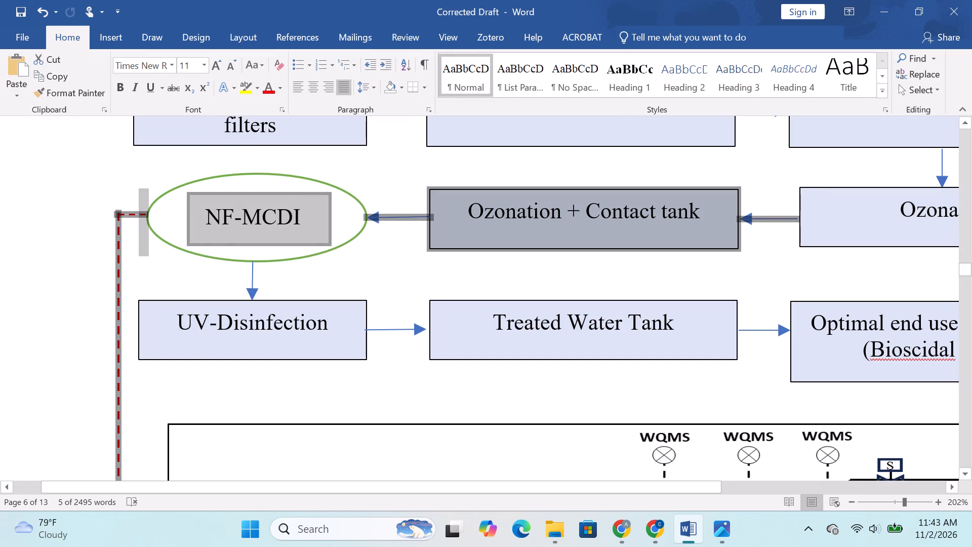
left_click(150, 266)
scroll(117, 204, "up", 7, "ctrl")
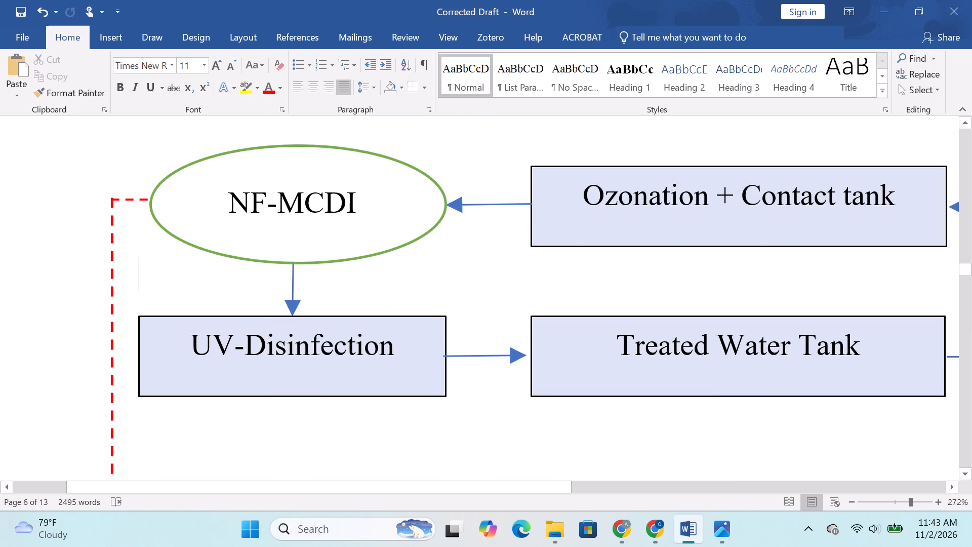
left_click(138, 196)
left_click(141, 199)
left_click(118, 200)
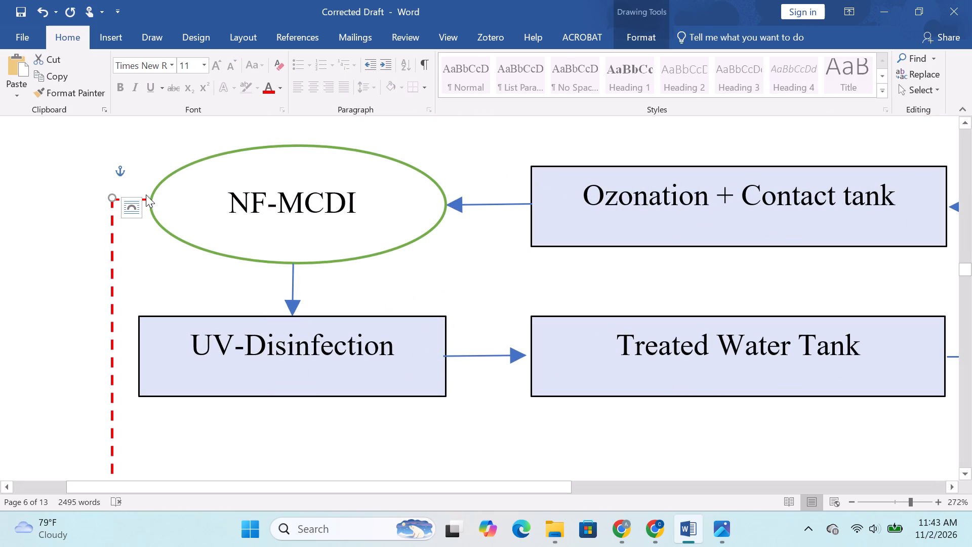
left_click(118, 199)
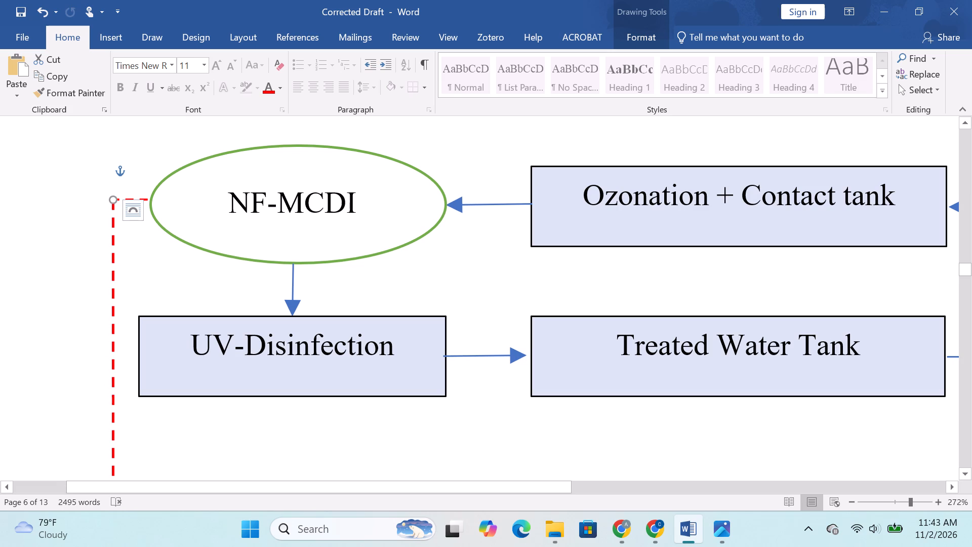
left_click(120, 197)
left_click(121, 199)
left_click(144, 255, "ctrl")
Draw a horizontal line about 0.35" long from the vertical dashed line's lower end to the schematic's near edge.
scroll(144, 254, "down", 1)
scroll(144, 254, "down", 10, "ctrl")
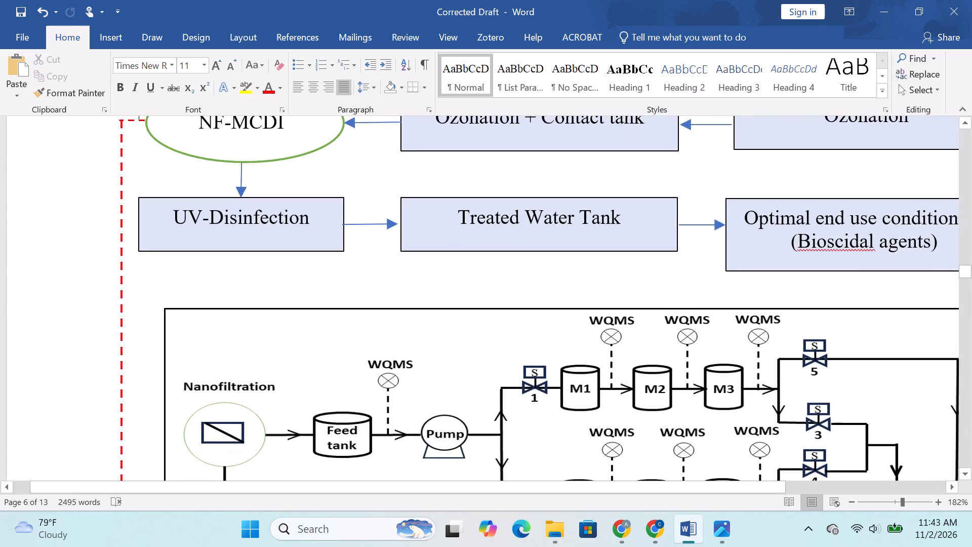
scroll(149, 254, "down", 3, "ctrl")
scroll(163, 298, "down", 2)
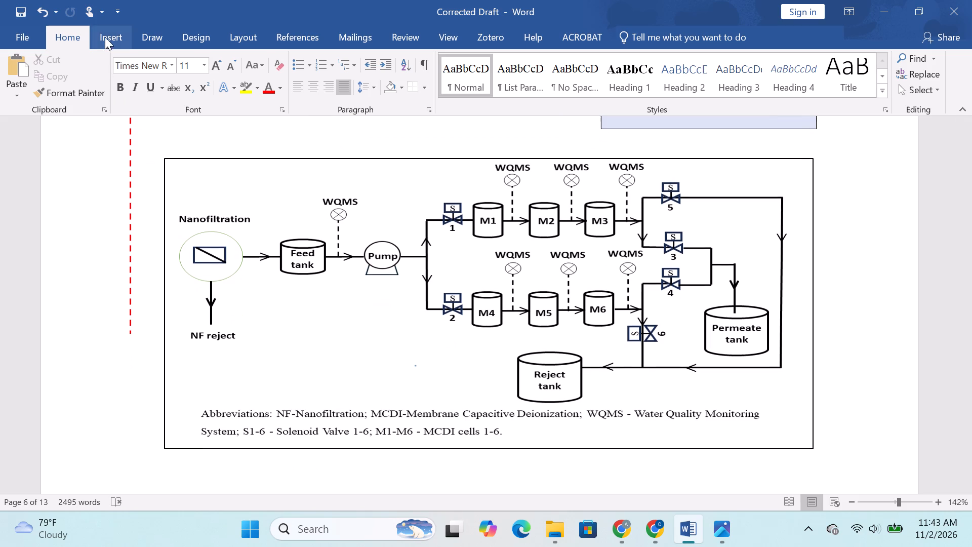
left_click(105, 37)
left_click(156, 90)
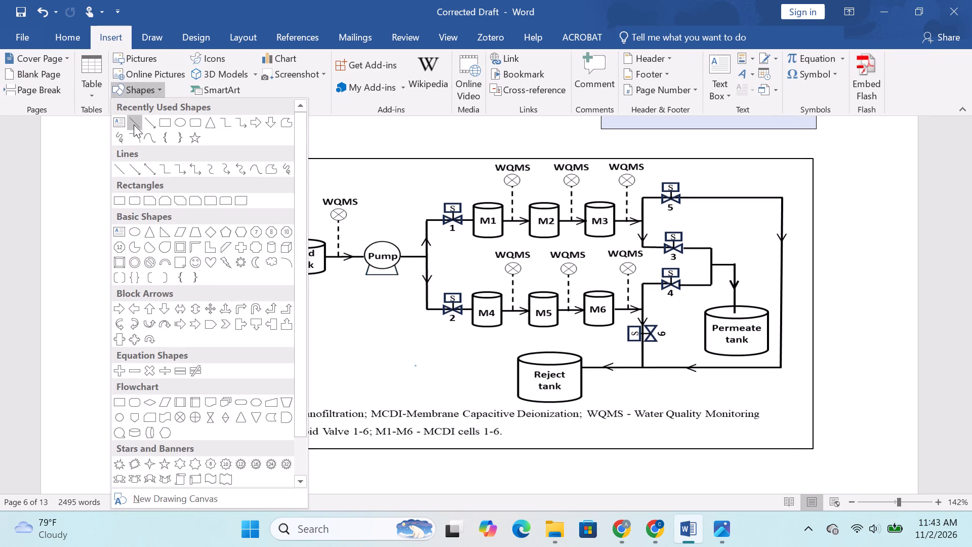
left_click(134, 125)
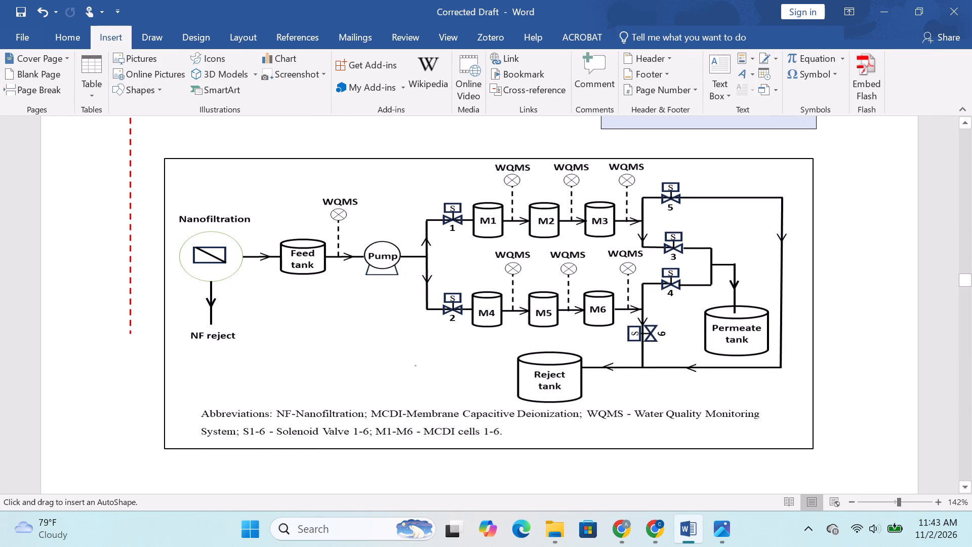
left_click_drag(130, 334, 165, 334, "shift")
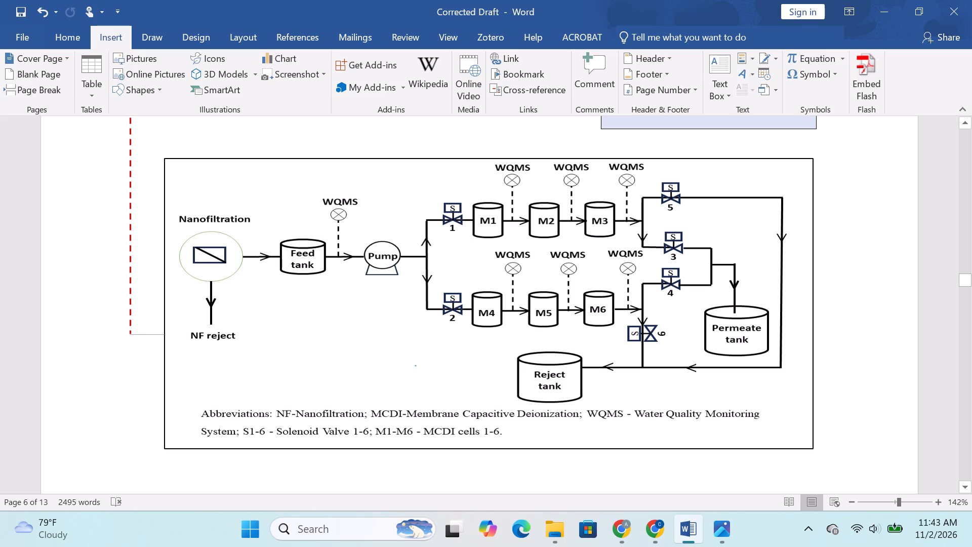
left_click_drag(165, 334, 166, 334, "shift")
Format the new horizontal line with the blue dashed preset style, a heavier line weight and a red outline.
left_click(282, 74)
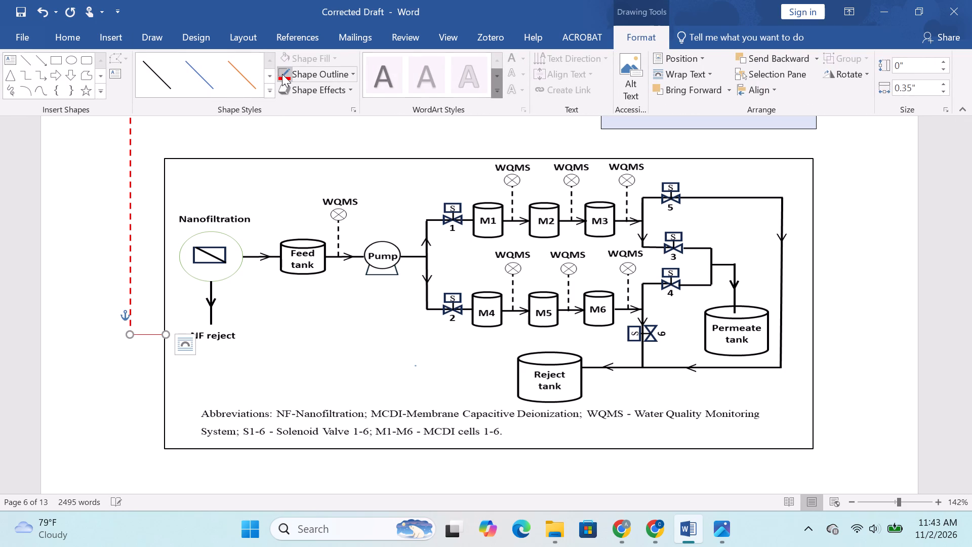
left_click(273, 90)
left_click(200, 250)
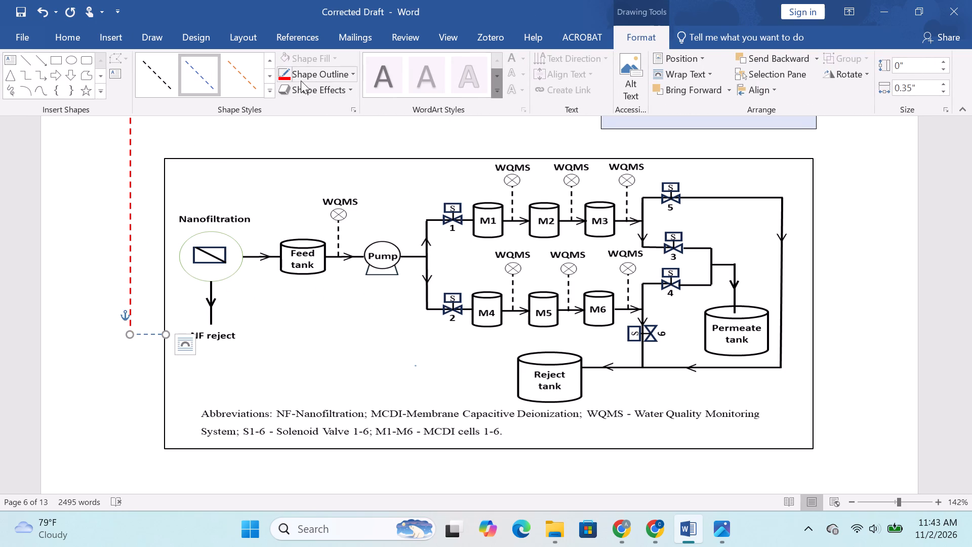
left_click(356, 79)
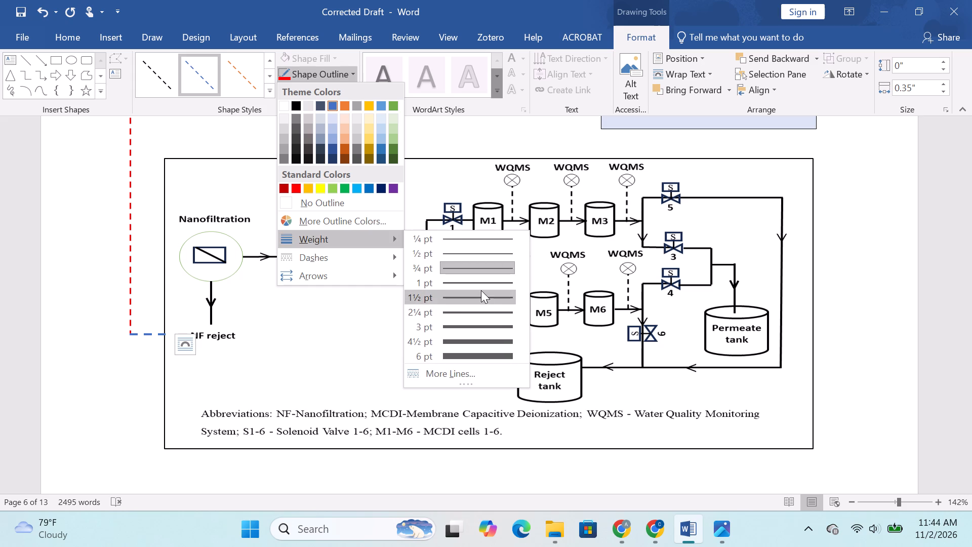
left_click(480, 289)
left_click(278, 69)
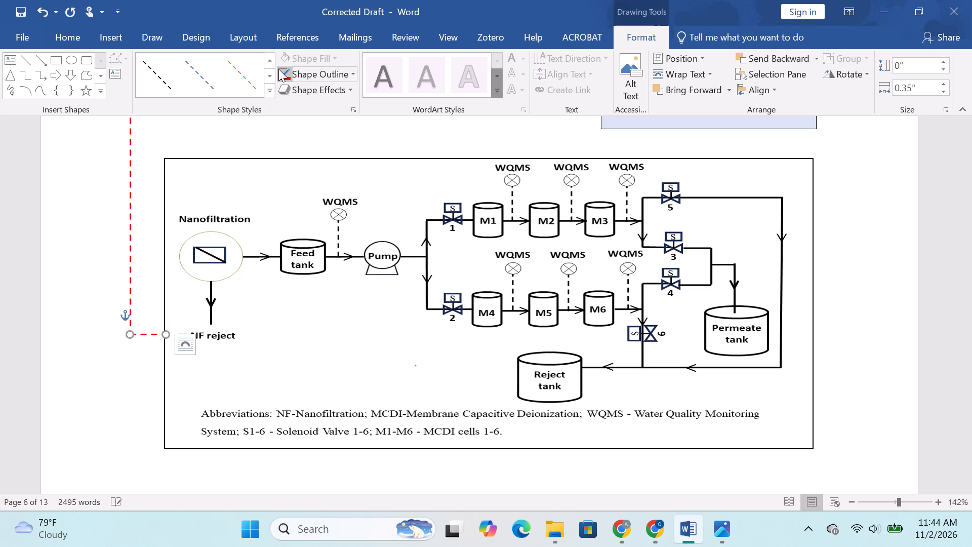
Check the flowchart on page 6 together with the redrawn red dashed branch and the schematic.
scroll(339, 262, "up", 7)
scroll(339, 263, "down", 7, "ctrl")
scroll(435, 351, "up", 1, "ctrl")
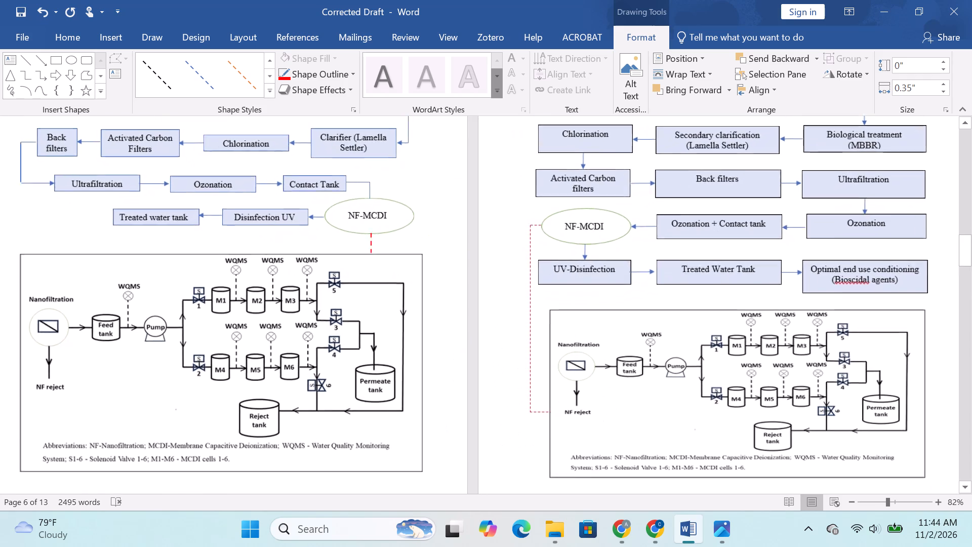
scroll(424, 328, "up", 2)
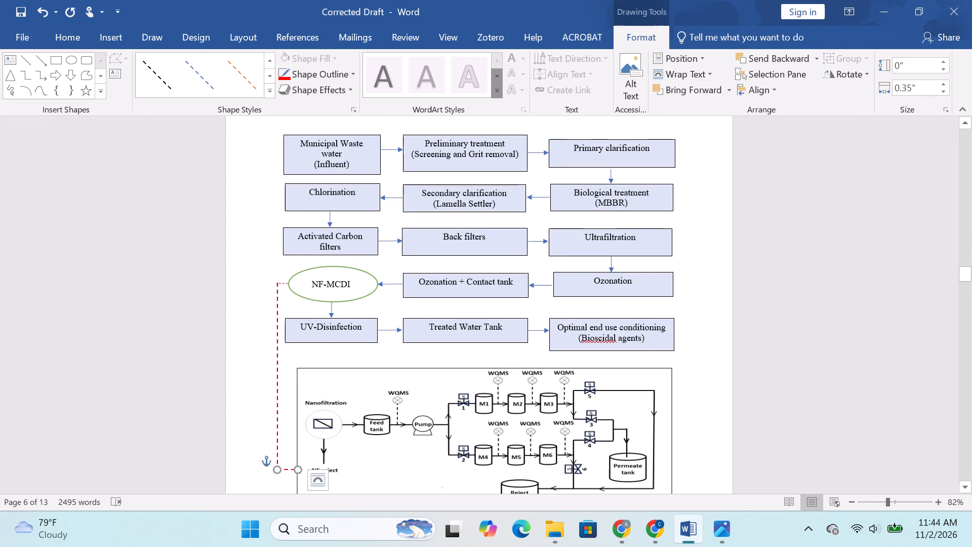
Set the outline weight of the short horizontal red dashed line beside NF-MCDI to 1 pt.
scroll(319, 295, "up", 5, "ctrl")
scroll(155, 174, "up", 4)
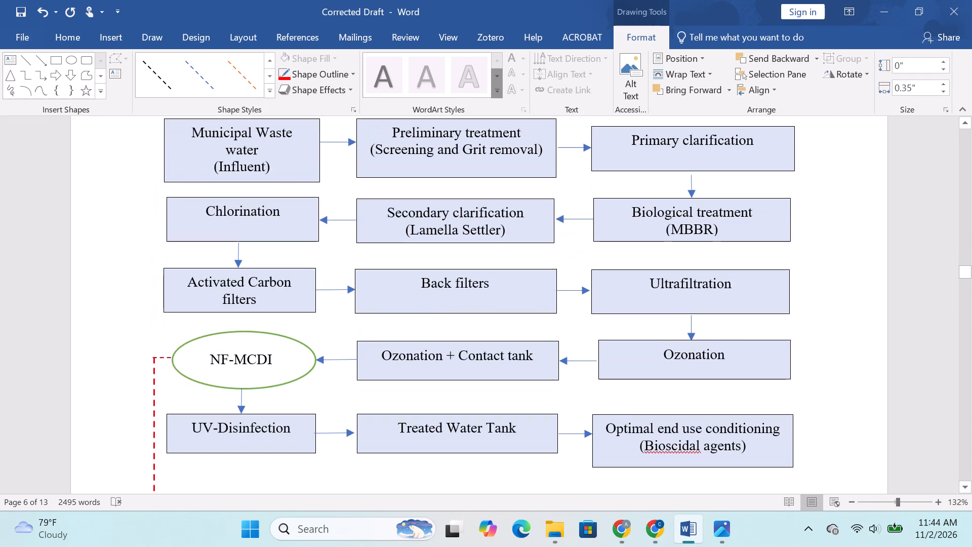
scroll(167, 388, "up", 2, "ctrl")
scroll(101, 424, "up", 5, "ctrl")
scroll(182, 329, "down", 3)
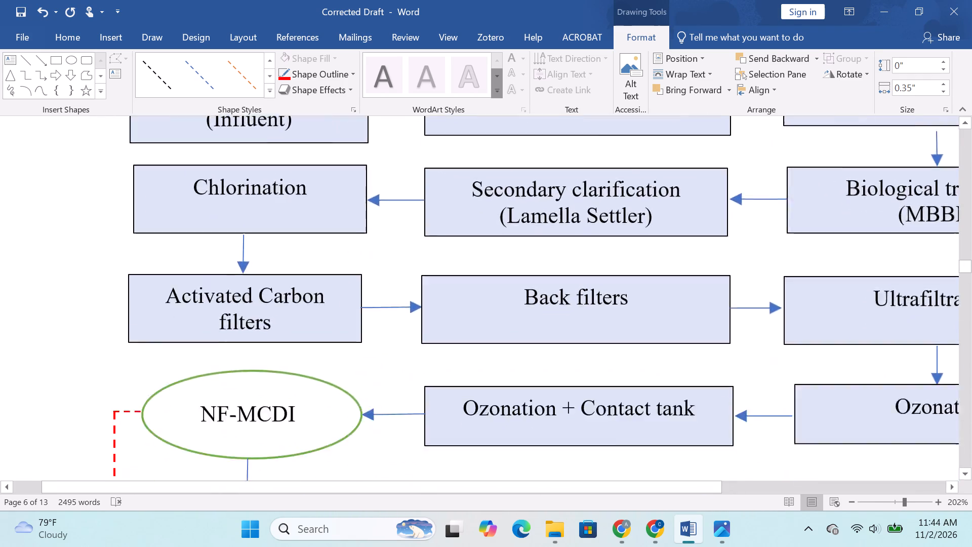
scroll(182, 329, "down", 1)
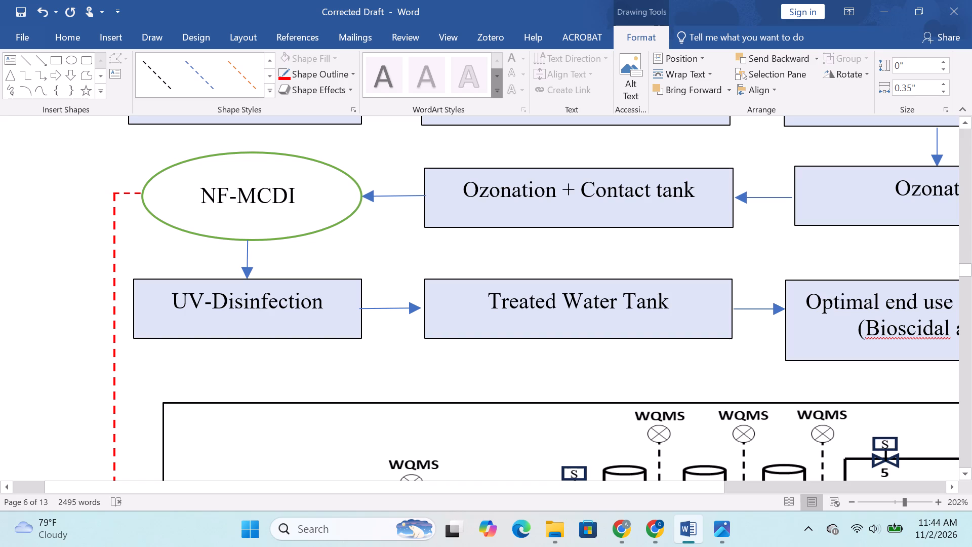
left_click(113, 193)
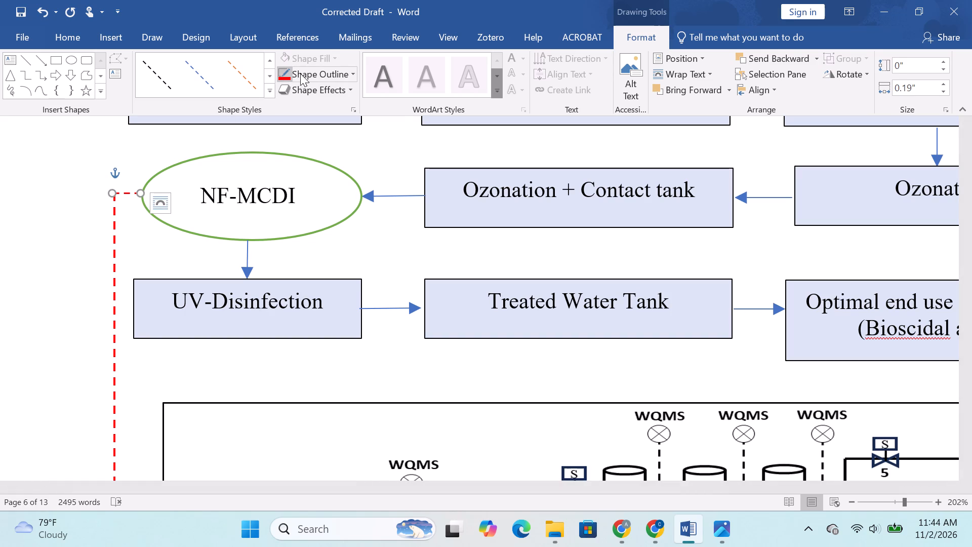
left_click(303, 73)
left_click(314, 246)
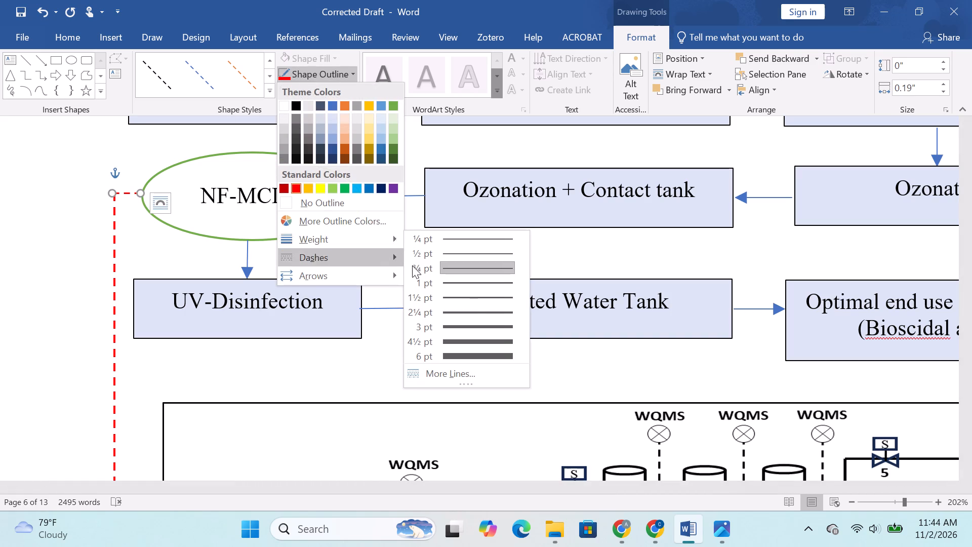
left_click(473, 280)
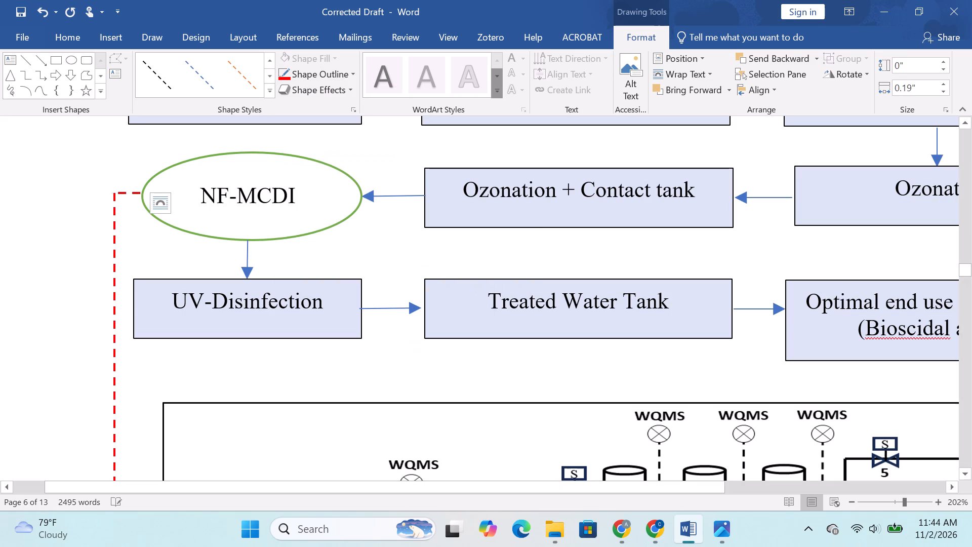
left_click(164, 256)
Check the page 6 flowchart, its red dashed branch and the process schematic below it.
scroll(164, 256, "down", 5, "ctrl")
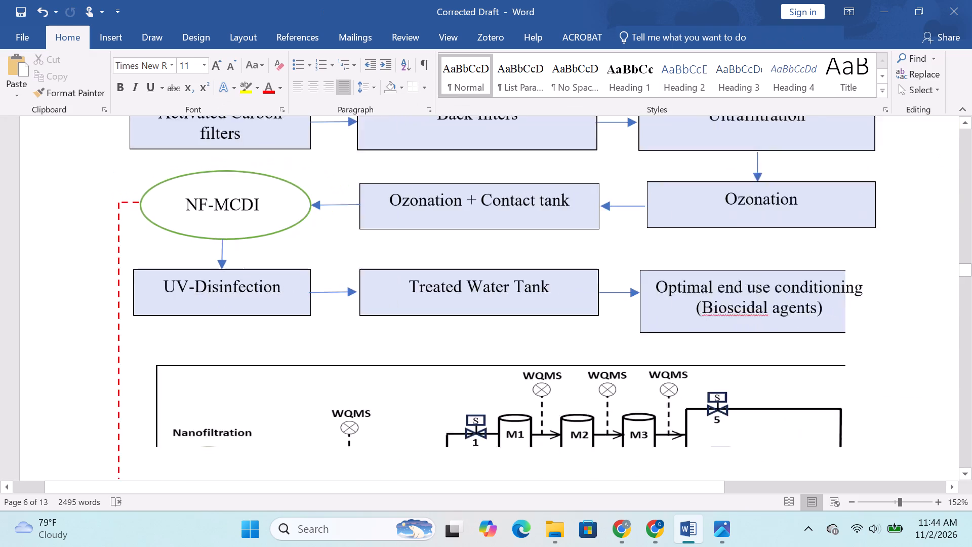
scroll(164, 256, "down", 5, "ctrl")
scroll(226, 240, "up", 5)
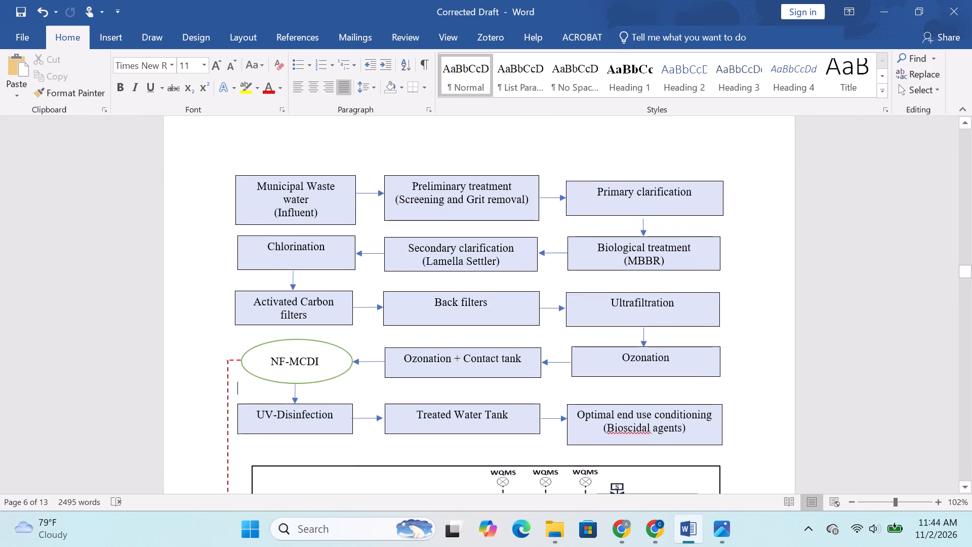
scroll(226, 240, "up", 1)
scroll(226, 240, "down", 11)
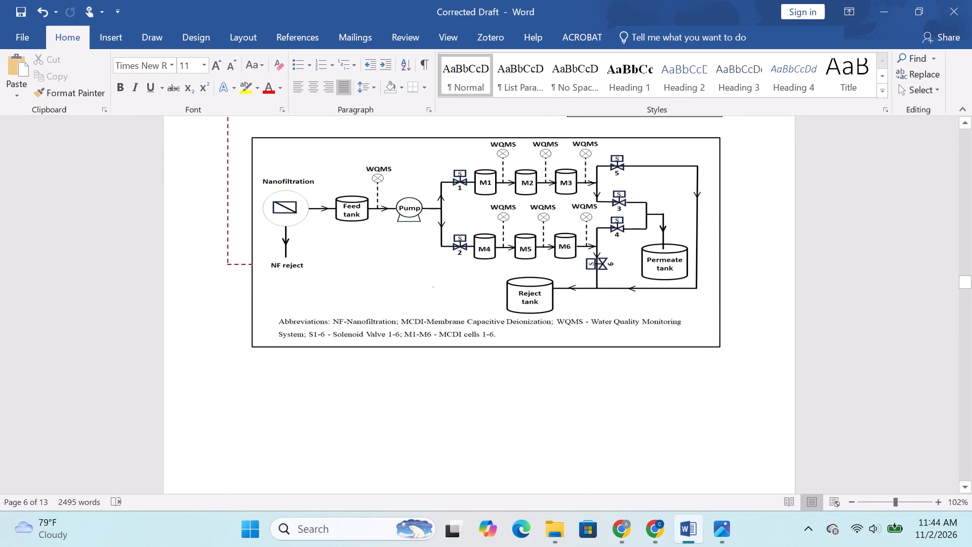
scroll(540, 388, "down", 3)
scroll(355, 150, "up", 7)
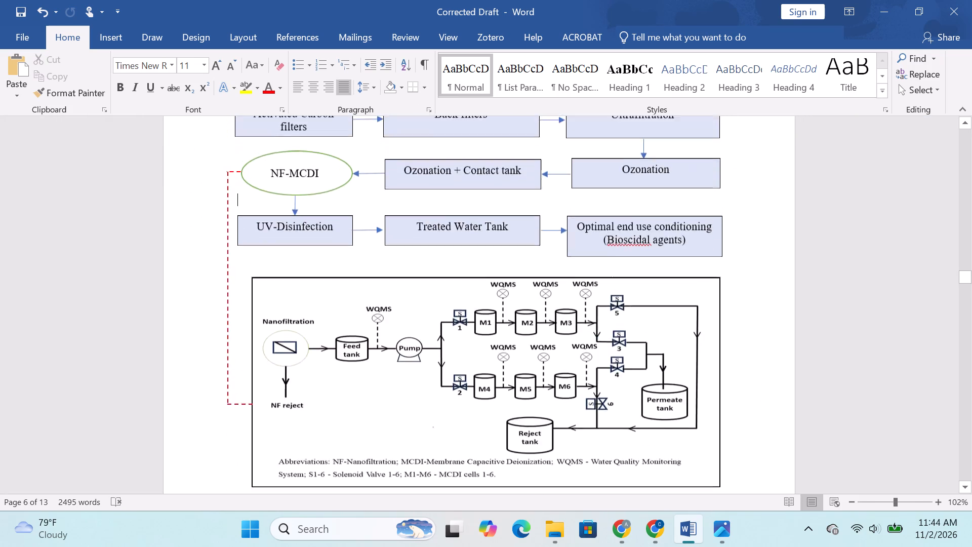
Copy the "Continuous monitoring and control layer" heading and its sentence from page 5 to below the schematic on page 6.
scroll(355, 150, "up", 13)
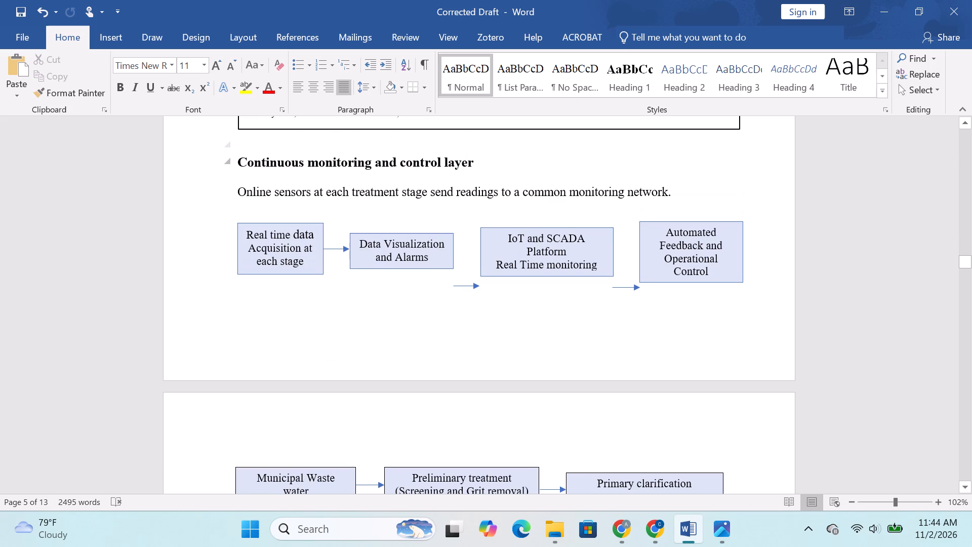
left_click_drag(237, 162, 675, 187)
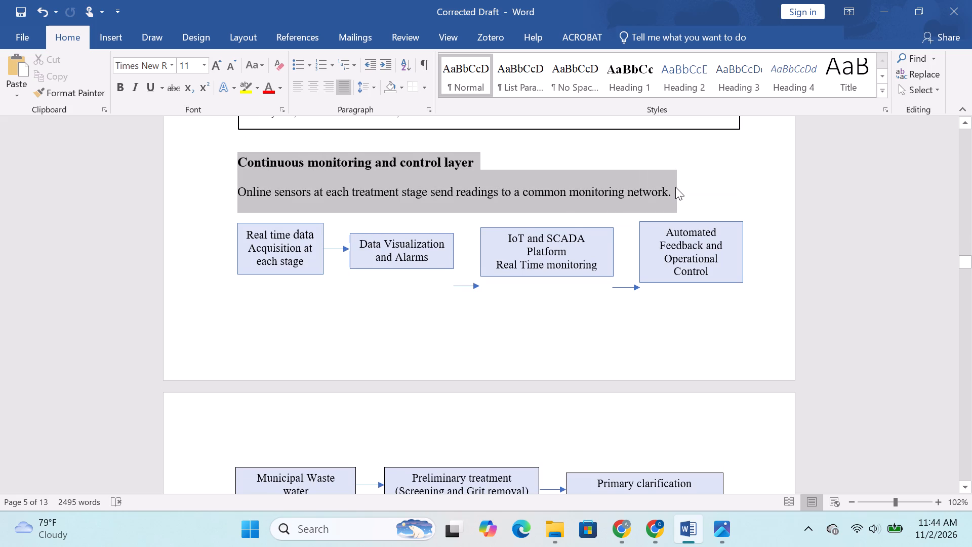
key("ctrl+c")
scroll(630, 214, "down", 10, "ctrl")
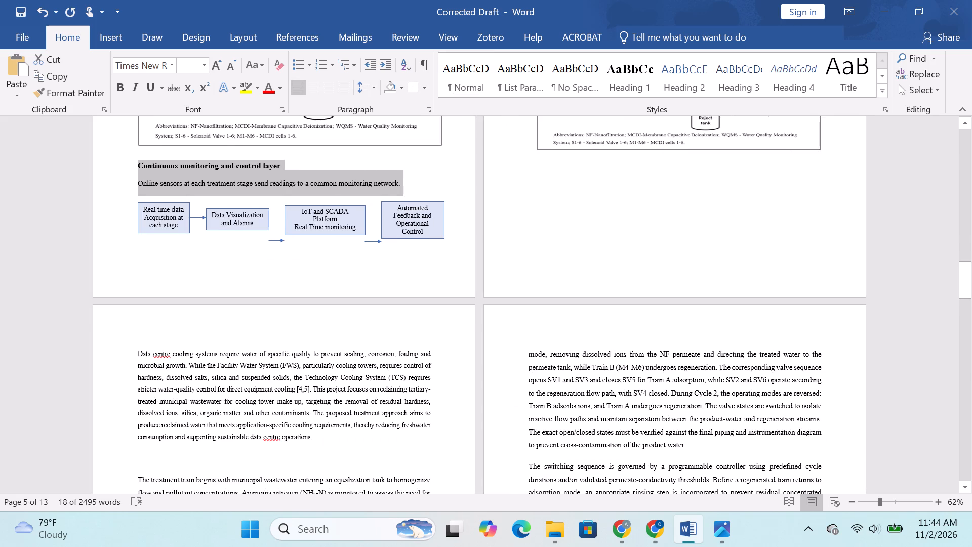
scroll(533, 217, "up", 1)
left_click(560, 194)
key("ctrl+v")
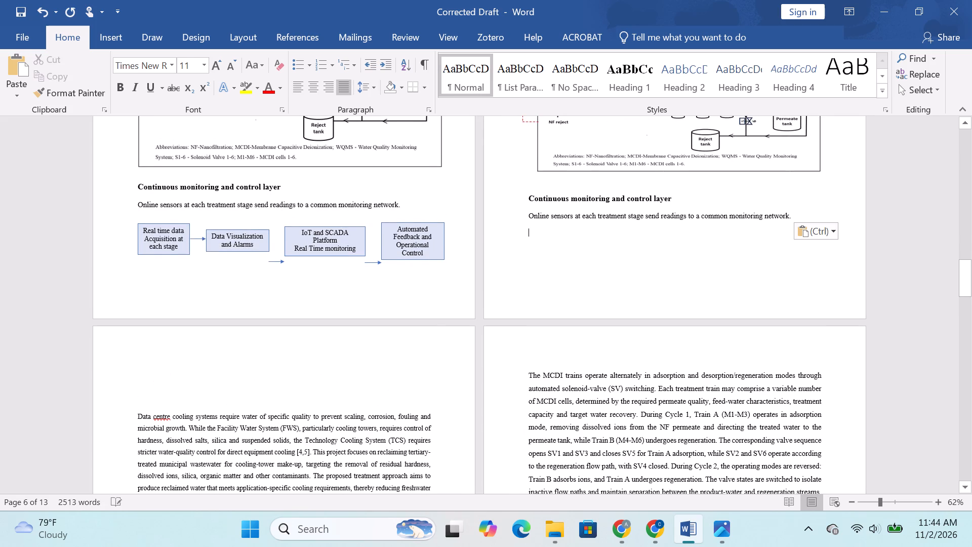
Compare the original and rebuilt flowchart pages with the reference flowchart image in Photos, including its monitoring and control section.
scroll(591, 211, "up", 7)
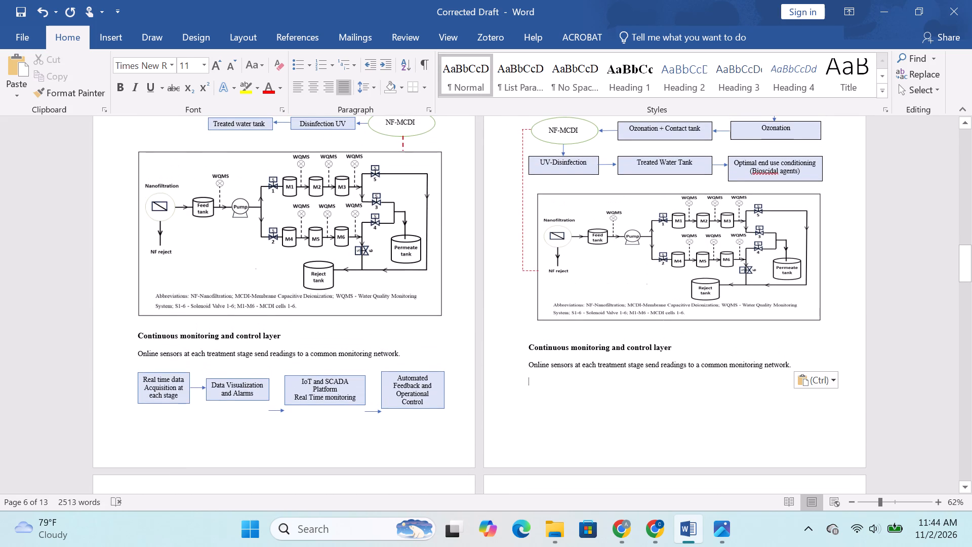
scroll(598, 226, "up", 3)
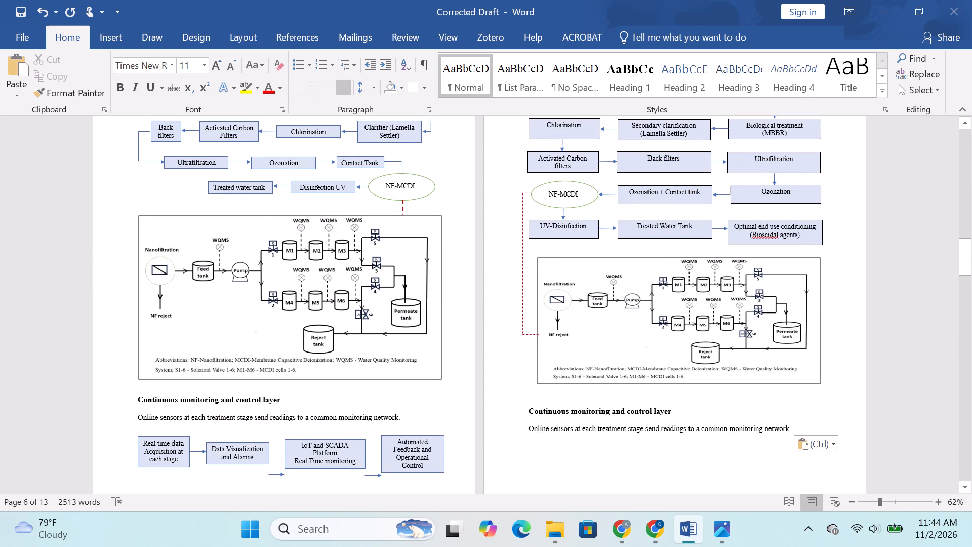
scroll(598, 226, "up", 3)
scroll(598, 226, "down", 2)
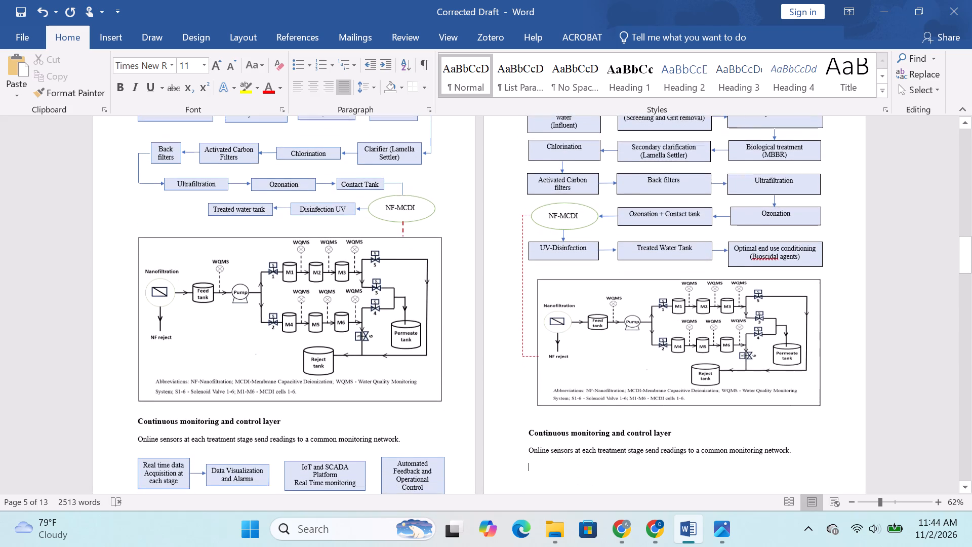
scroll(598, 226, "down", 5)
left_click(638, 529)
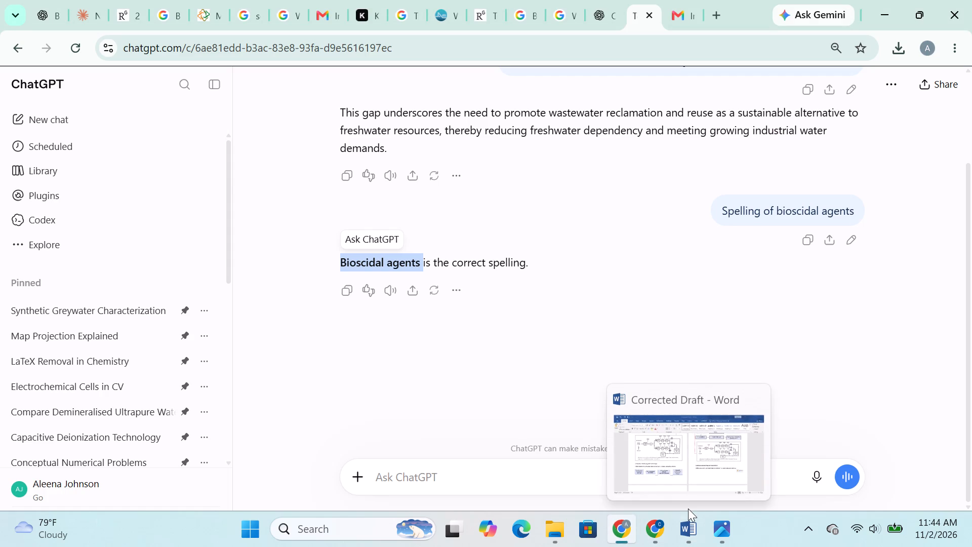
left_click(688, 524)
left_click(714, 529)
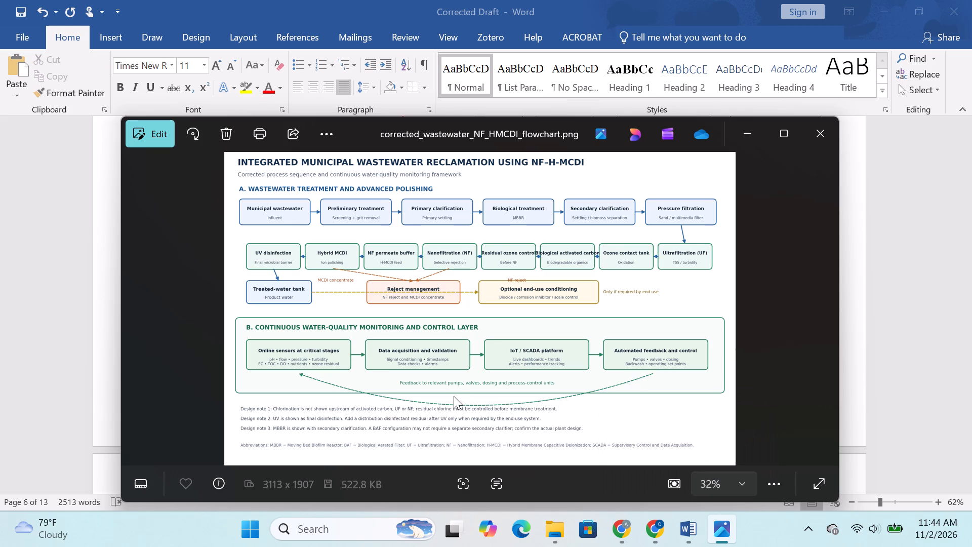
left_click(687, 536)
scroll(553, 312, "up", 15)
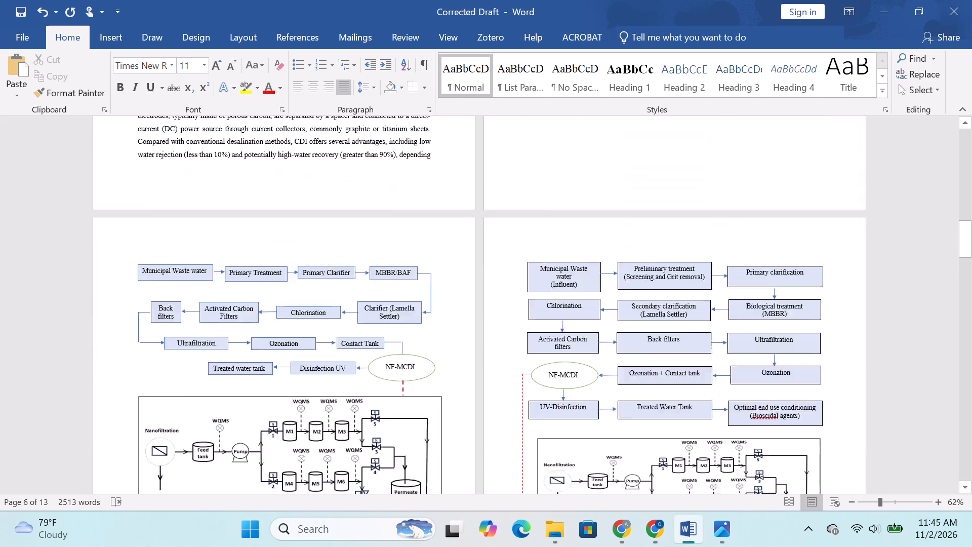
scroll(553, 312, "up", 11)
scroll(550, 312, "down", 6)
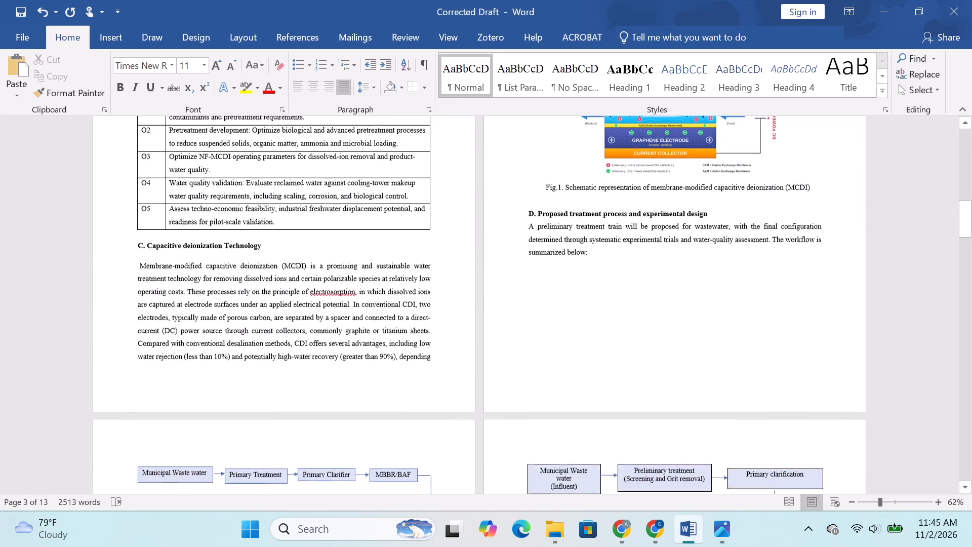
scroll(550, 312, "down", 2)
scroll(550, 312, "up", 4)
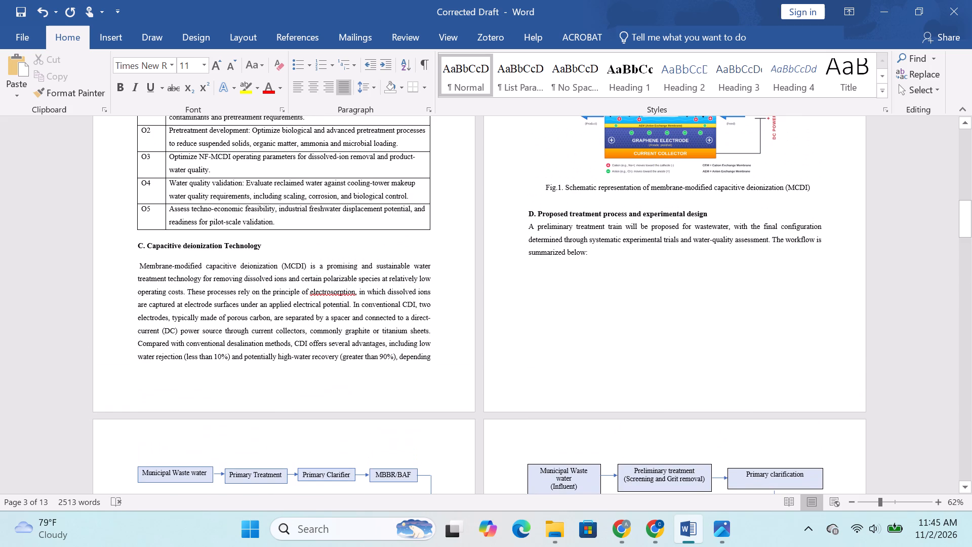
scroll(539, 236, "down", 20)
scroll(539, 236, "down", 3)
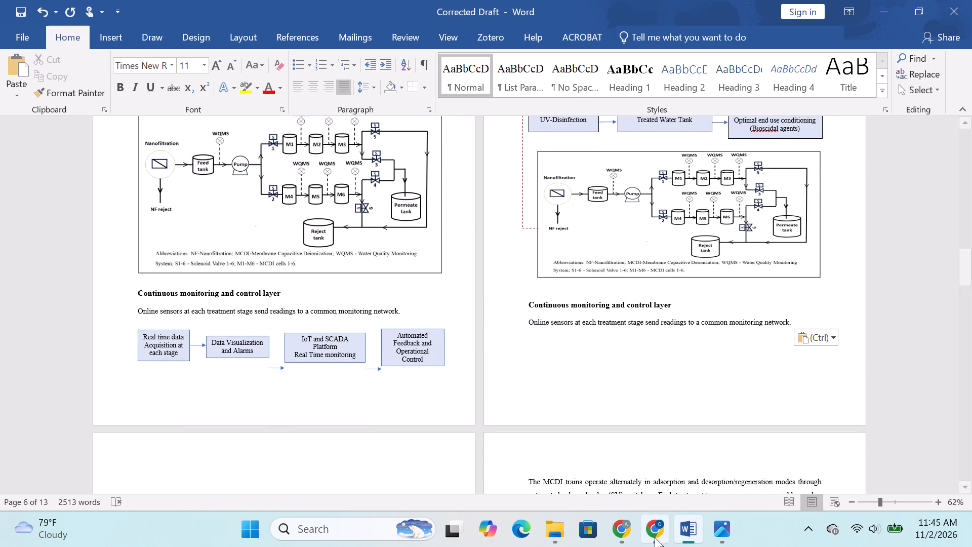
left_click(716, 541)
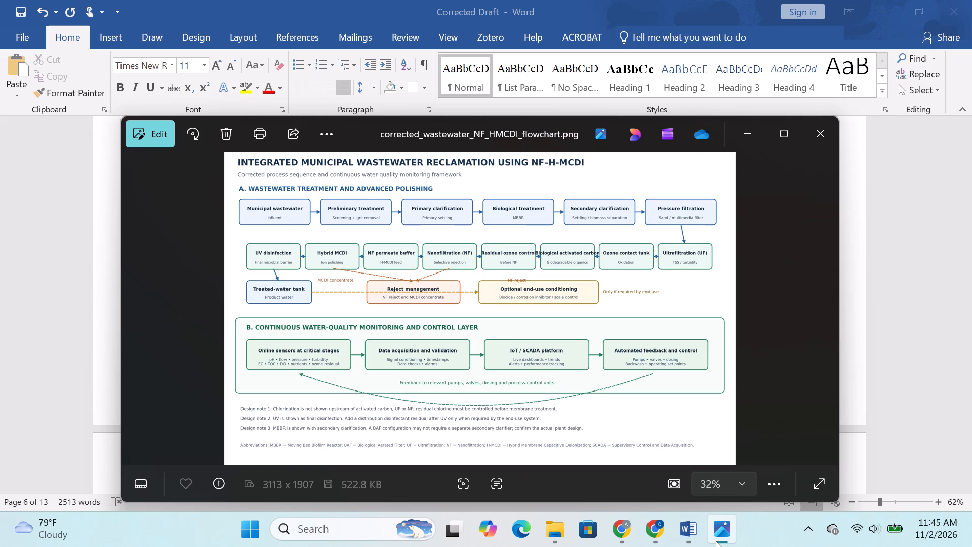
left_click(698, 541)
Copy the "Real time data Acquisition at each stage" box from page 5 to below the pasted monitoring sentence on page 6.
left_click(147, 334)
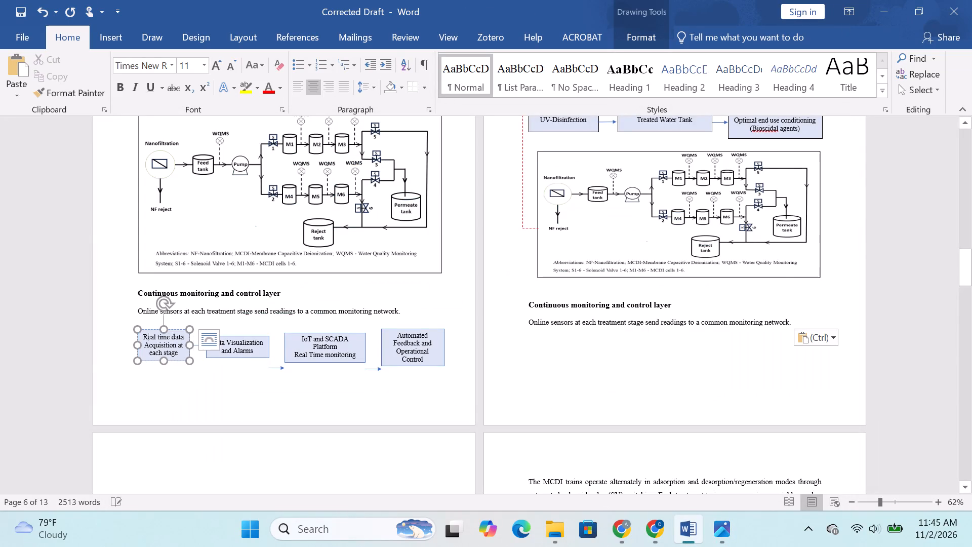
left_click(180, 362)
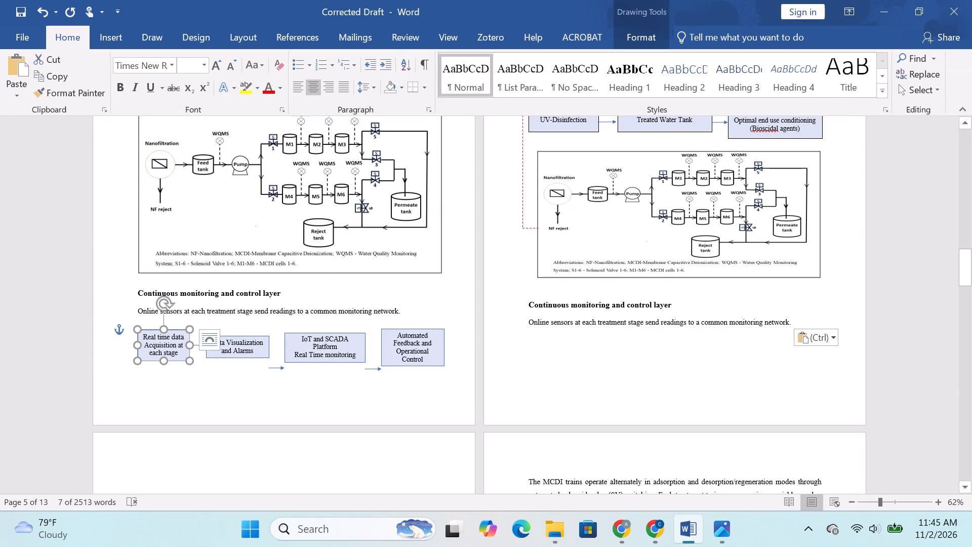
key("ctrl+c")
left_click(543, 346)
key("ctrl+v")
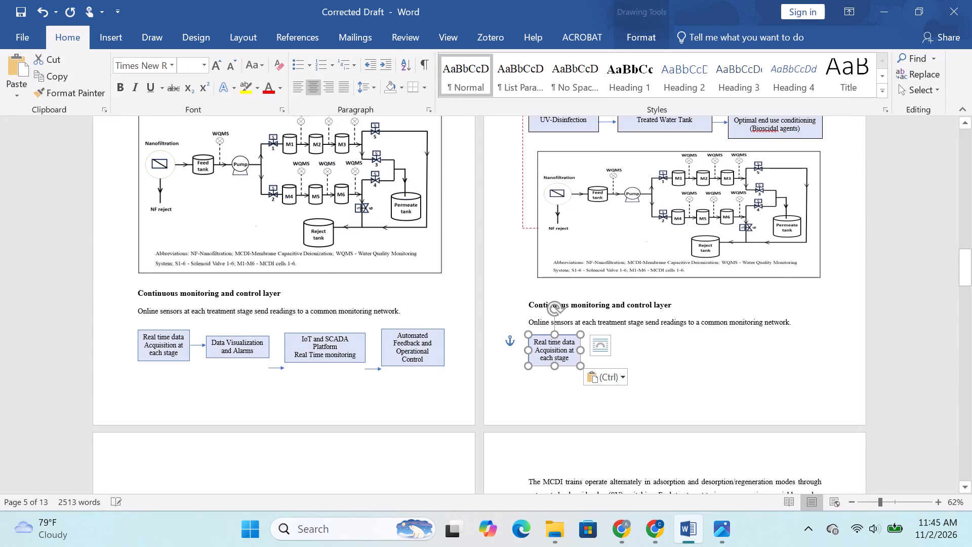
Replace the copied box's text with "Online sensors at critical stages", widen the box to fit it on two lines, and add a new line.
left_click_drag(568, 357, 534, 340)
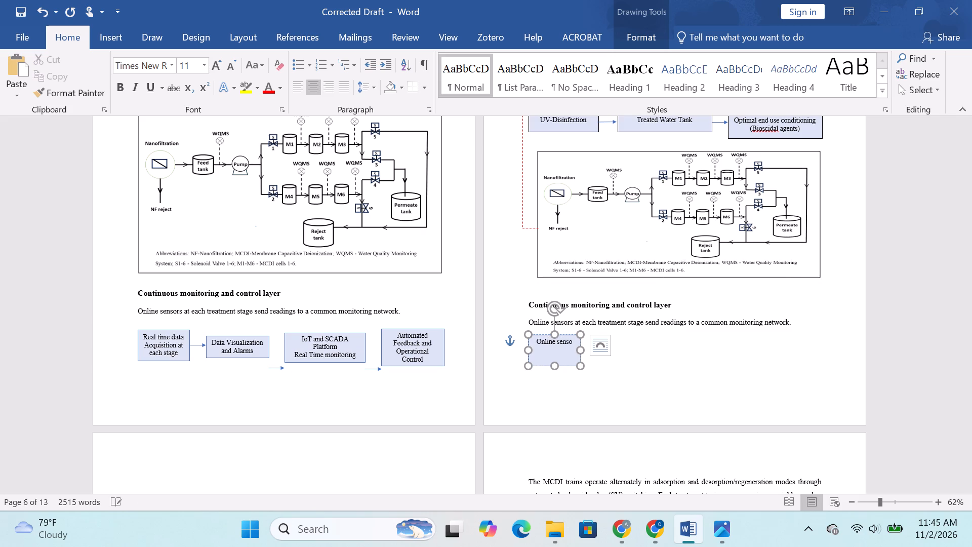
key("space")
type("a")
type("t critical stages")
left_click_drag(583, 351, 598, 351)
left_click_drag(585, 351, 540, 343)
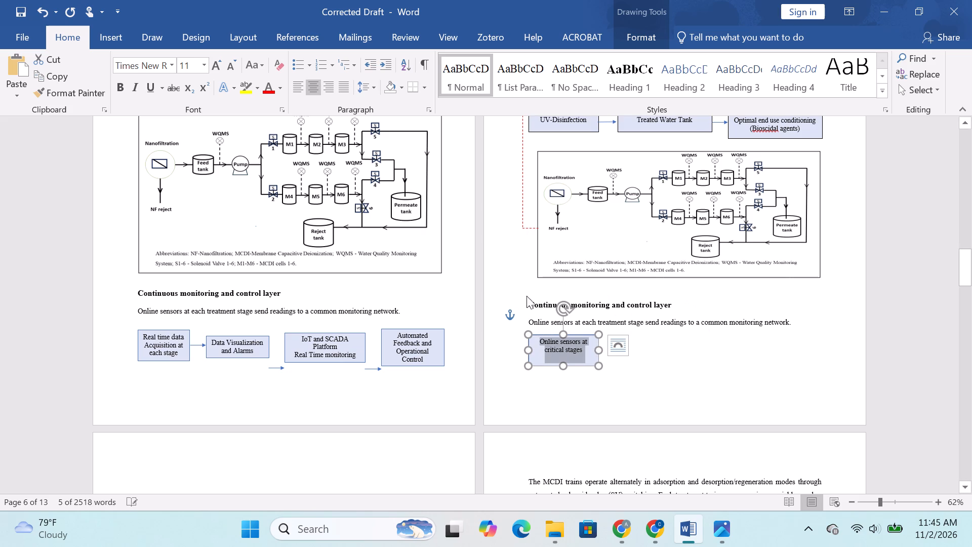
left_click(584, 351)
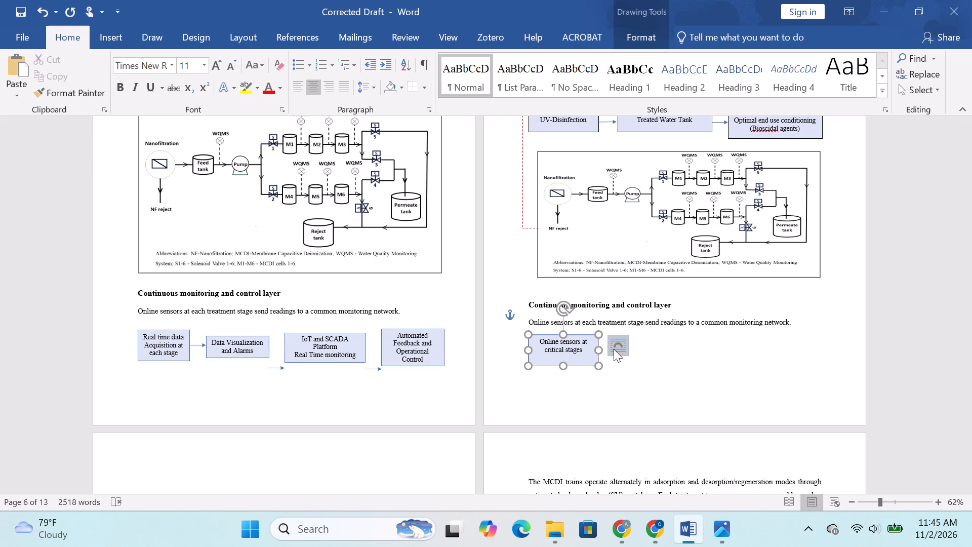
key("Return")
Review the monitoring and control boxes in the reference image in Photos, then return to the monitoring row on page 5 in Word.
left_click(726, 531)
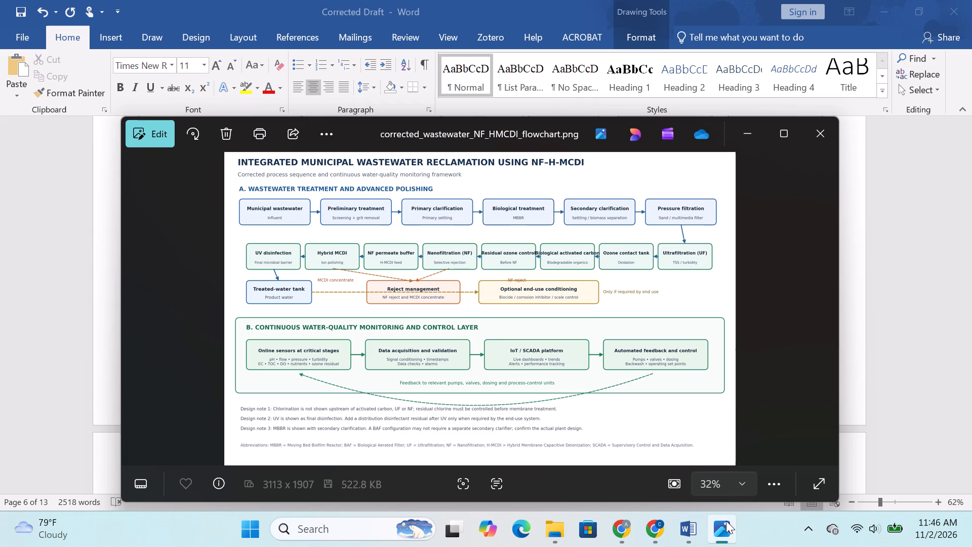
left_click(697, 520)
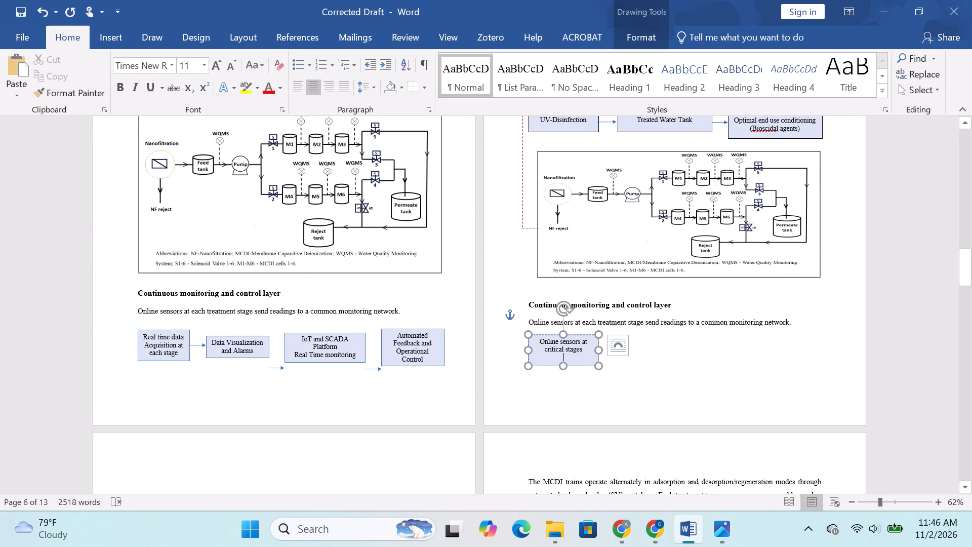
left_click(234, 352)
left_click(293, 399)
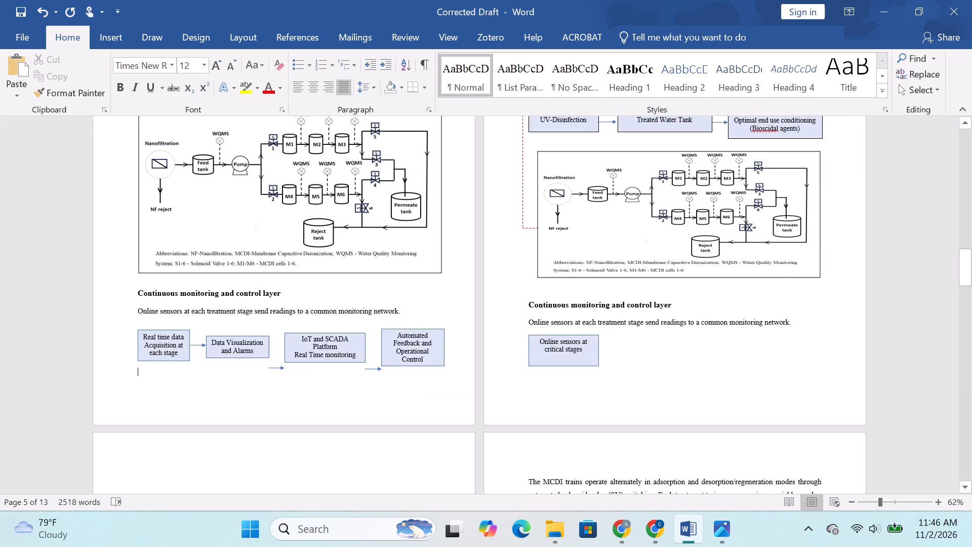
Check the reference flowchart's monitoring section in Photos, then delete the "Online sensors at critical stages" box from page 6 in Word.
left_click(730, 539)
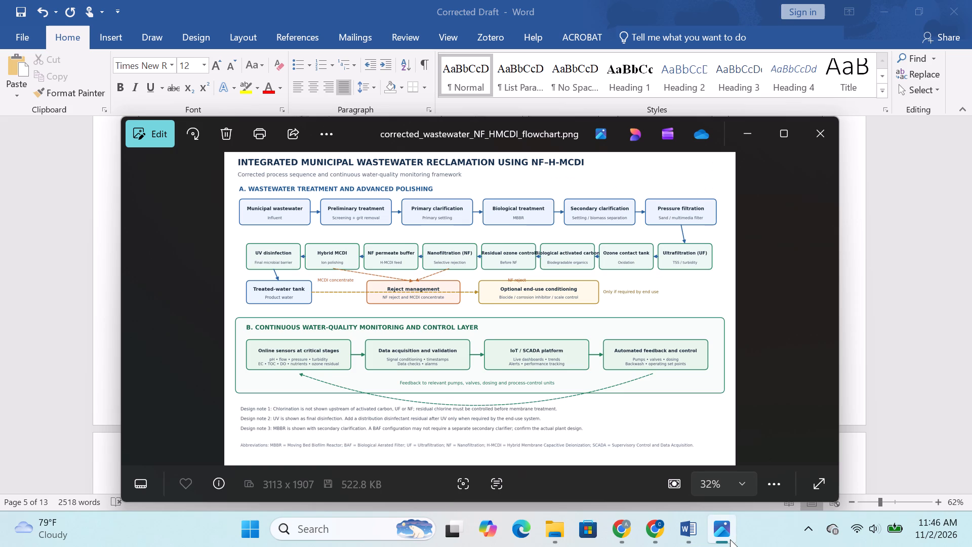
left_click(682, 524)
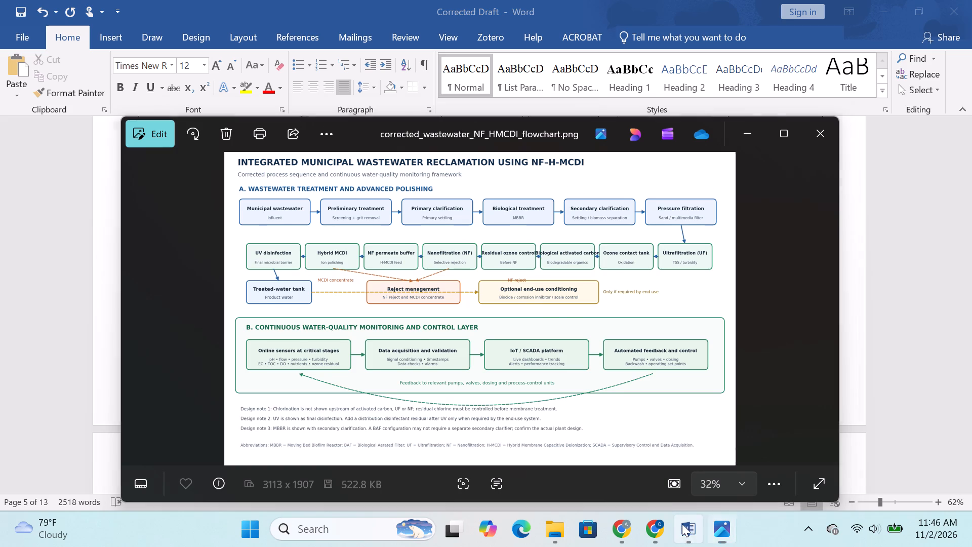
left_click(563, 359)
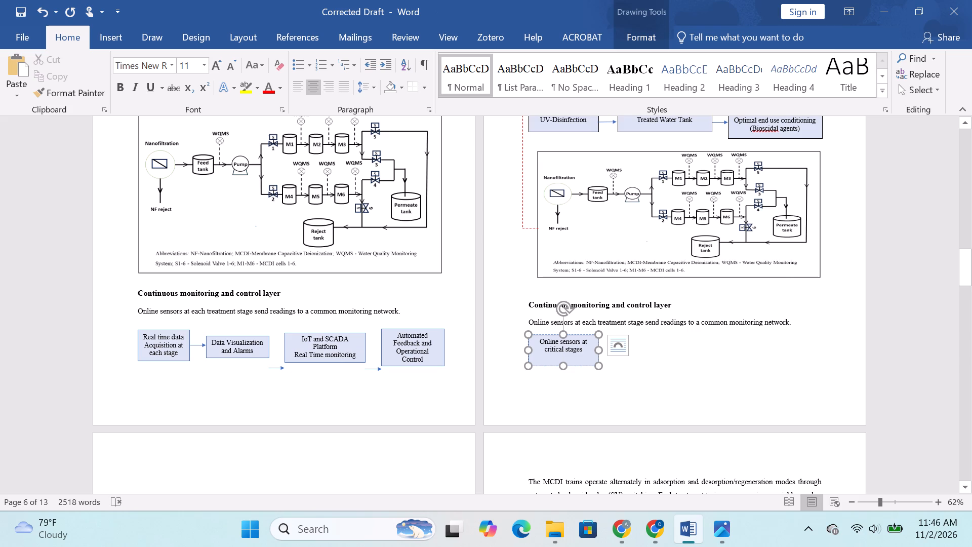
left_click(566, 368)
left_click(583, 335)
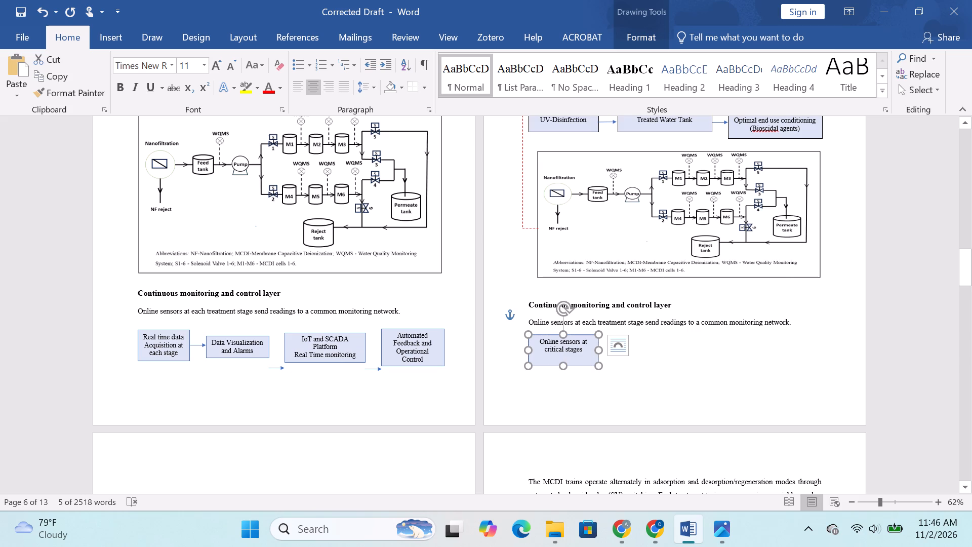
key("Delete")
Copy the four monitoring boxes with their first connecting arrow from page 5 to below the monitoring sentence on page 6.
left_click_drag(68, 329, 352, 343)
key("ctrl+c")
left_click(565, 348)
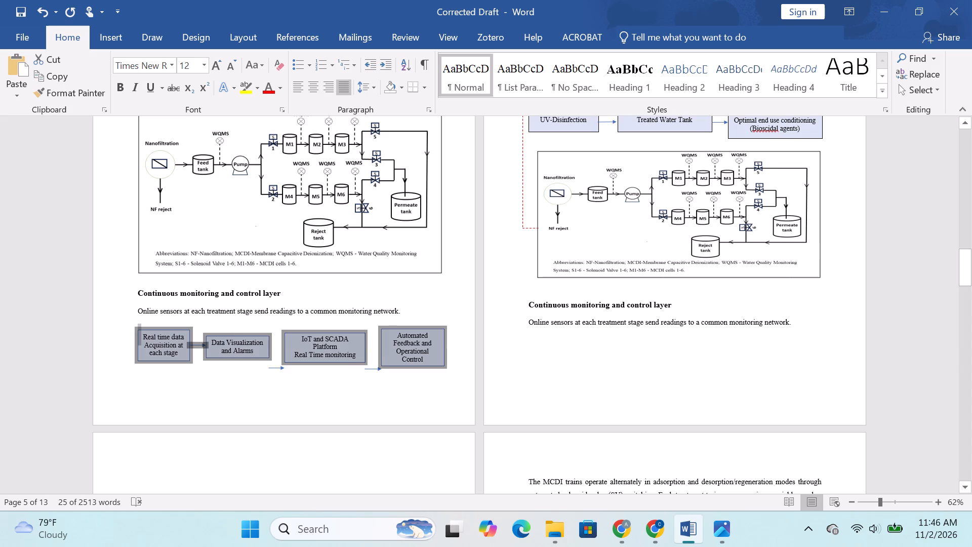
key("ctrl+v")
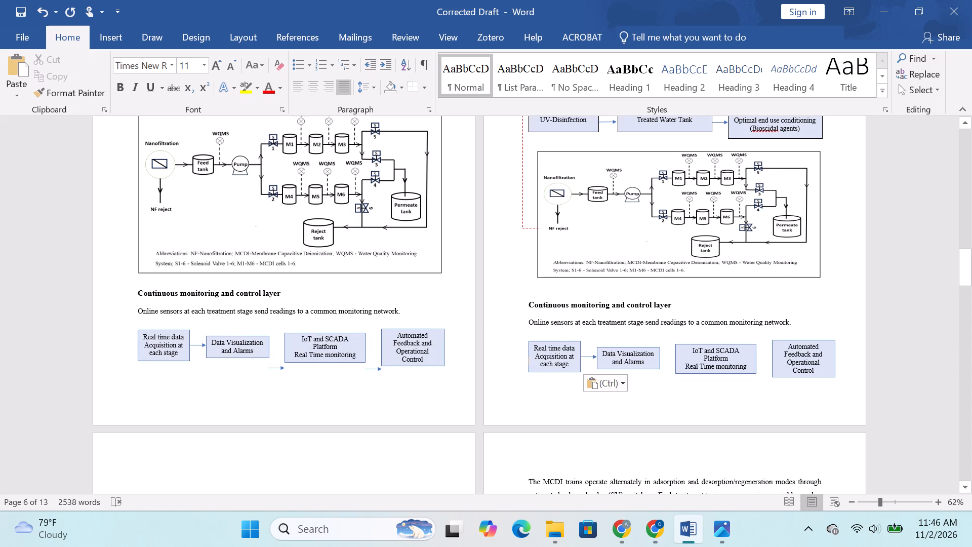
Duplicate the loose arrow below the page 5 monitoring row, between the "Data Visualization and Alarms" and "IoT and SCADA Platform" boxes.
left_click(277, 371)
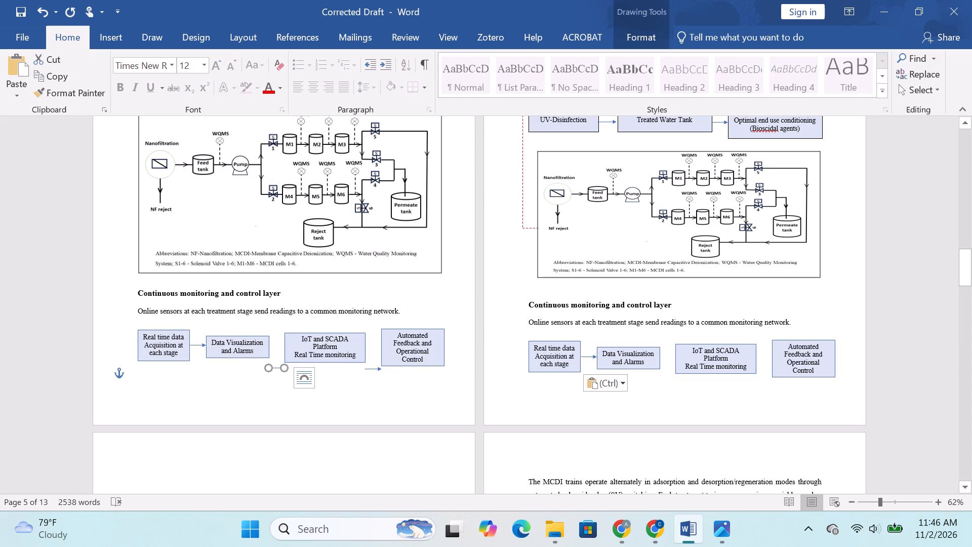
key("ctrl+c")
key("ctrl+v")
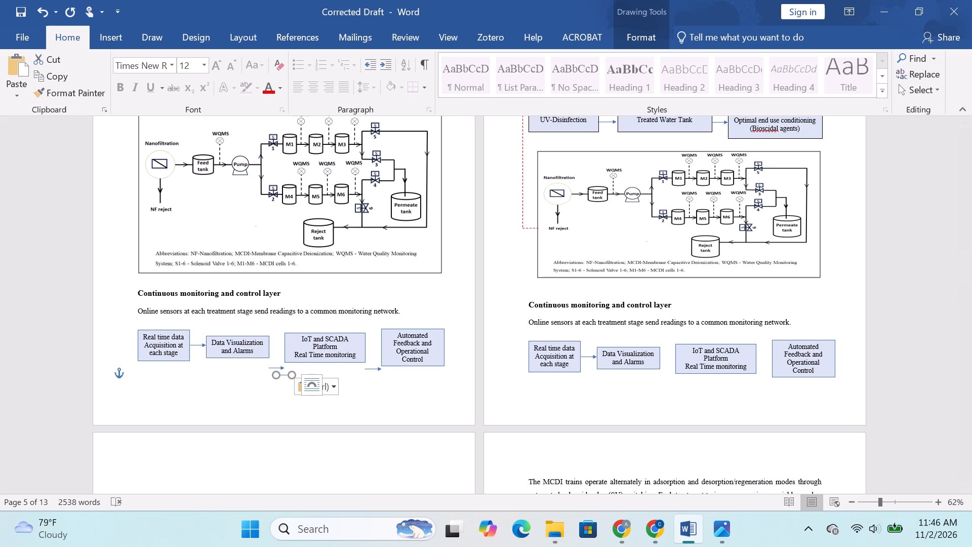
Close the reference flowchart image in Photos and return to the Word draft.
left_click(877, 0)
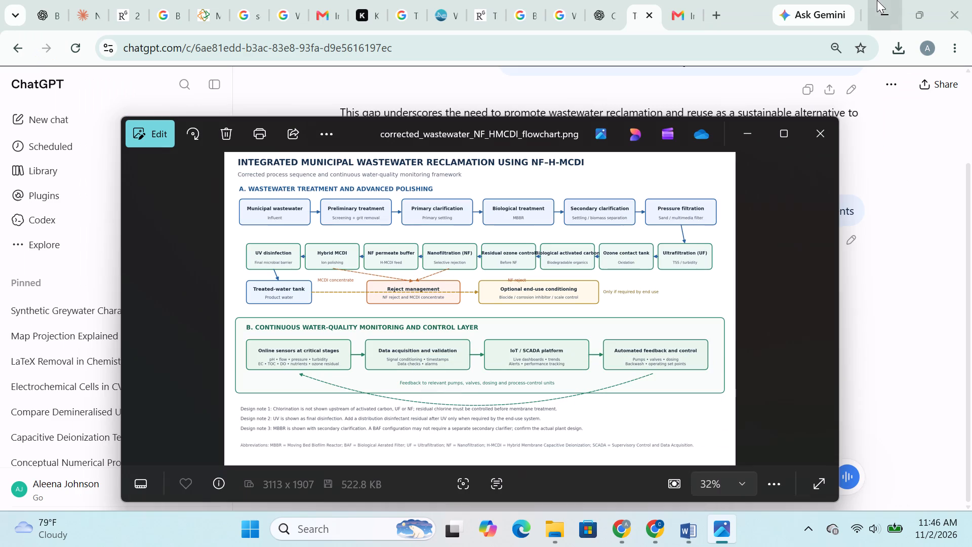
left_click(807, 147)
left_click(725, 12)
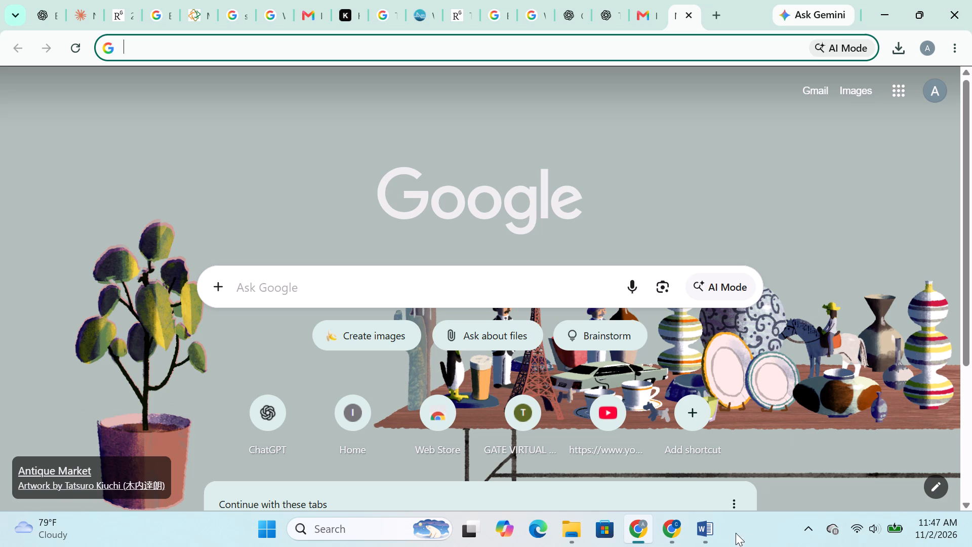
left_click(712, 532)
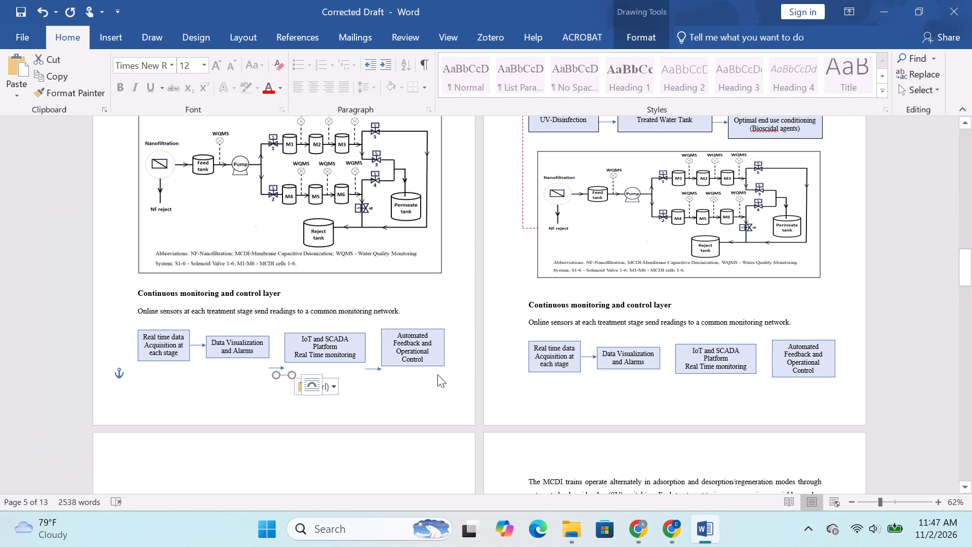
Copy the loose page 5 arrow to page 6 and place it between the "Data Visualization and Alarms" and "IoT and SCADA Platform" boxes.
left_click(279, 368)
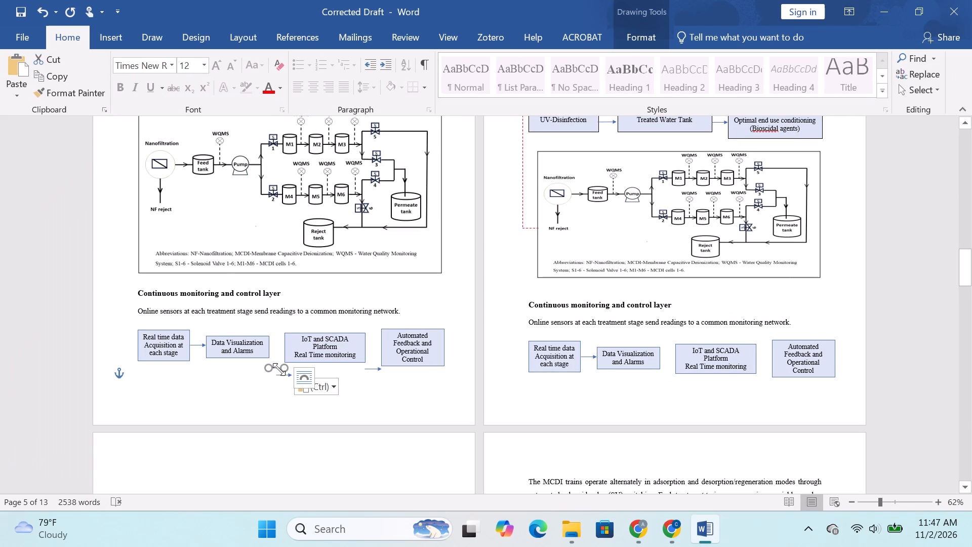
key("ctrl+c")
left_click(664, 370)
key("ctrl+v")
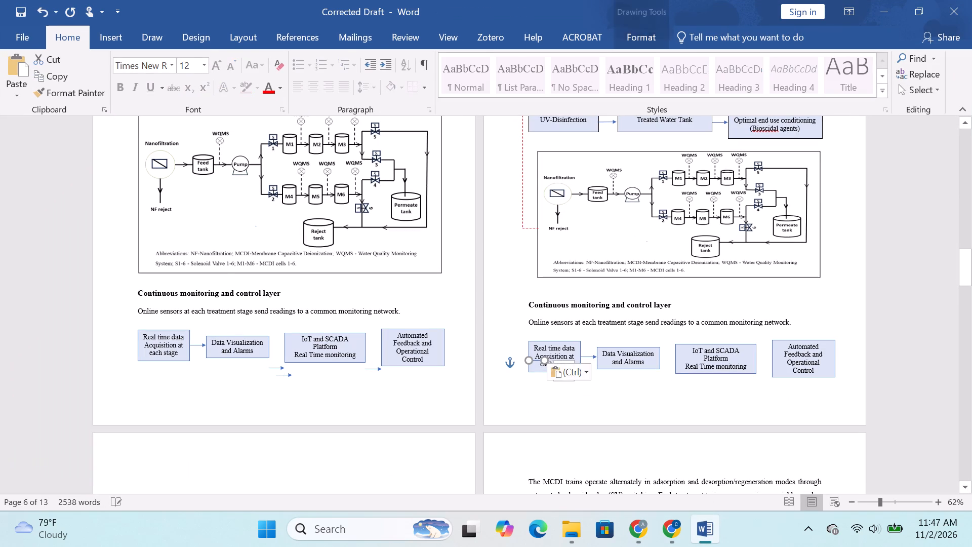
scroll(561, 388, "up", 5, "ctrl")
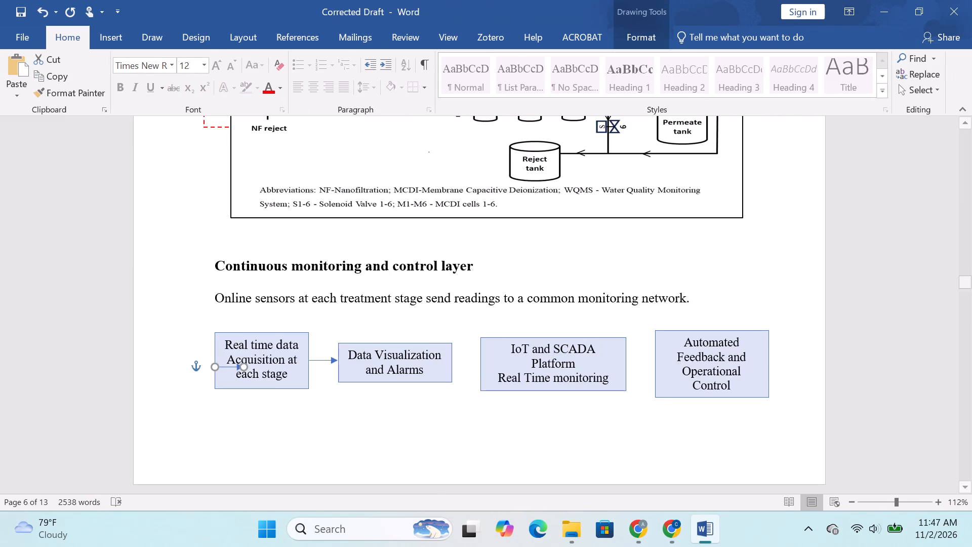
left_click_drag(232, 368, 485, 367)
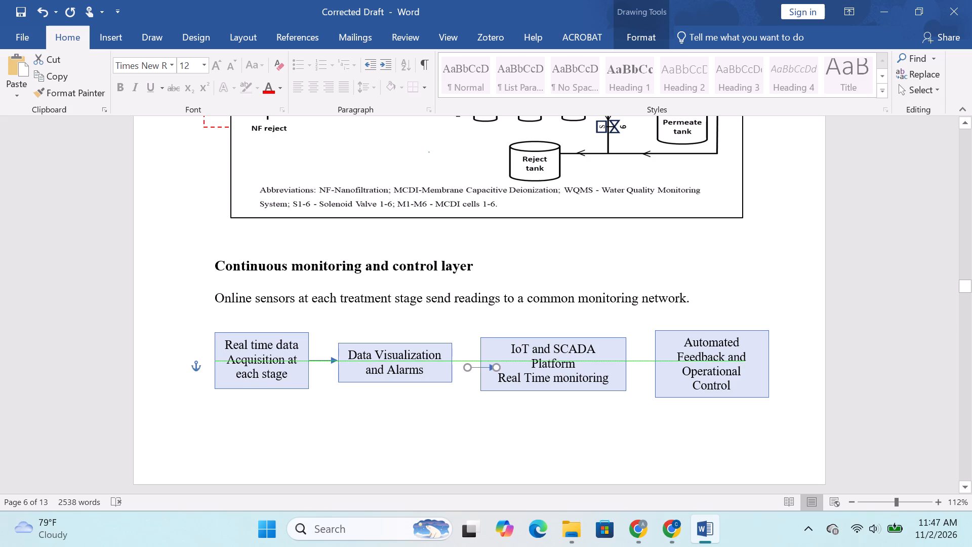
left_click_drag(485, 367, 470, 363)
left_click(447, 430)
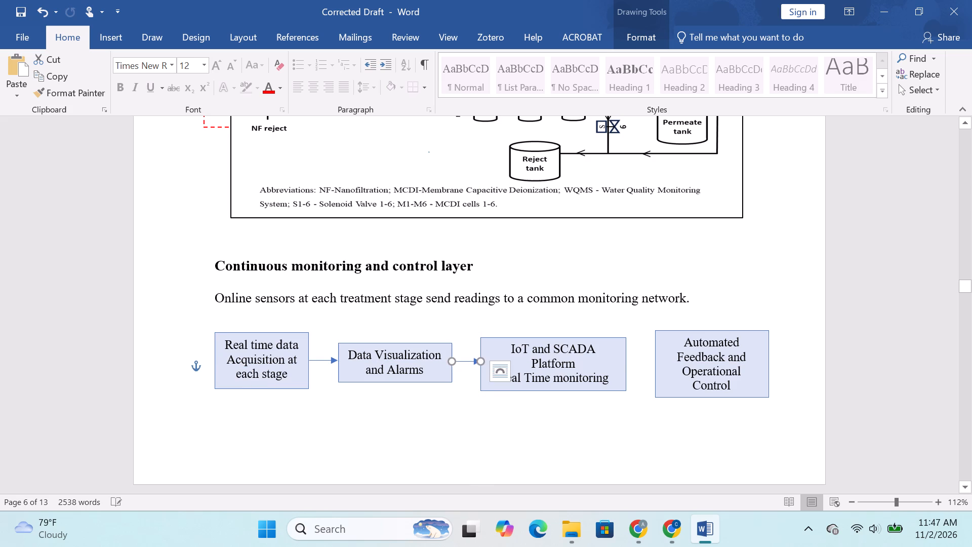
Duplicate that arrow and place the copy between the "IoT and SCADA Platform" and "Automated Feedback and Operational Control" boxes on page 6.
left_click(467, 366)
key("ctrl+c")
left_click(648, 370)
key("ctrl+v")
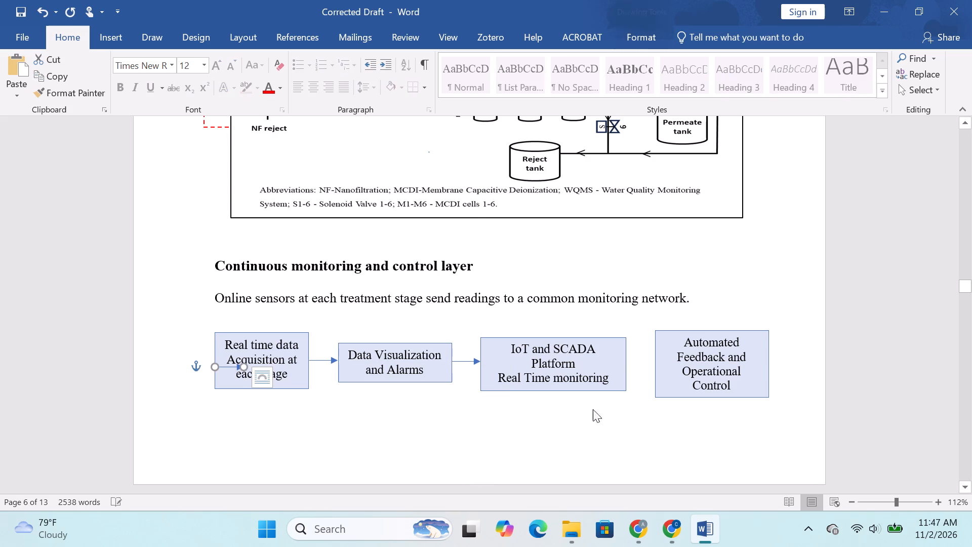
left_click_drag(227, 369, 554, 344)
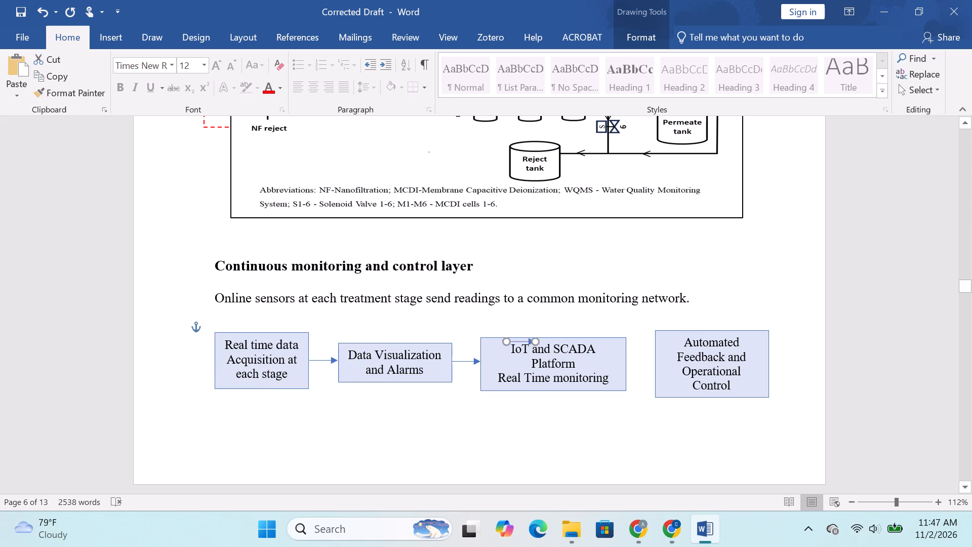
left_click_drag(554, 344, 639, 366)
left_click(680, 436)
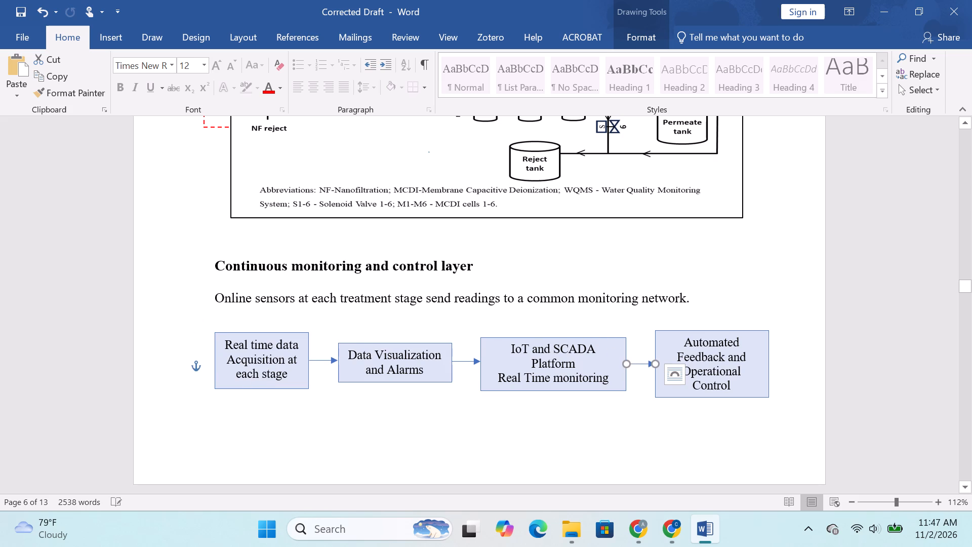
Widen the "Automated Feedback and Operational Control" box on page 6 so "Operational Control" fits on one line.
left_click(575, 392)
left_click(563, 392)
left_click(563, 347)
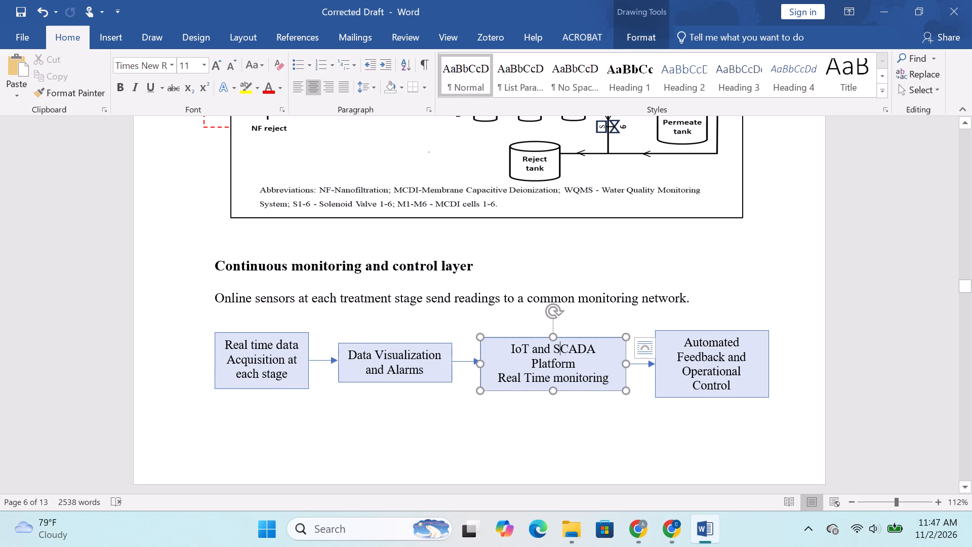
left_click(766, 360)
left_click_drag(772, 361, 776, 361)
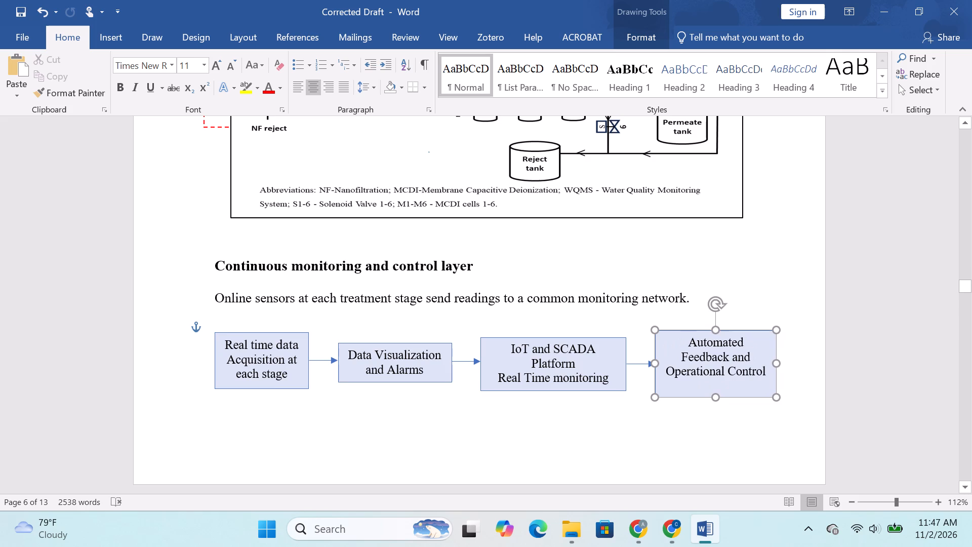
left_click(733, 399)
Make the page 6 "Data Visualization and Alarms" box narrower and taller, with three text lines, matching the first box's height.
left_click(388, 371)
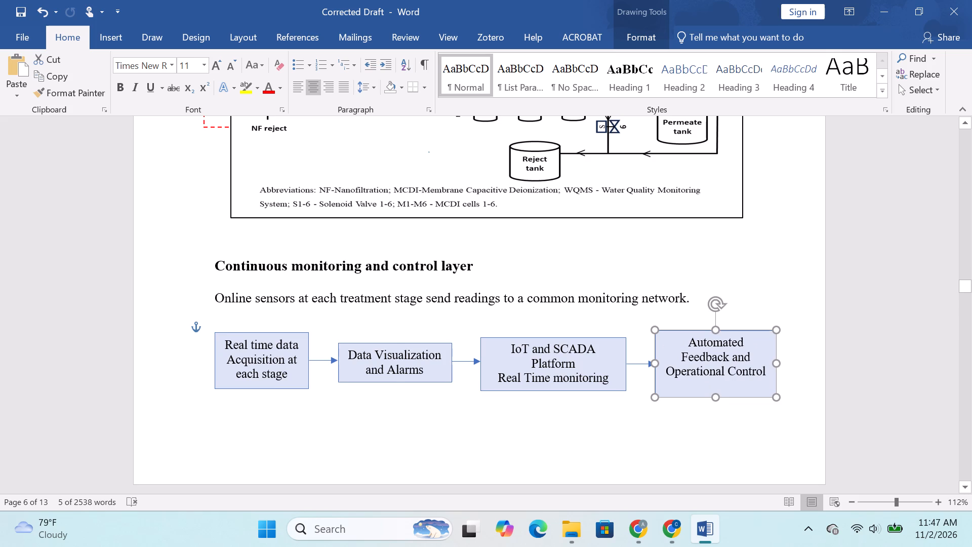
left_click_drag(448, 363, 435, 363)
left_click_drag(386, 380, 386, 392)
left_click_drag(386, 344, 388, 335)
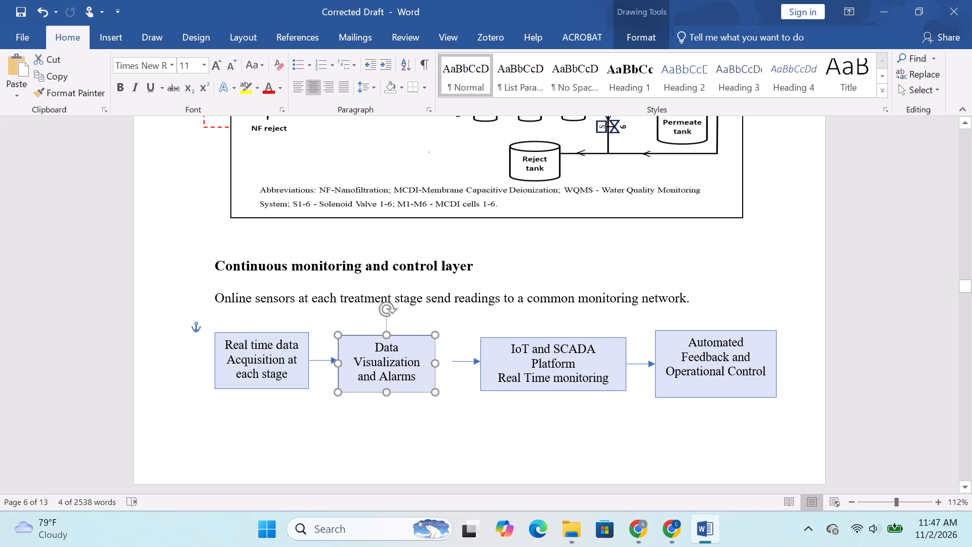
left_click_drag(388, 335, 389, 333)
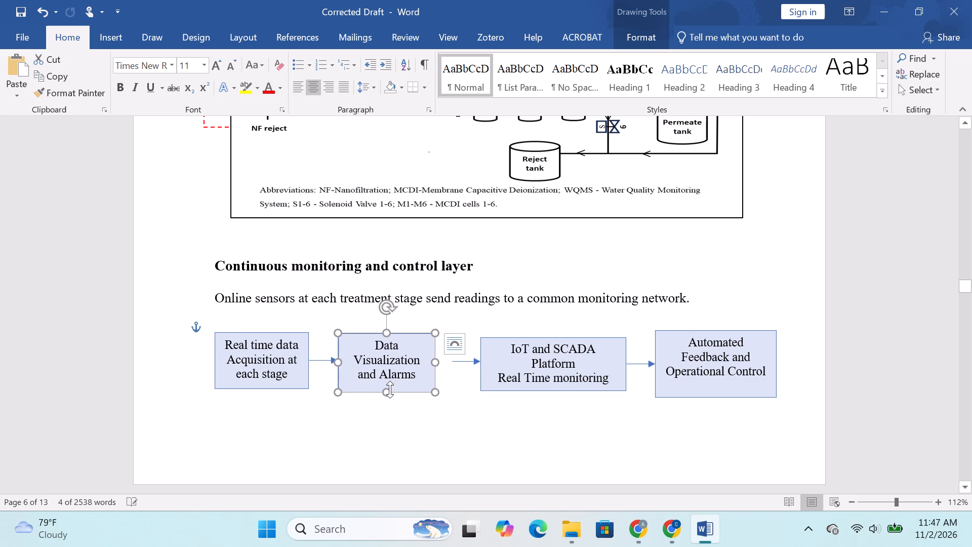
left_click(385, 392)
Shift the second arrow and the "IoT and SCADA Platform" box closer to the "Data Visualization and Alarms" box, aligned with the row.
left_click(458, 369)
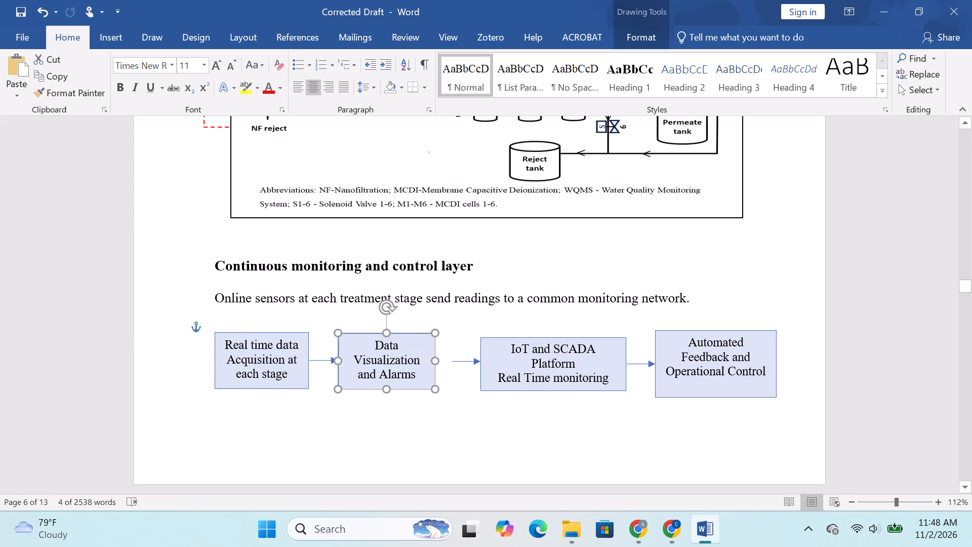
left_click_drag(462, 363, 448, 364)
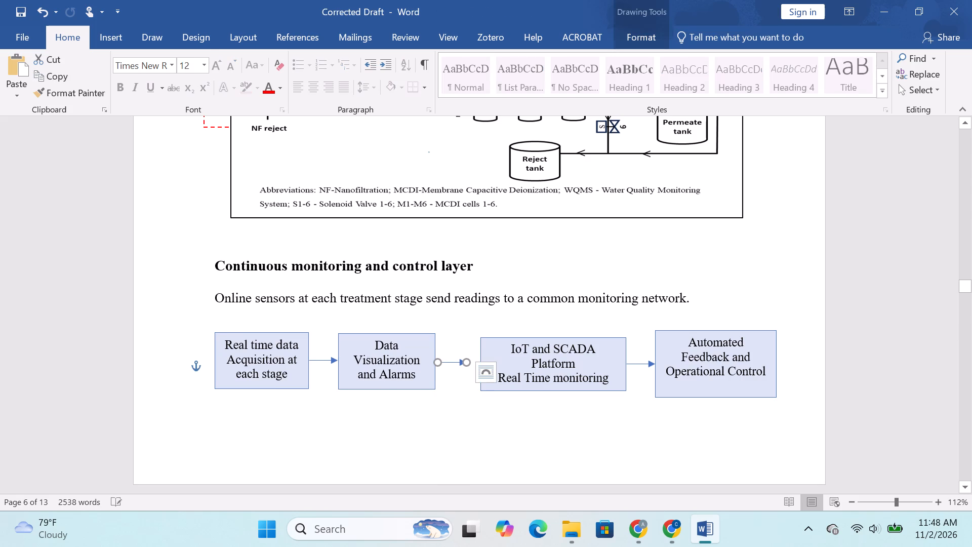
left_click(511, 348)
left_click_drag(528, 338, 517, 337)
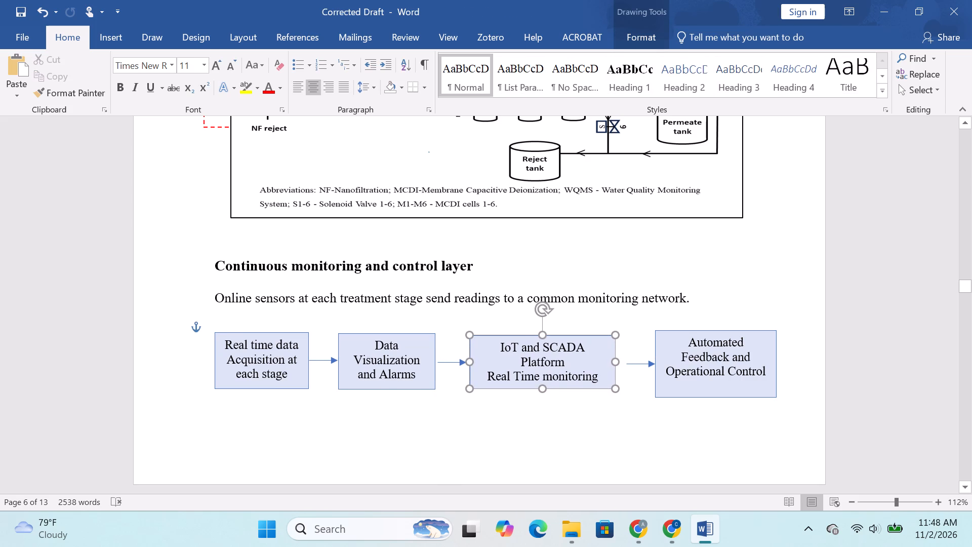
left_click_drag(517, 337, 517, 336)
left_click(542, 386)
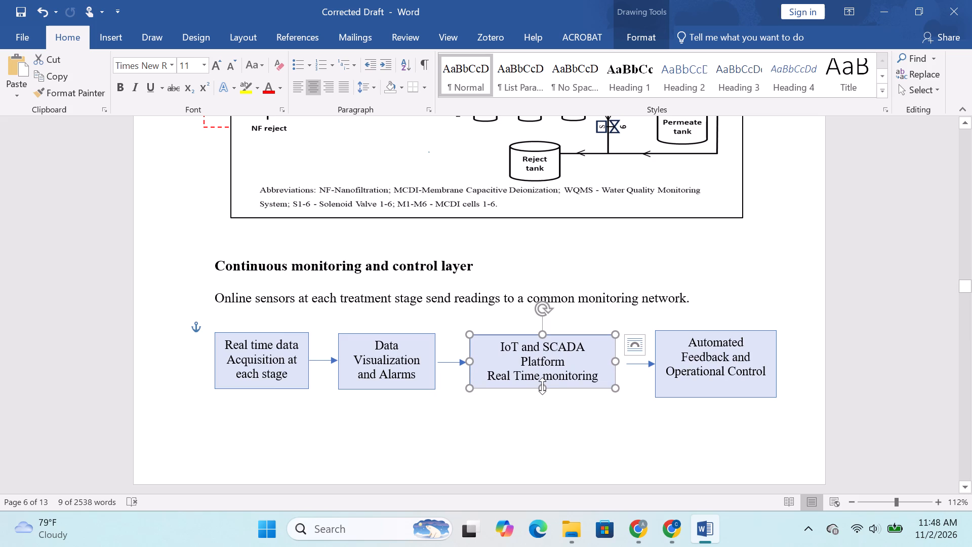
Shift the last arrow and the "Automated Feedback and Operational Control" box closer to the IoT box, and shorten the box to align its bottom.
left_click_drag(642, 368, 632, 365)
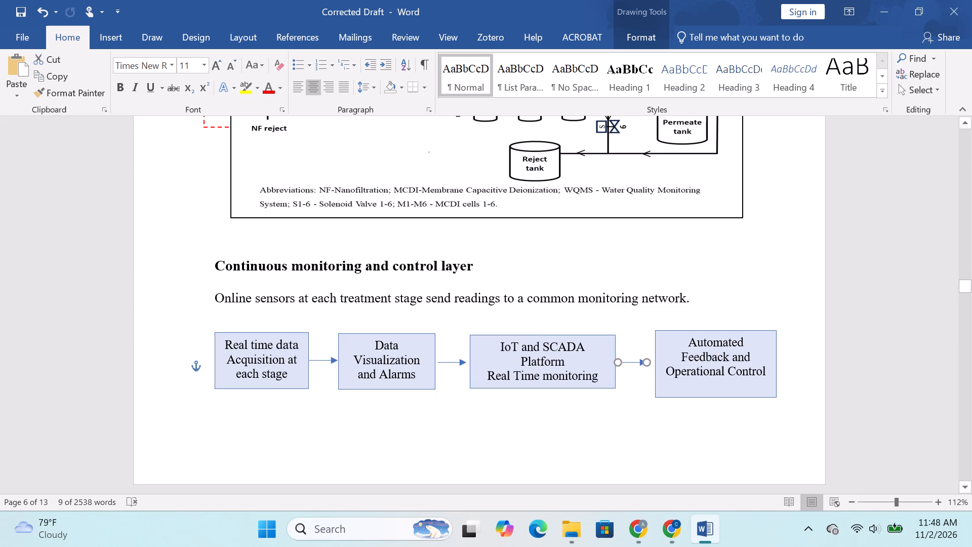
left_click_drag(632, 365, 632, 364)
left_click(668, 349)
left_click(657, 329)
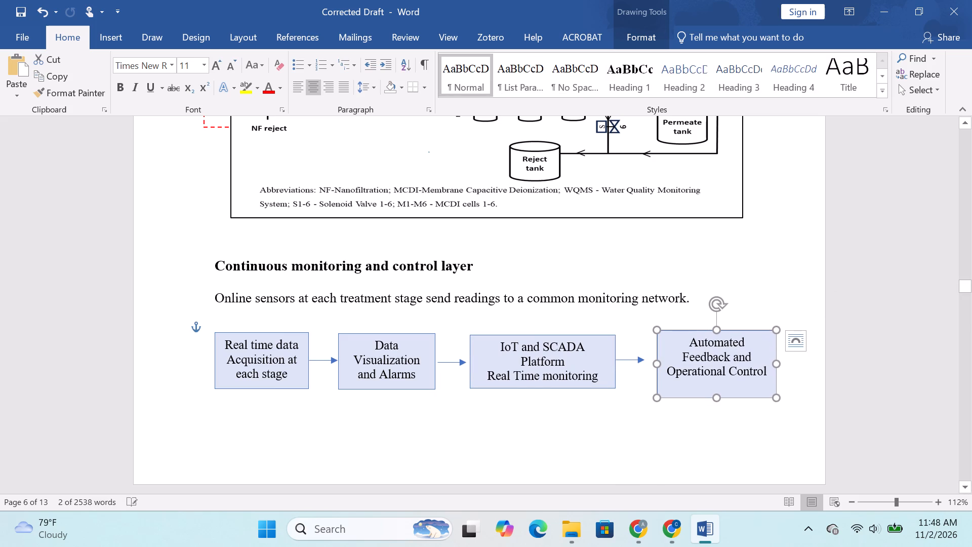
left_click_drag(682, 328, 672, 324)
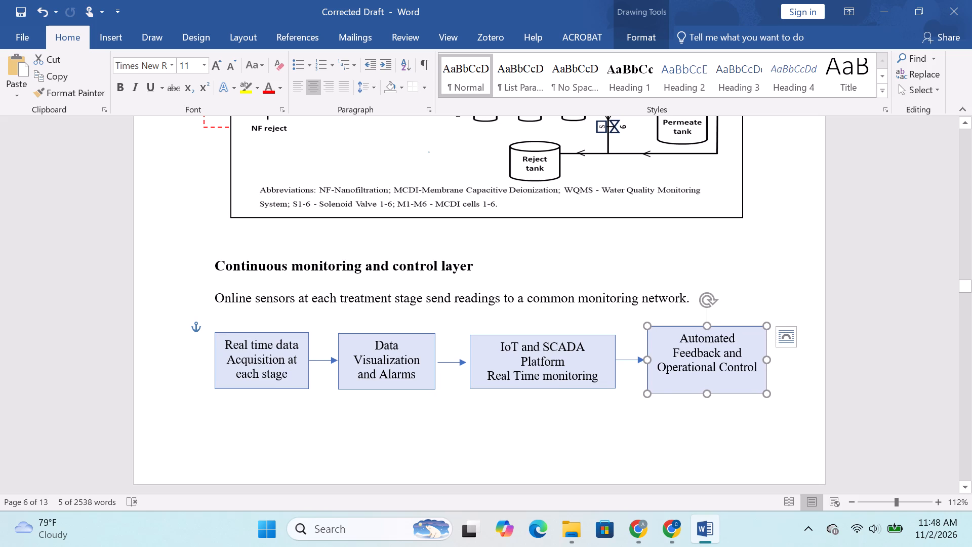
left_click(601, 423)
left_click(705, 389)
left_click(707, 392)
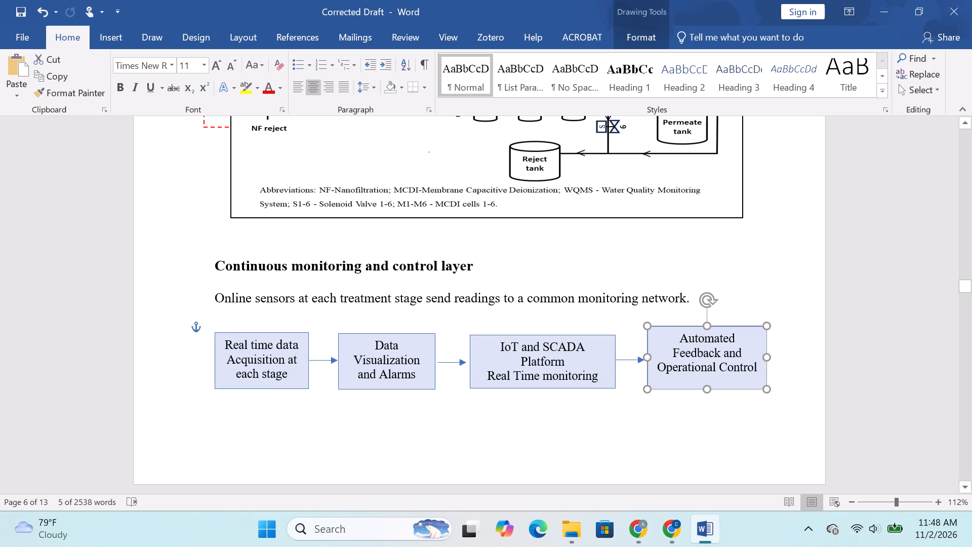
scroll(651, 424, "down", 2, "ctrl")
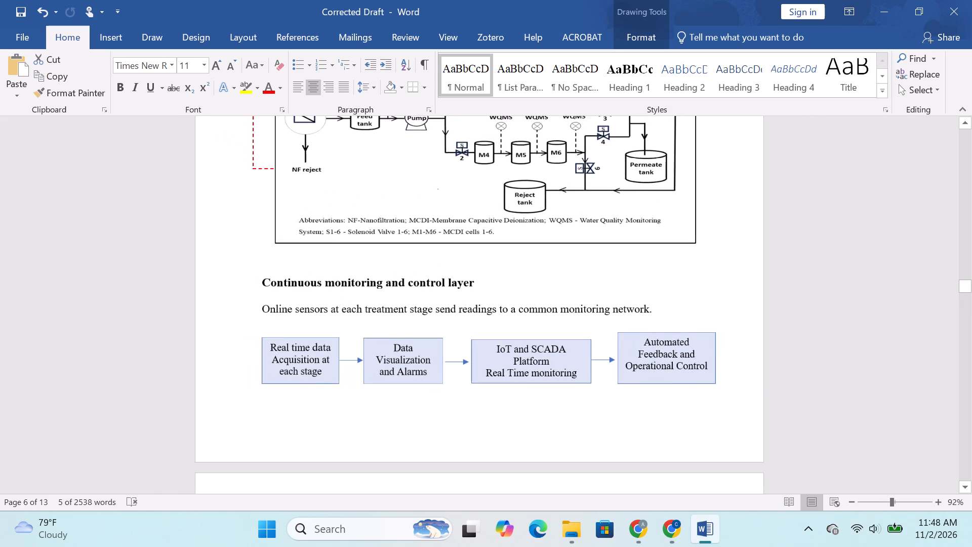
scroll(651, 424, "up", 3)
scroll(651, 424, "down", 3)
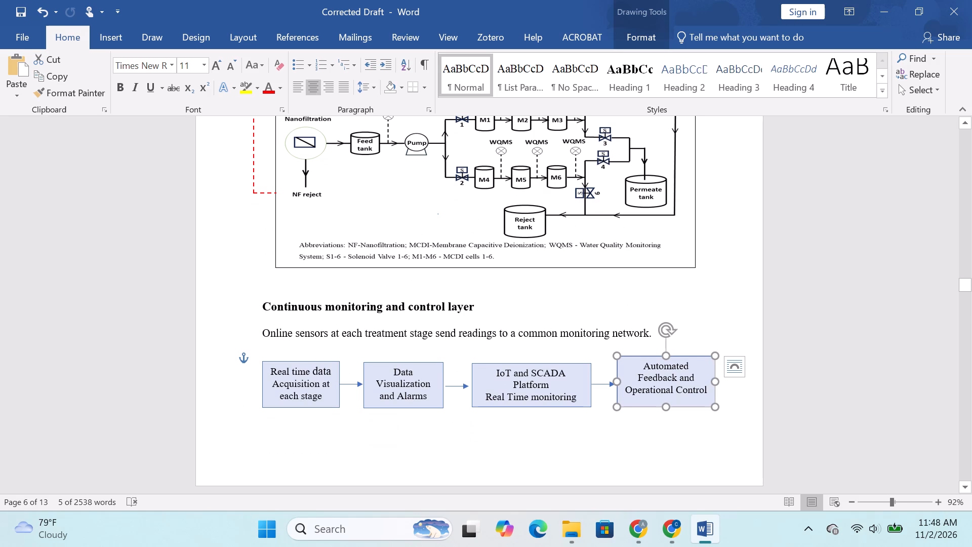
Delete the "Online sensors at each treatment stage send readings to a common monitoring network." line under the "Continuous monitoring and control layer" heading.
left_click_drag(265, 335, 684, 329)
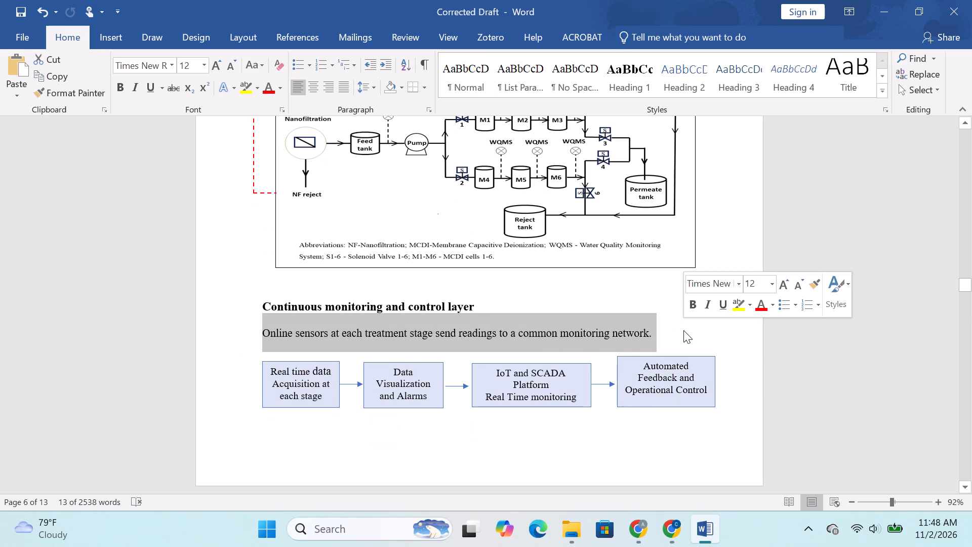
key("Delete")
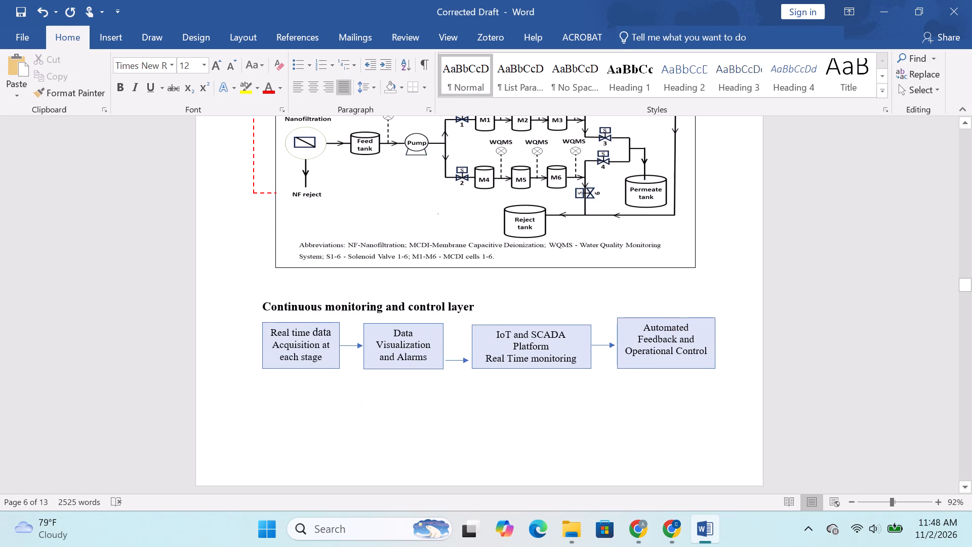
Raise the arrow before the "IoT and SCADA Platform" box to the row's mid-height and fine-tune the last arrow's vertical alignment.
left_click_drag(459, 361, 459, 347)
left_click(596, 386)
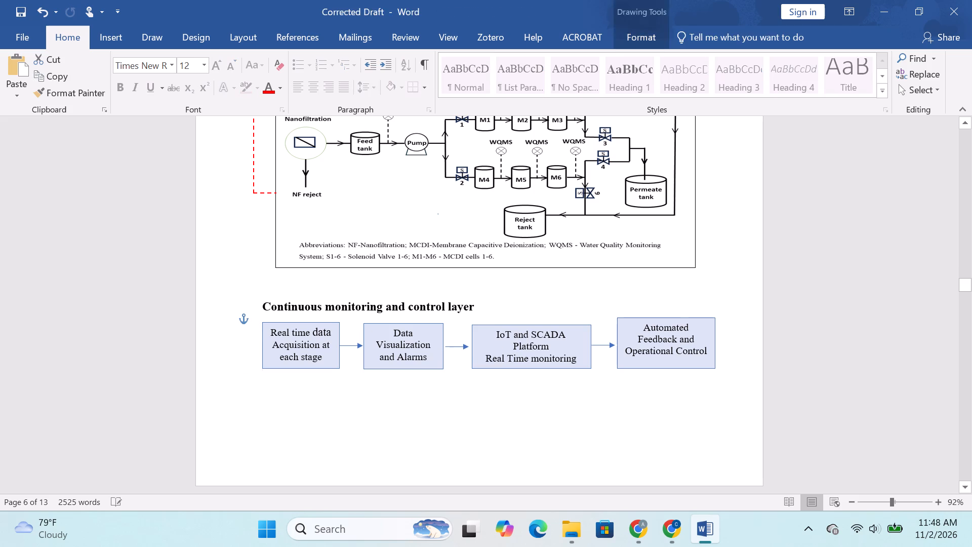
scroll(601, 448, "up", 1)
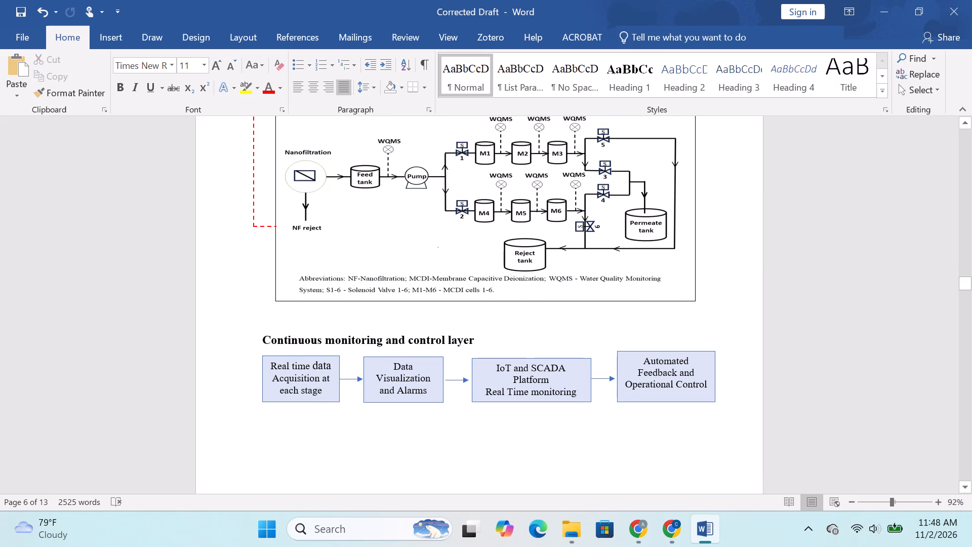
left_click(459, 381)
left_click(609, 378)
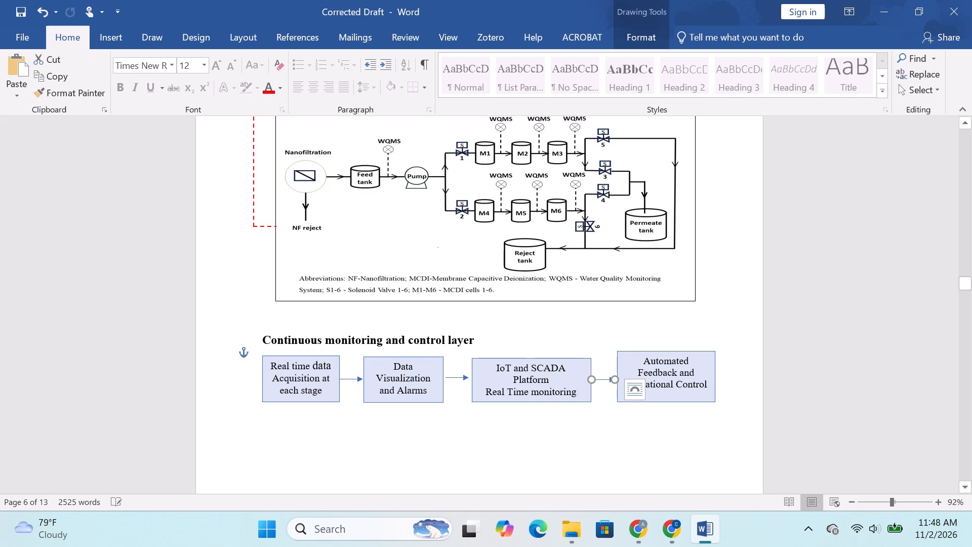
left_click(615, 444)
Move the "Automated Feedback and Operational Control" box down slightly and shorten it from its top edge to match the other boxes' height.
left_click(641, 350)
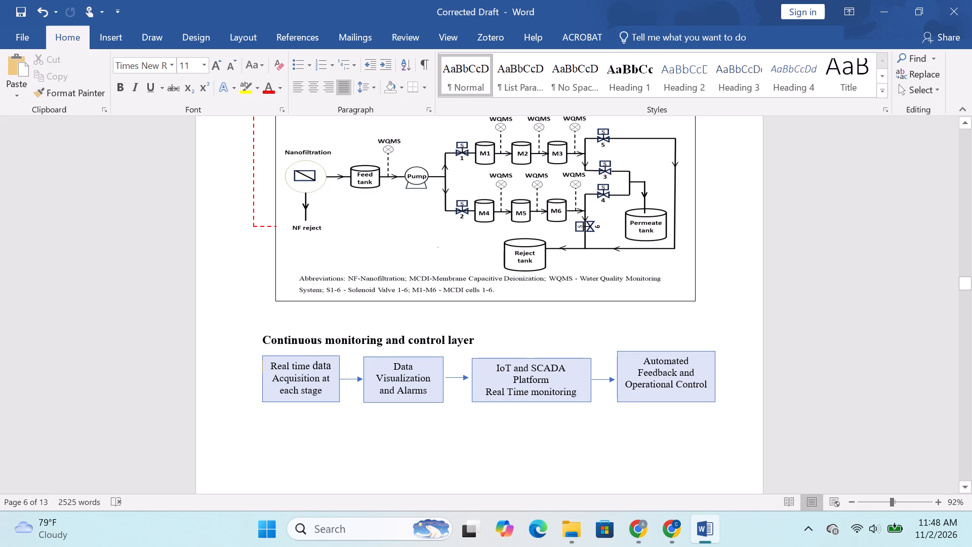
left_click_drag(650, 352, 650, 357)
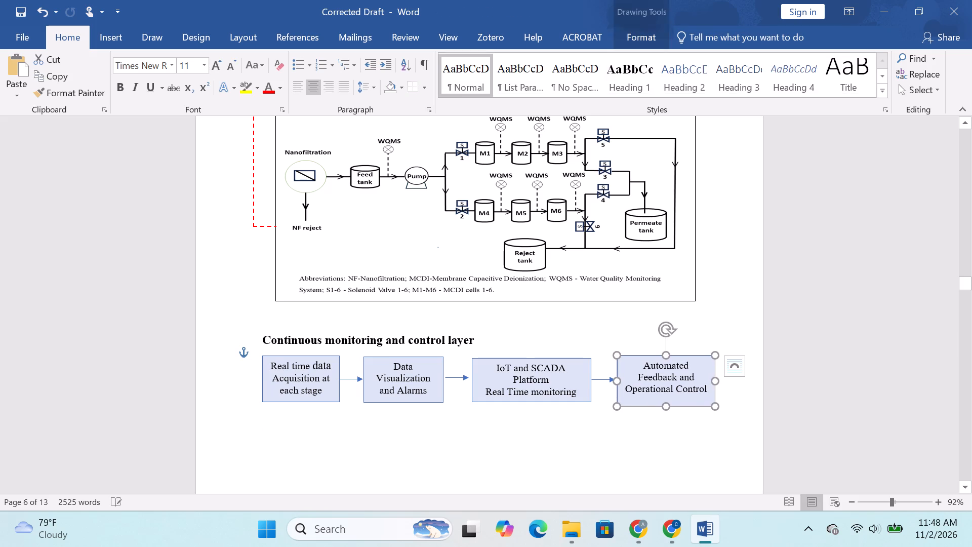
left_click_drag(669, 356, 667, 358)
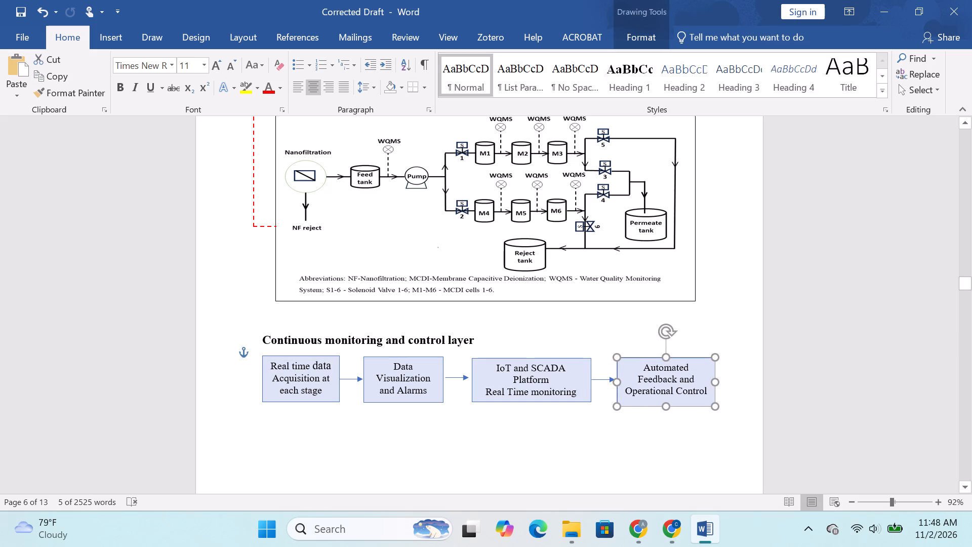
left_click_drag(667, 358, 667, 360)
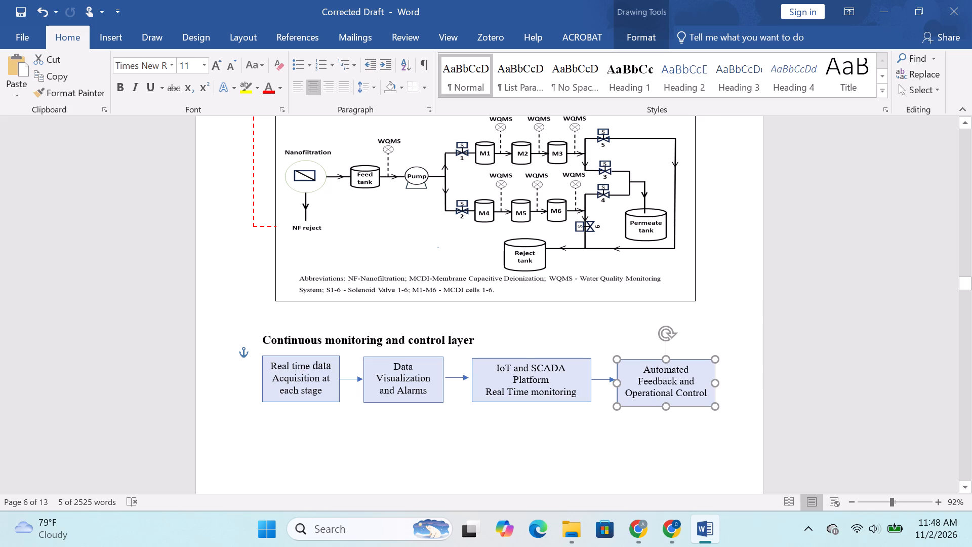
left_click_drag(667, 360, 667, 361)
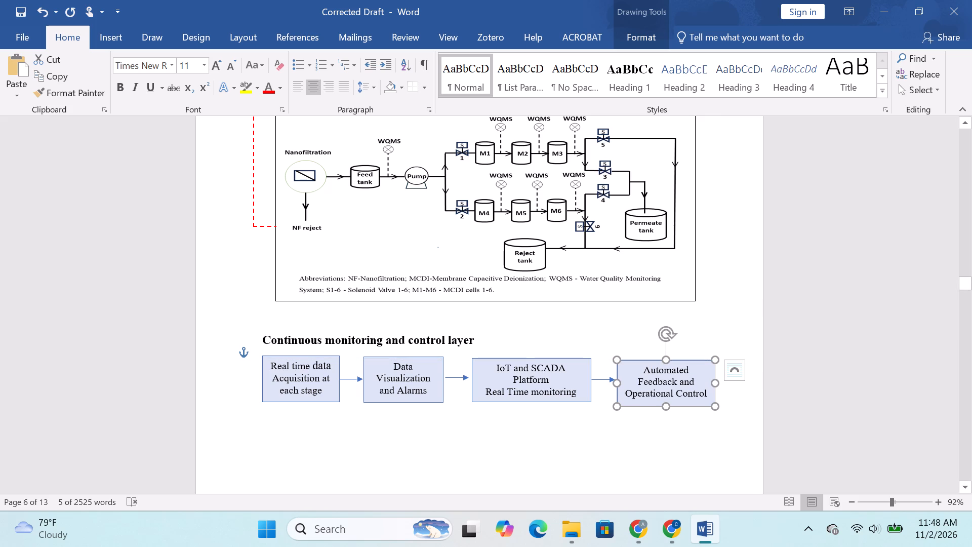
Nudge the second arrow against the "Data Visualization and Alarms" box and move the "IoT and SCADA Platform" box to meet its tip, vertically centred.
left_click(504, 359)
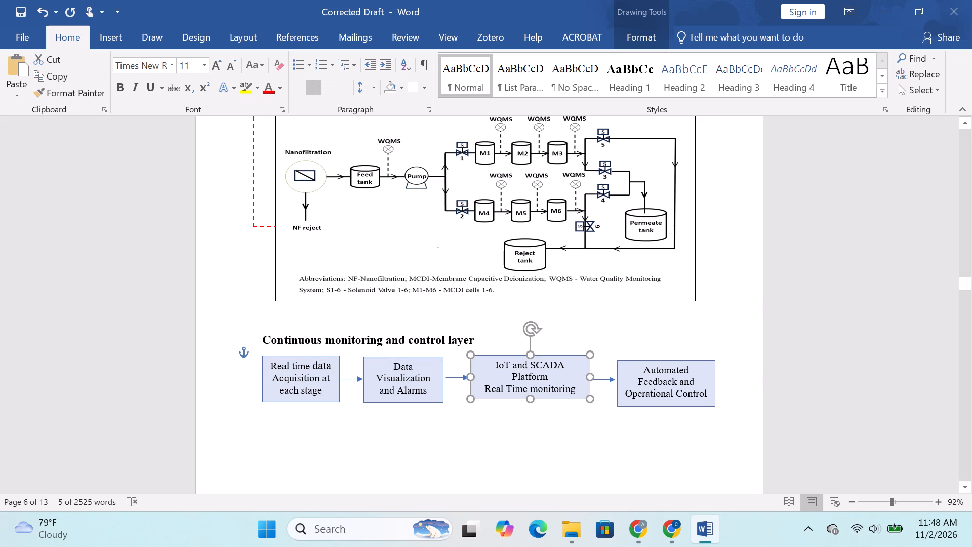
left_click(503, 356)
scroll(447, 381, "up", 1, "ctrl")
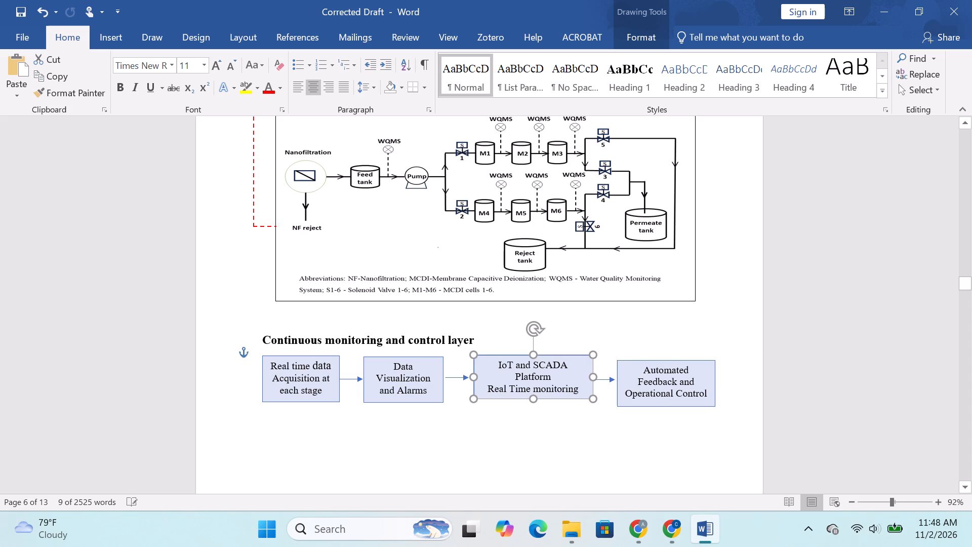
scroll(447, 381, "up", 3, "ctrl")
left_click(448, 424)
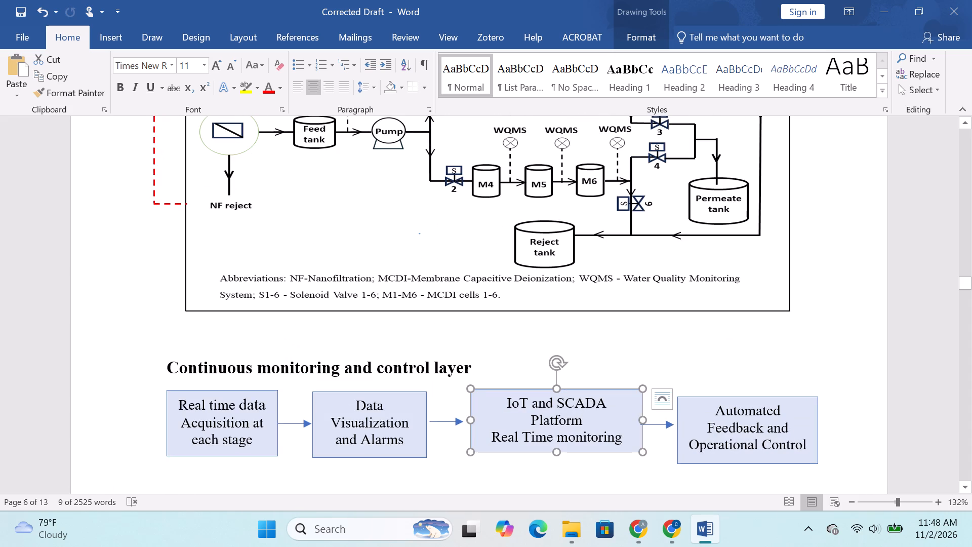
left_click(493, 387)
left_click(506, 390)
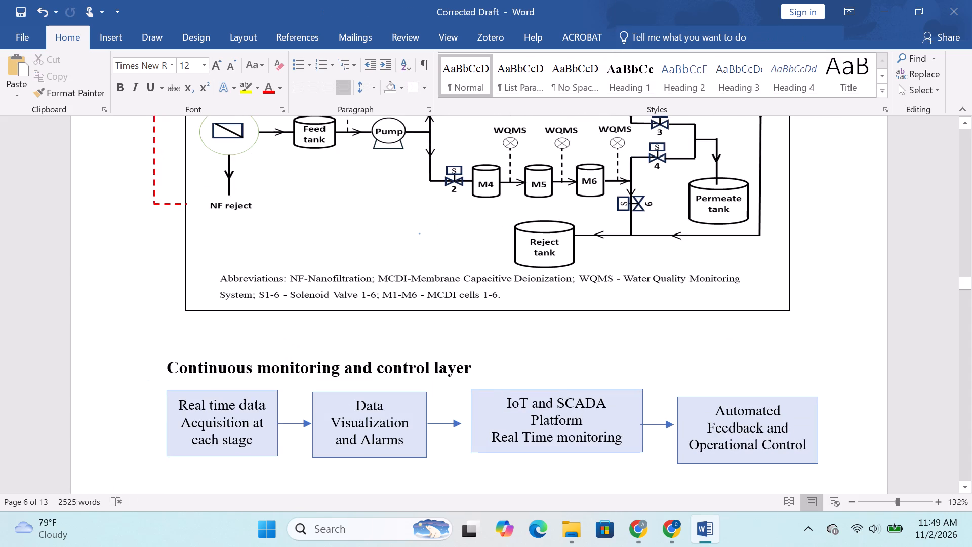
left_click_drag(508, 391, 501, 395)
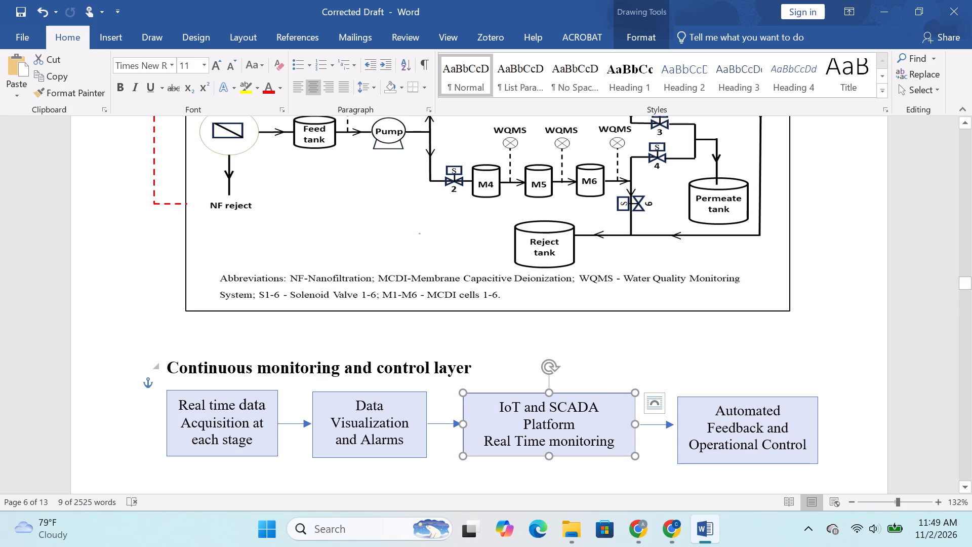
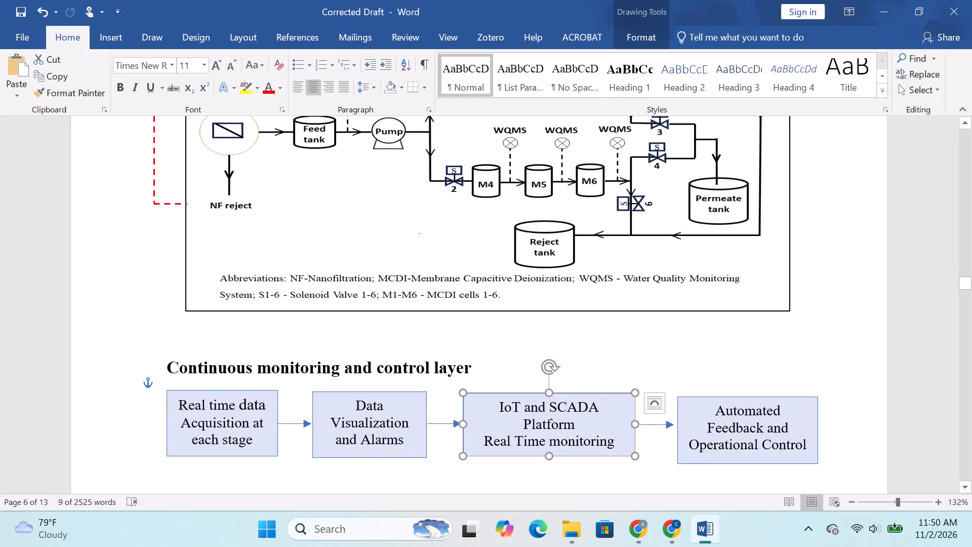
Move the "Automated Feedback and Operational Control" box to meet the last arrow's tip, with its top level with the "IoT and SCADA Platform" box.
left_click(658, 426)
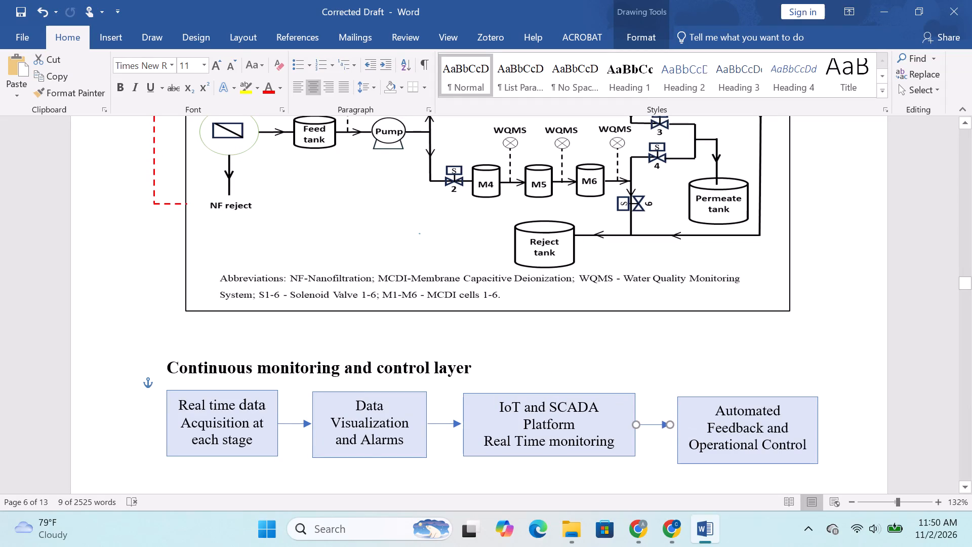
left_click(685, 399)
left_click_drag(686, 399, 681, 393)
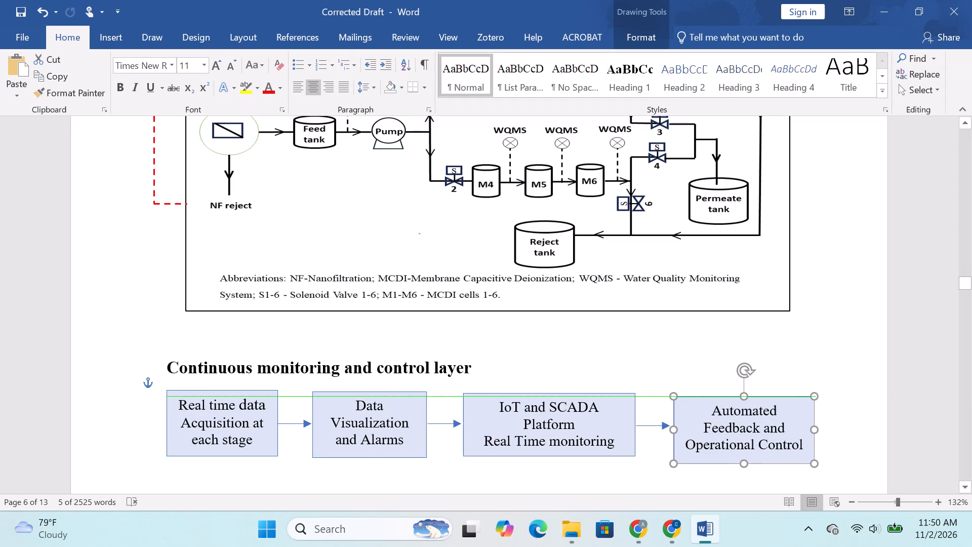
left_click_drag(681, 393, 680, 396)
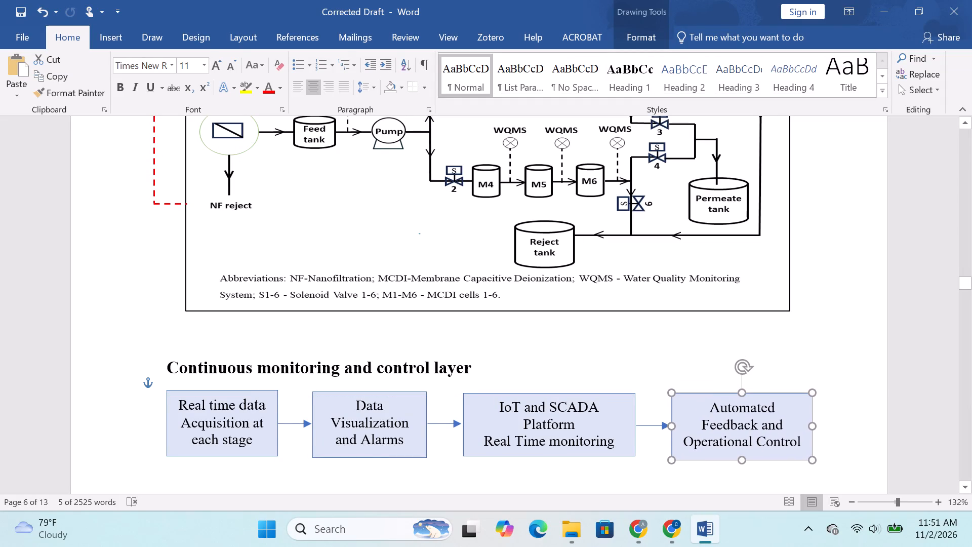